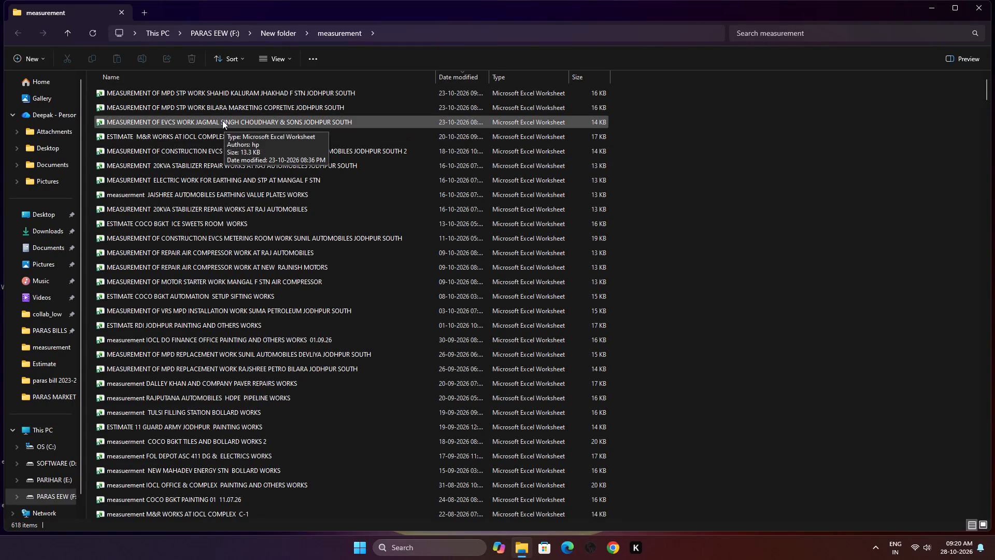
# Open the Sunil Automobiles EVCS metering room measurement workbook ending in "JODHPUR SOUTH 2", review its page 2 sheet, and close it.
pyautogui.doubleClick(220, 150)
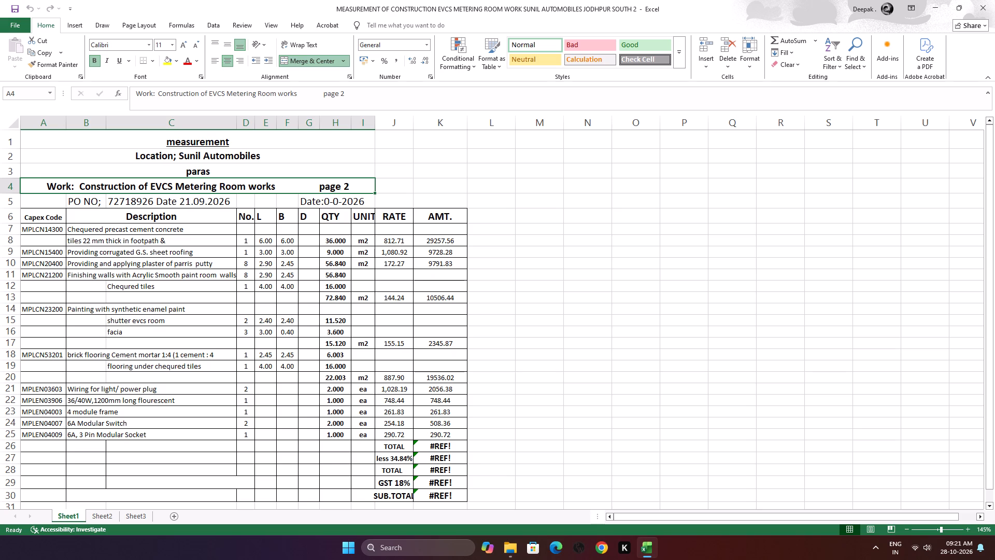
pyautogui.scroll(6, 142, 312)
pyautogui.scroll(-5, 142, 312)
pyautogui.scroll(5, 142, 312)
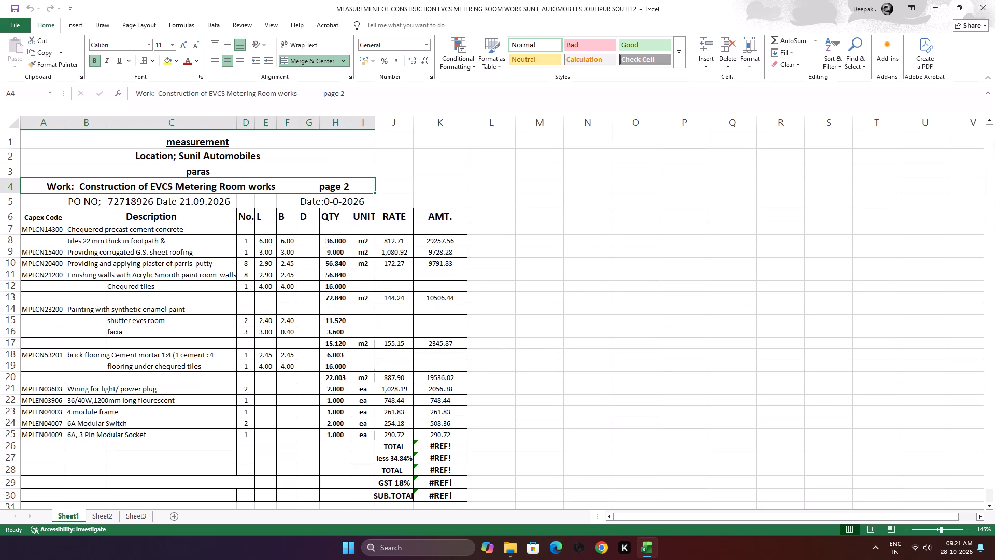
pyautogui.scroll(6, 142, 312)
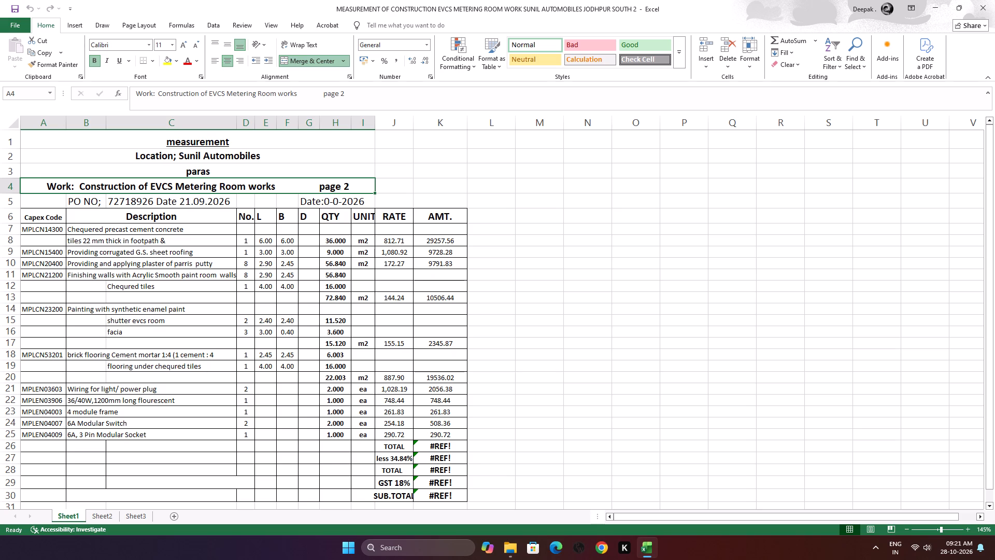
pyautogui.click(987, 6)
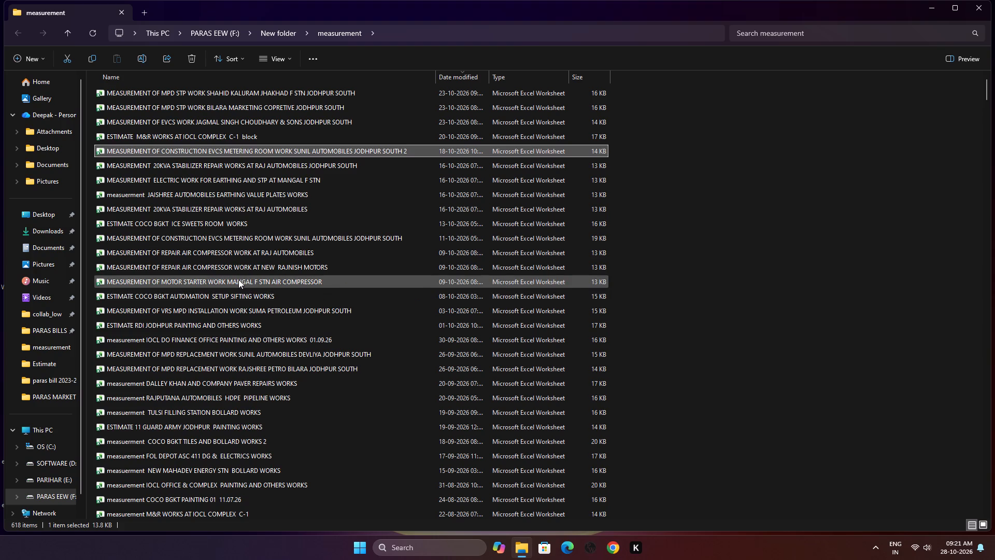
# Open the workbook "MEASUREMENT OF CONSTRUCTION EVCS METERING ROOM WORK SUNIL AUTOMOBILES JODHPUR SOUTH", the one without the 2 suffix.
pyautogui.doubleClick(235, 237)
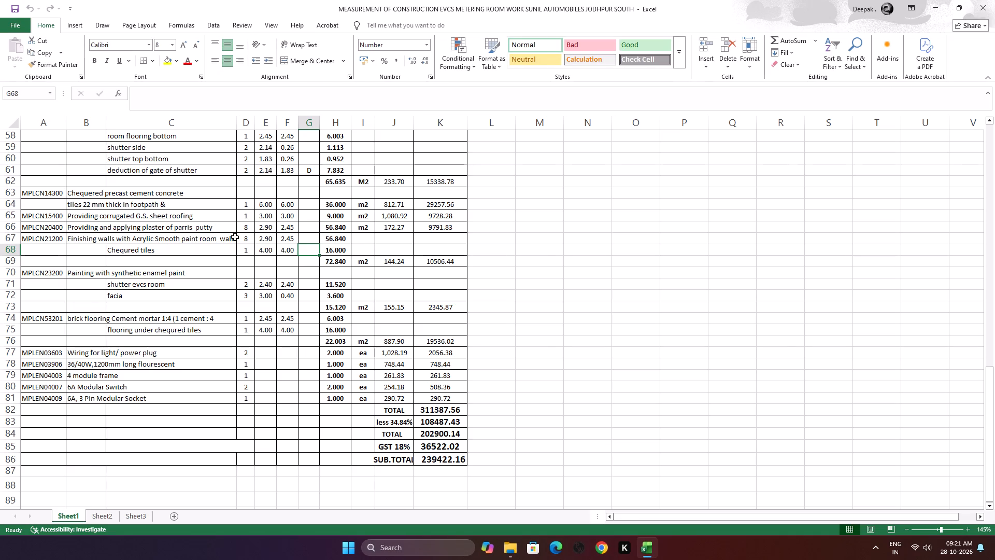
# Set the depth (D) of the "All kinds of Soil wall dept" row, code MPLCN00701, to 1.50 in cell G7.
pyautogui.scroll(6, 225, 253)
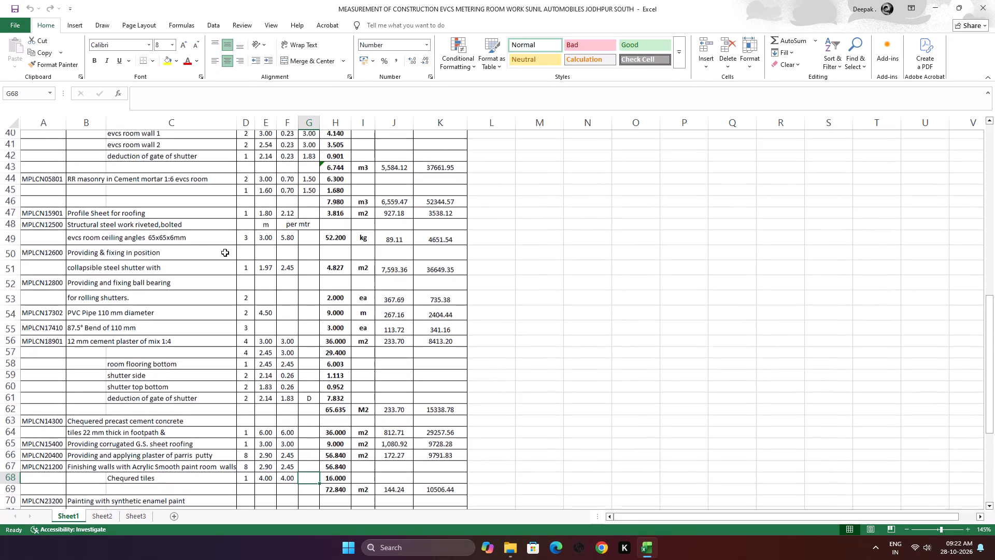
pyautogui.scroll(12, 225, 253)
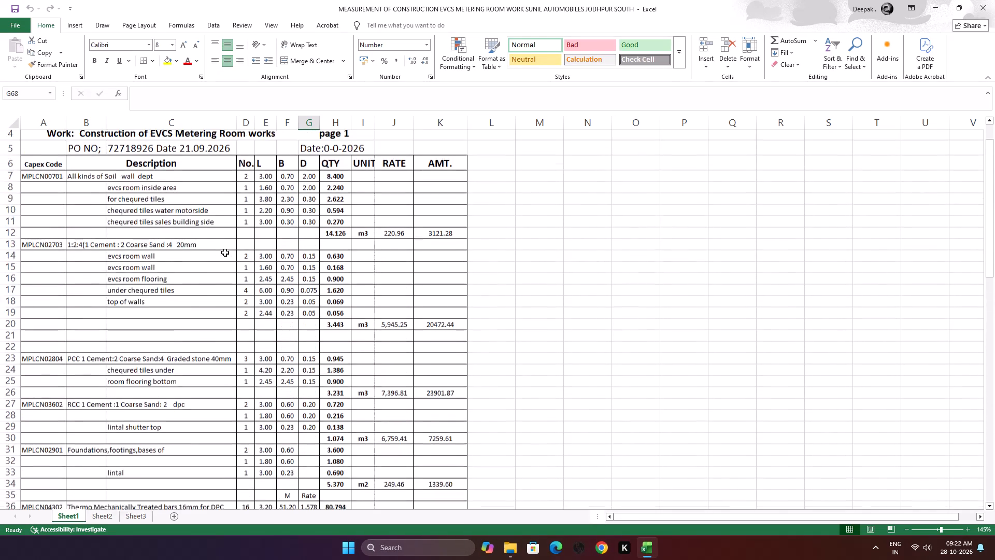
pyautogui.scroll(3, 225, 253)
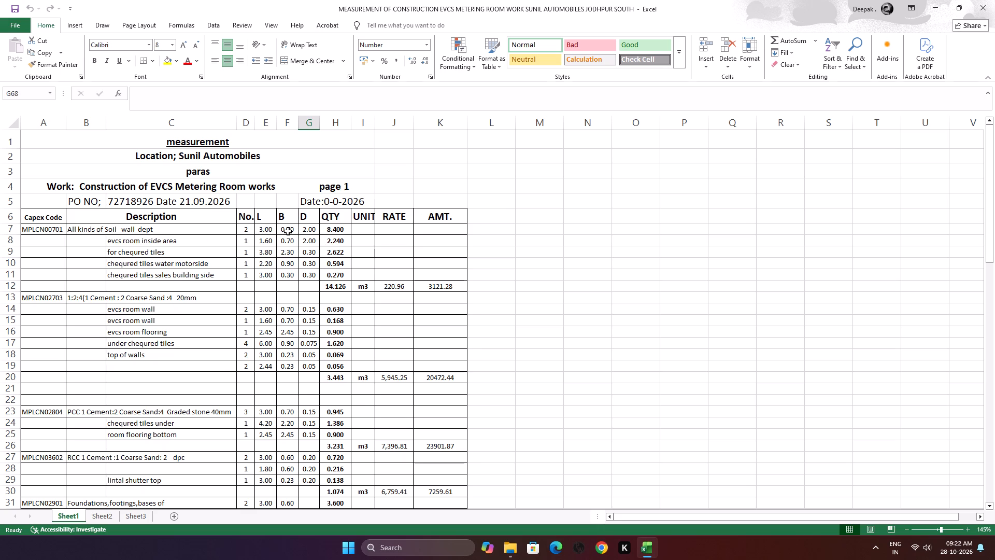
pyautogui.click(309, 231)
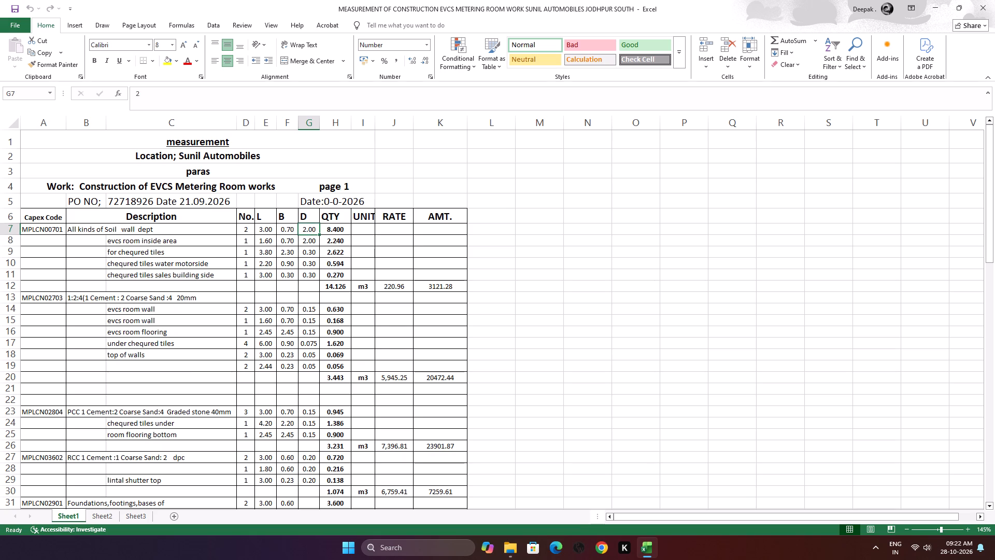
pyautogui.press('.')
pyautogui.write('50')
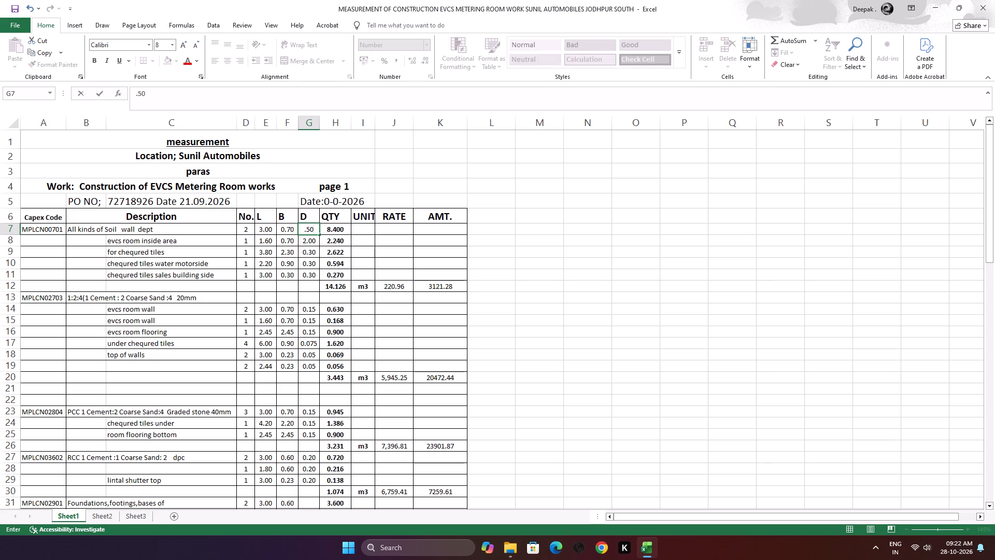
pyautogui.press('BackSpace')
pyautogui.press('BackSpace')
pyautogui.press('BackSpace')
pyautogui.write('1.50')
pyautogui.click(278, 284)
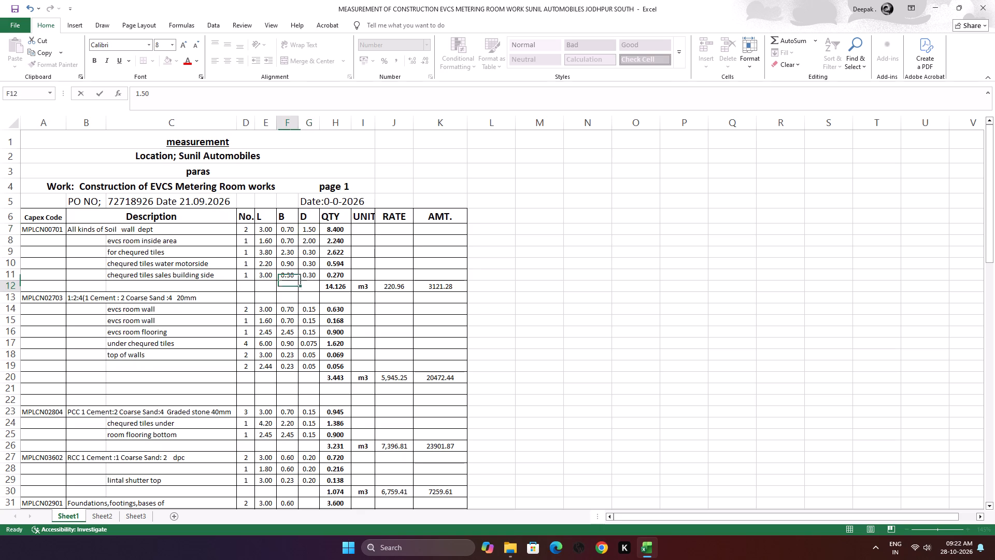
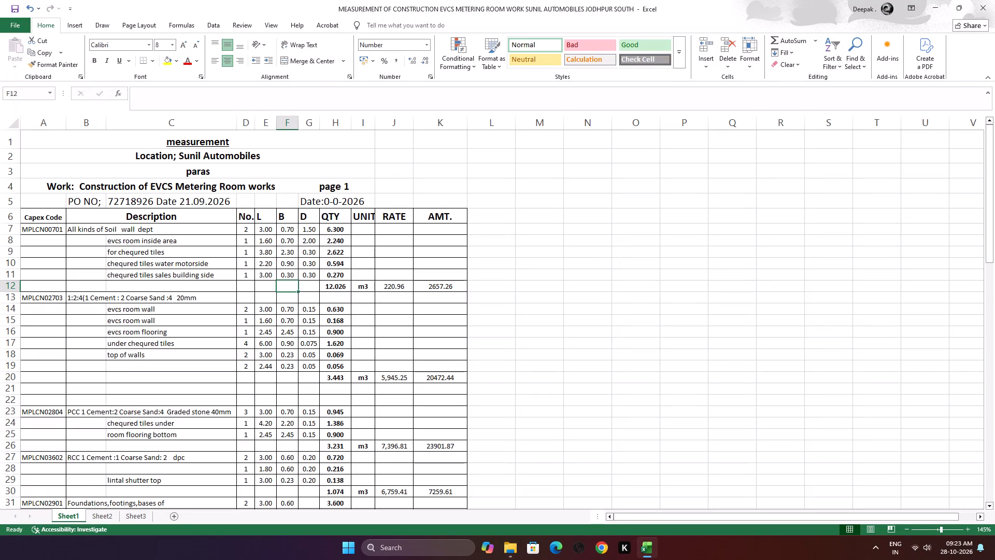
# Insert a blank row above the "evcs room inside area" row in the soil excavation item, code MPLCN00701.
pyautogui.click(13, 242)
pyautogui.rightClick(8, 244)
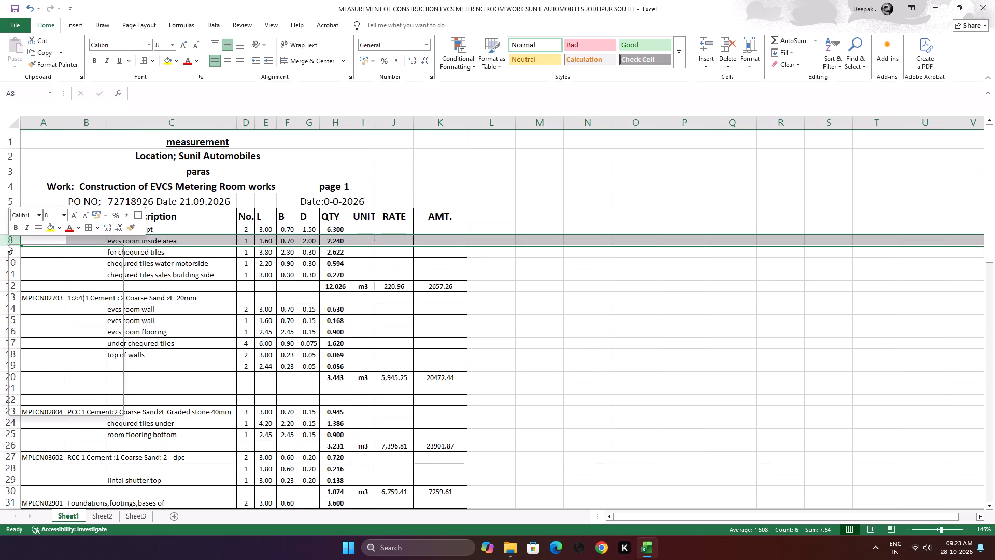
pyautogui.click(68, 332)
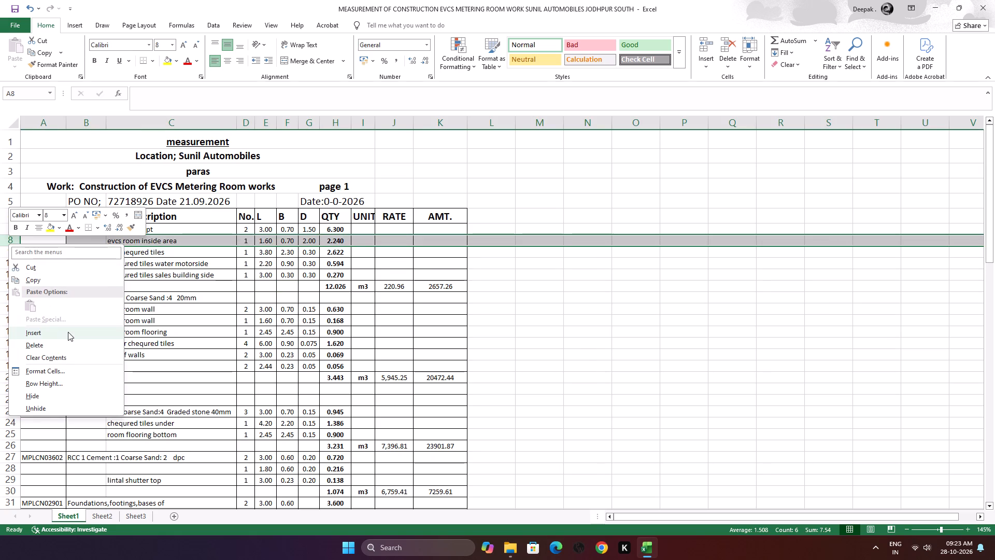
pyautogui.click(121, 284)
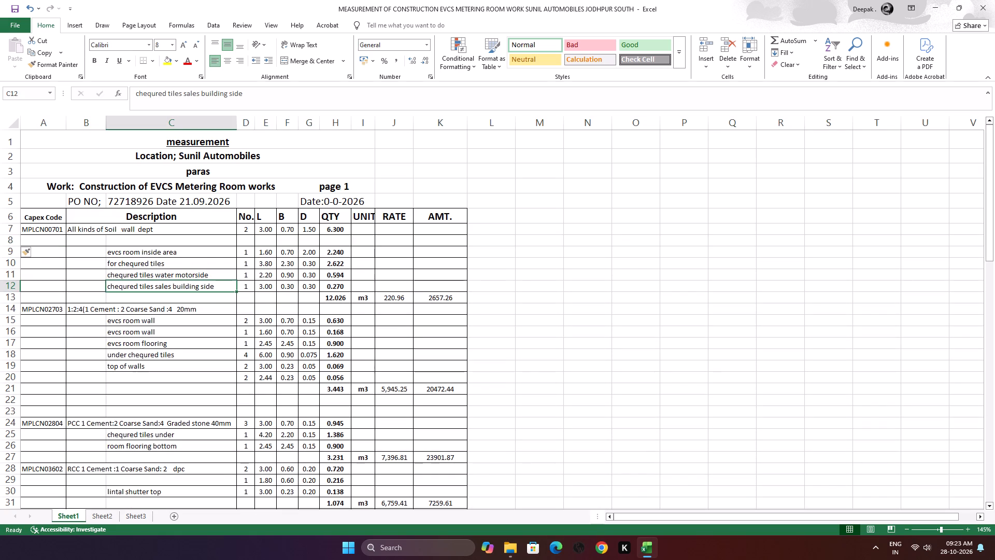
# Enter the description "wall dept" in cell C8 of the blank row under the soil excavation item.
pyautogui.click(245, 241)
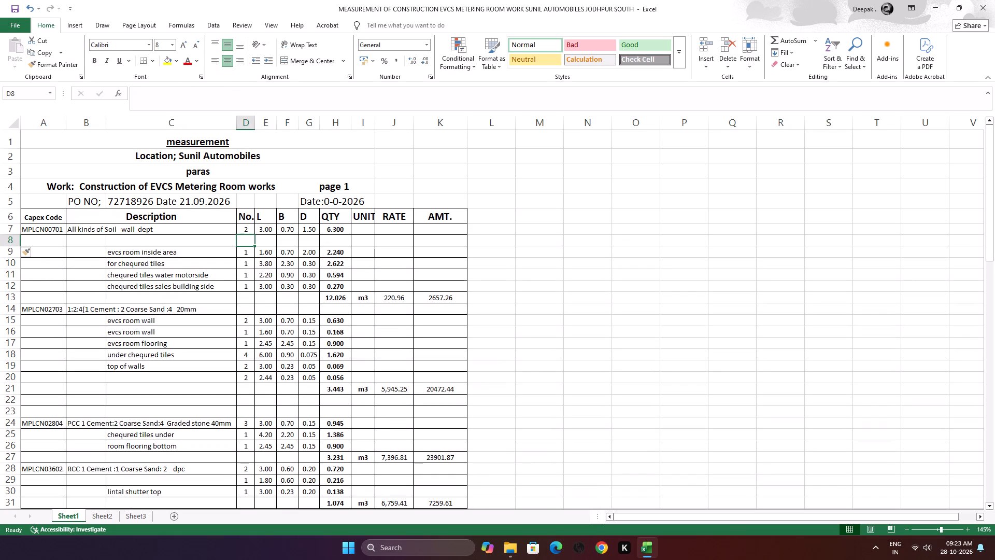
pyautogui.click(188, 242)
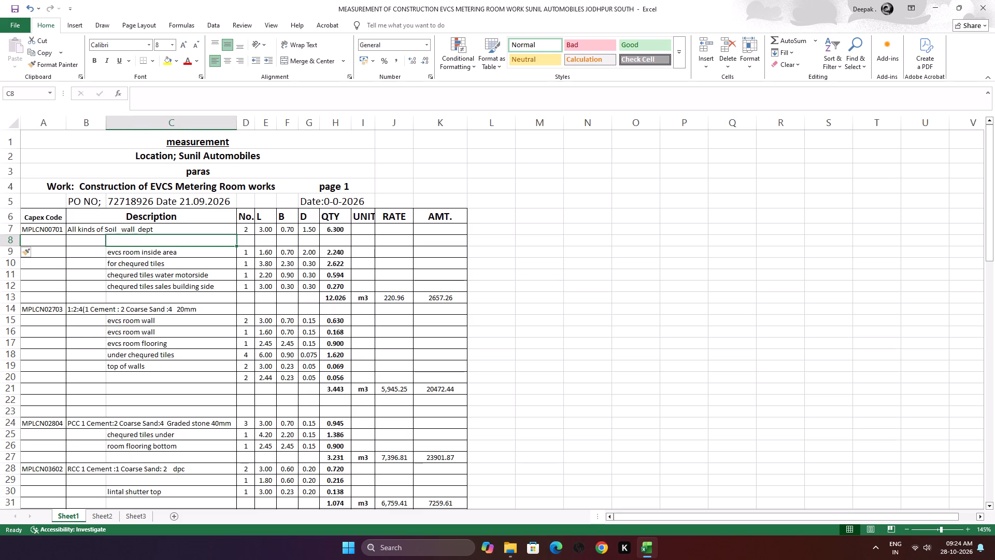
pyautogui.press('w')
pyautogui.write('all')
pyautogui.press('space')
pyautogui.write('de')
pyautogui.press('f')
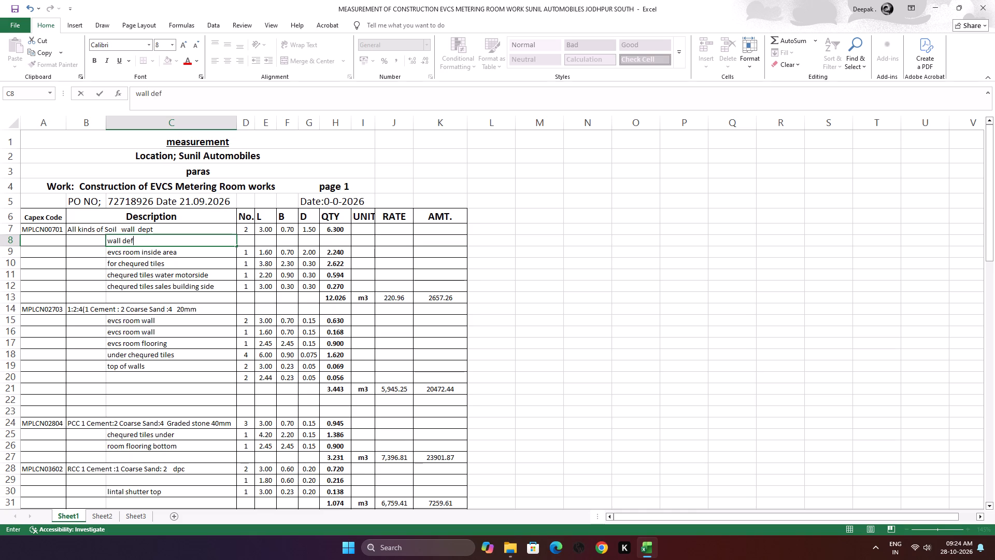
pyautogui.press('t')
pyautogui.press('BackSpace')
pyautogui.press('BackSpace')
pyautogui.write('pt')
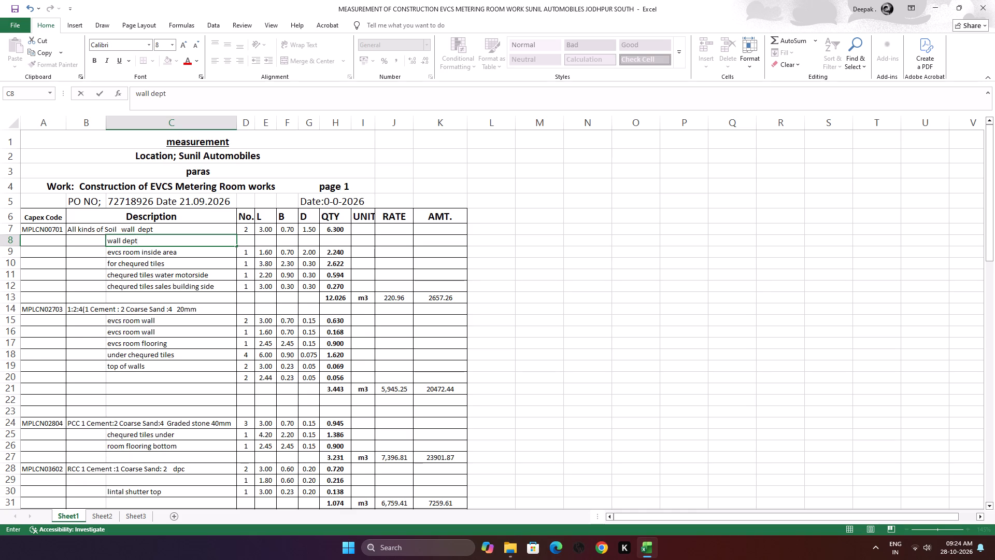
# Fill in the measurements of the "wall dept" row, starting with No. 1 in cell D8.
pyautogui.click(252, 240)
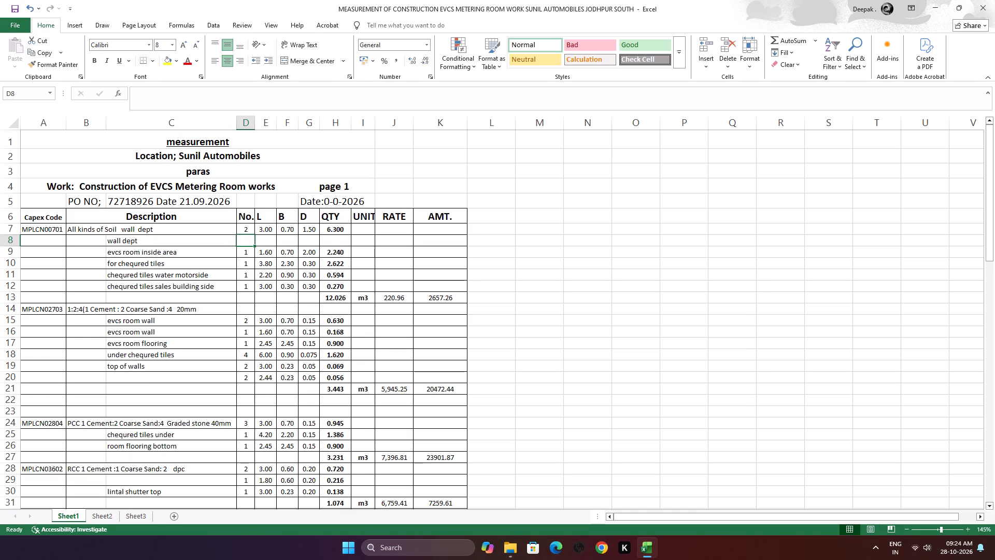
pyautogui.press('1')
pyautogui.press('Right')
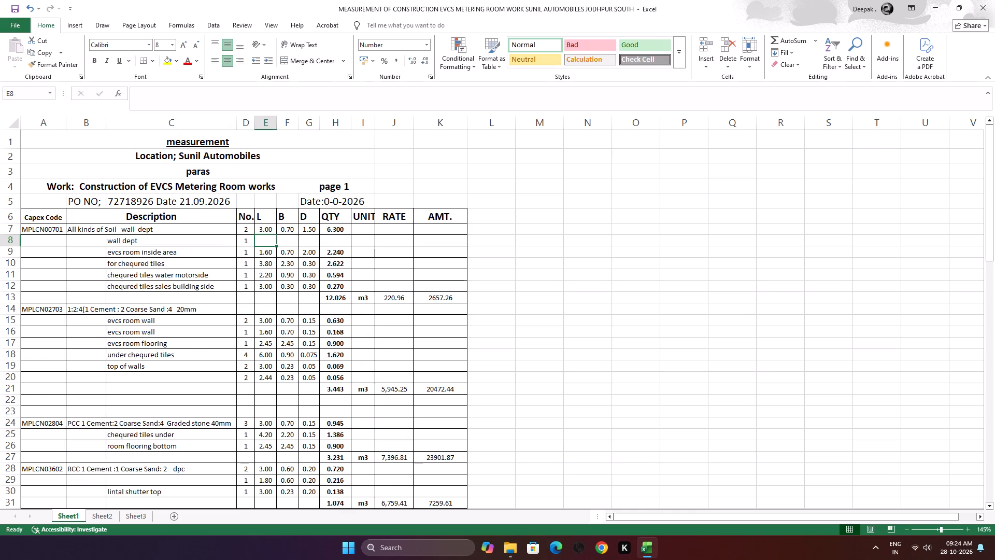
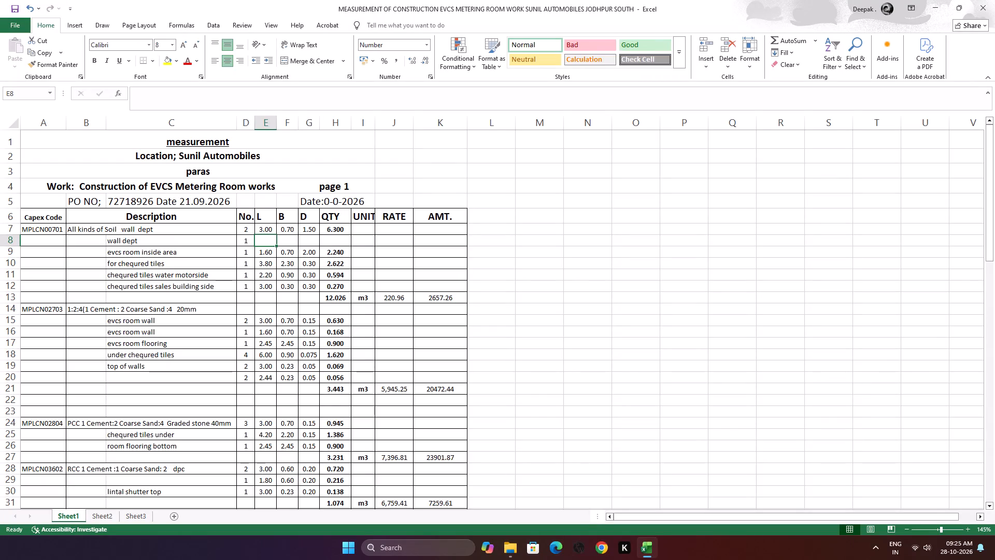
# Delete the incomplete "wall dept" row 8 above the "evcs room inside area" row in the soil excavation item.
pyautogui.click(16, 240)
pyautogui.rightClick(12, 241)
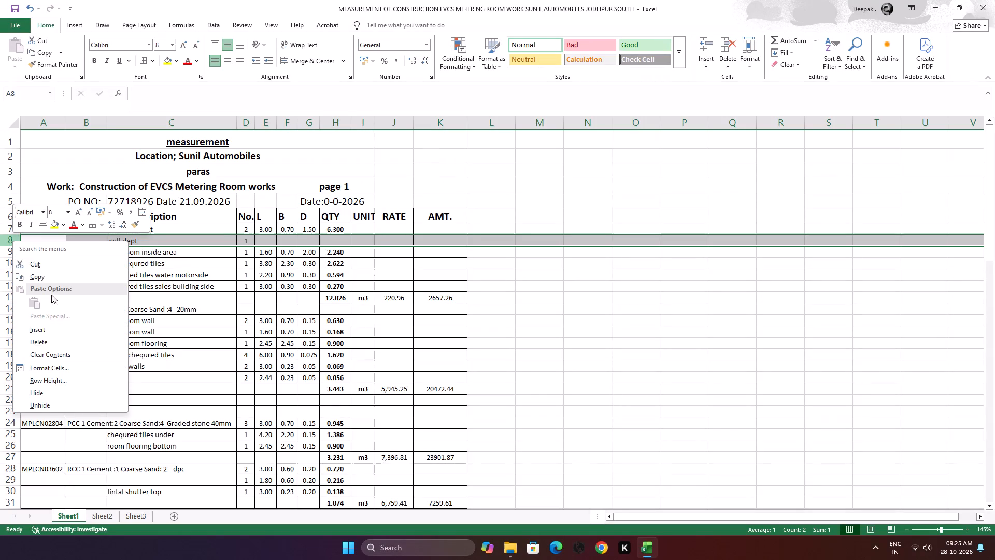
pyautogui.click(70, 341)
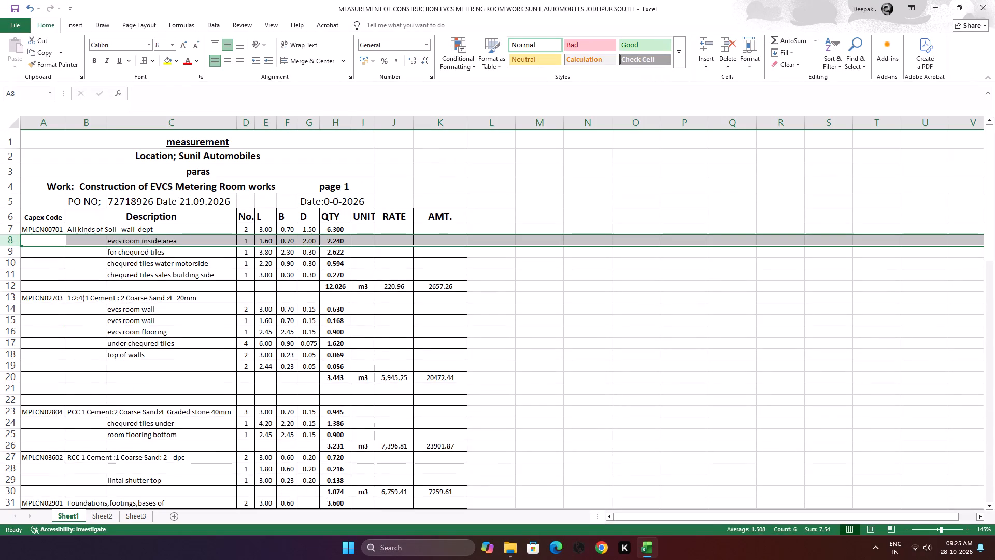
pyautogui.click(125, 315)
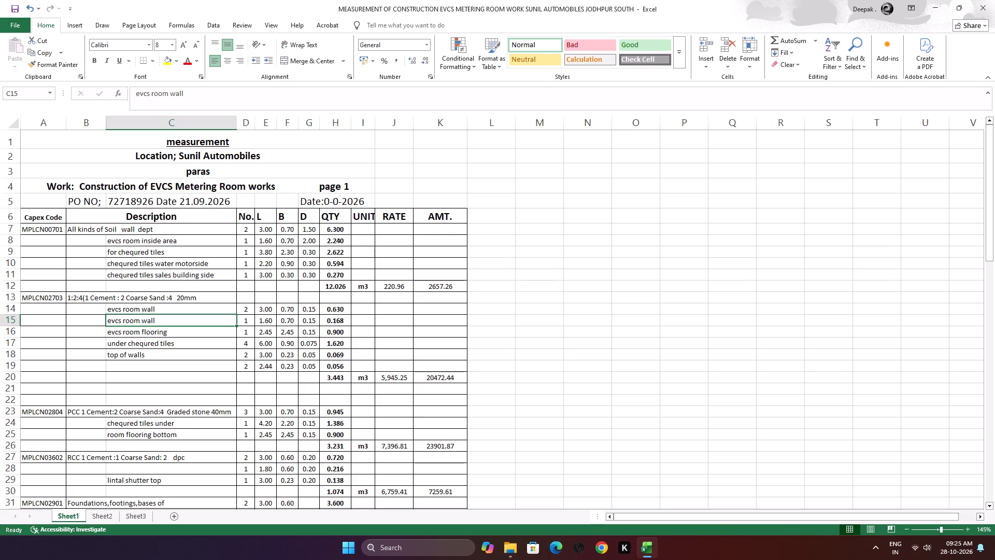
# Replace the description "evcs room inside area" in cell C8 of the soil excavation item with "wall dept".
pyautogui.doubleClick(179, 241)
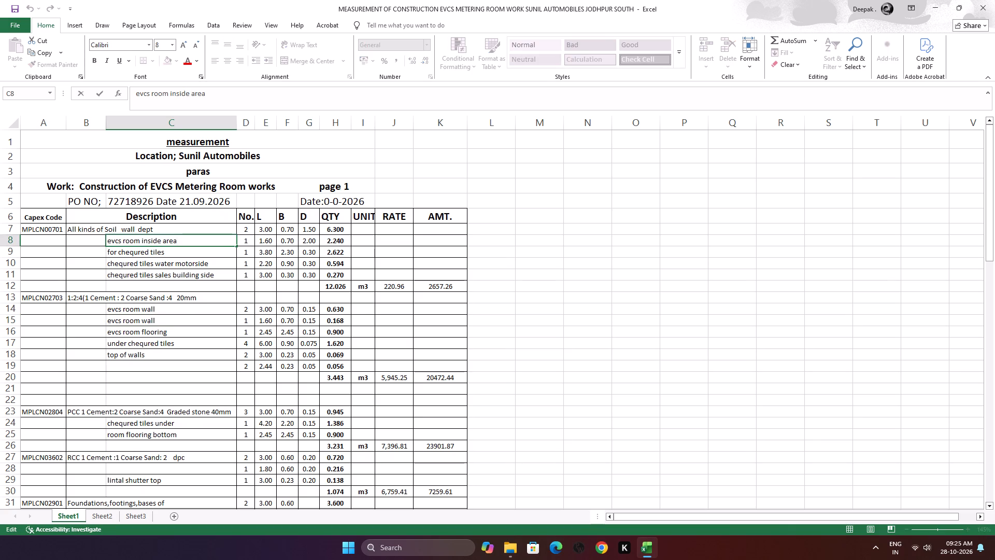
pyautogui.press('BackSpace')
pyautogui.press('BackSpace')
pyautogui.press('BackSpace')
pyautogui.press('BackSpace')
pyautogui.press('BackSpace')
pyautogui.press('BackSpace')
pyautogui.press('BackSpace')
pyautogui.press('BackSpace')
pyautogui.press('BackSpace')
pyautogui.press('BackSpace')
pyautogui.press('BackSpace')
pyautogui.press('BackSpace')
pyautogui.press('BackSpace')
pyautogui.press('BackSpace')
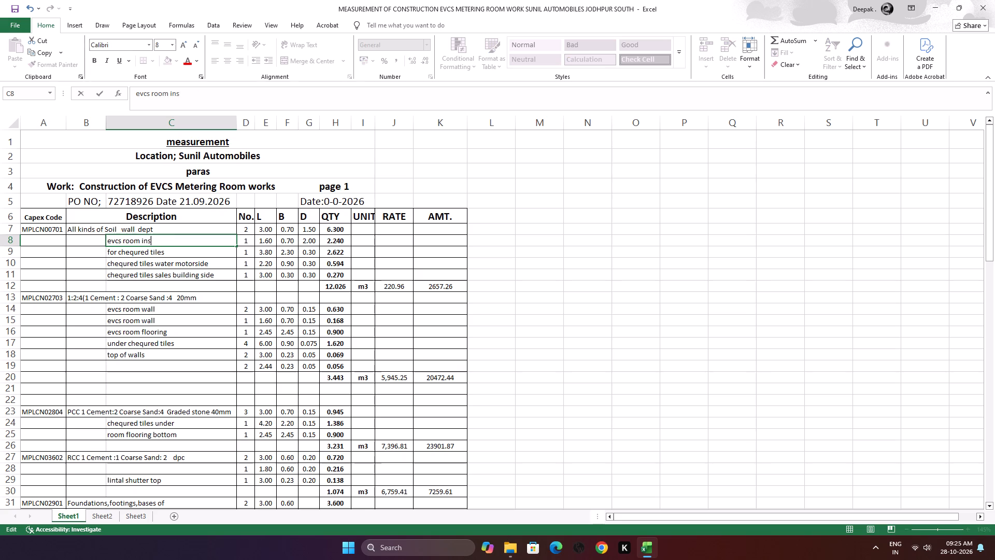
pyautogui.press('BackSpace')
pyautogui.press('BackSpace')
pyautogui.press('BackSpace')
pyautogui.press('BackSpace')
pyautogui.press('BackSpace')
pyautogui.press('BackSpace')
pyautogui.press('BackSpace')
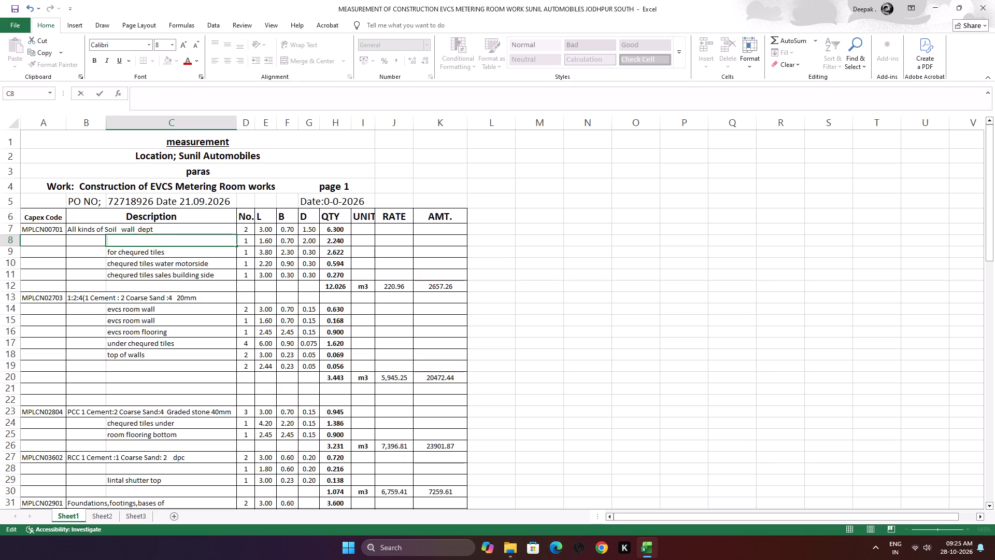
pyautogui.press('w')
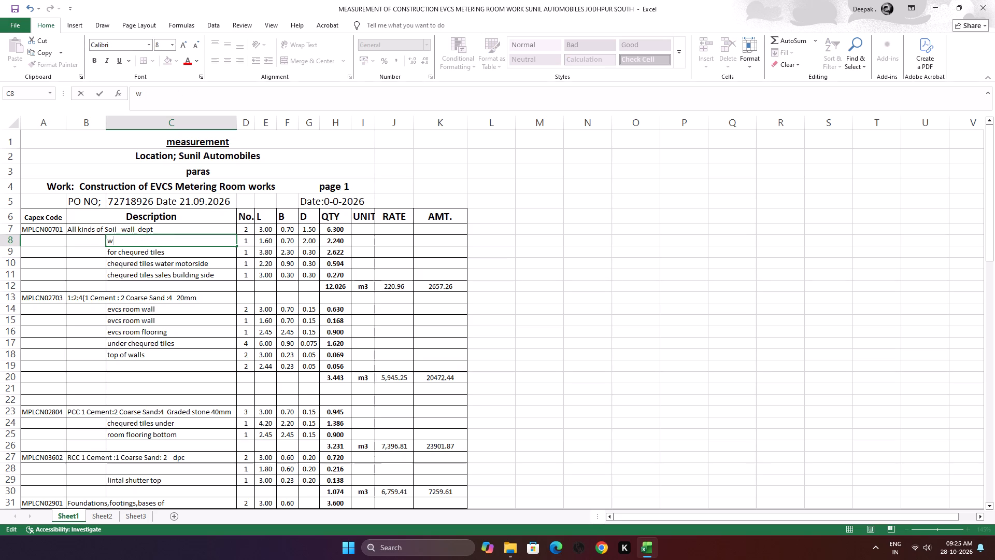
pyautogui.press('a')
pyautogui.write('ll')
pyautogui.press('space')
pyautogui.write('de')
pyautogui.write('pt')
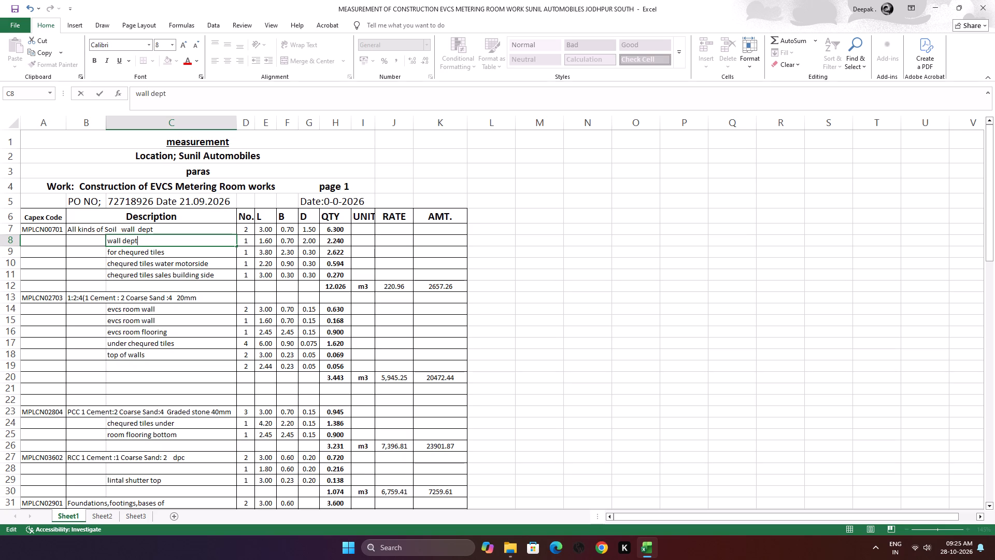
pyautogui.click(207, 281)
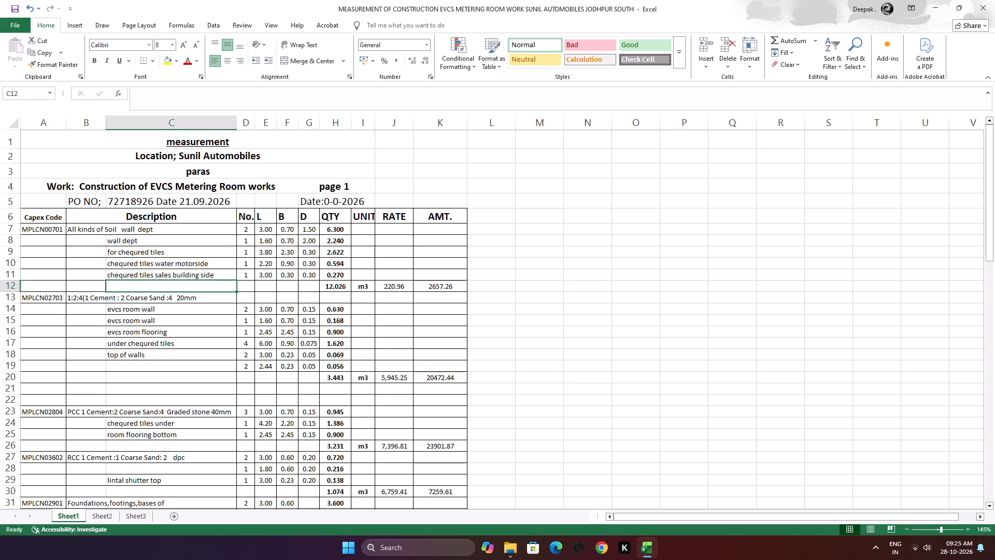
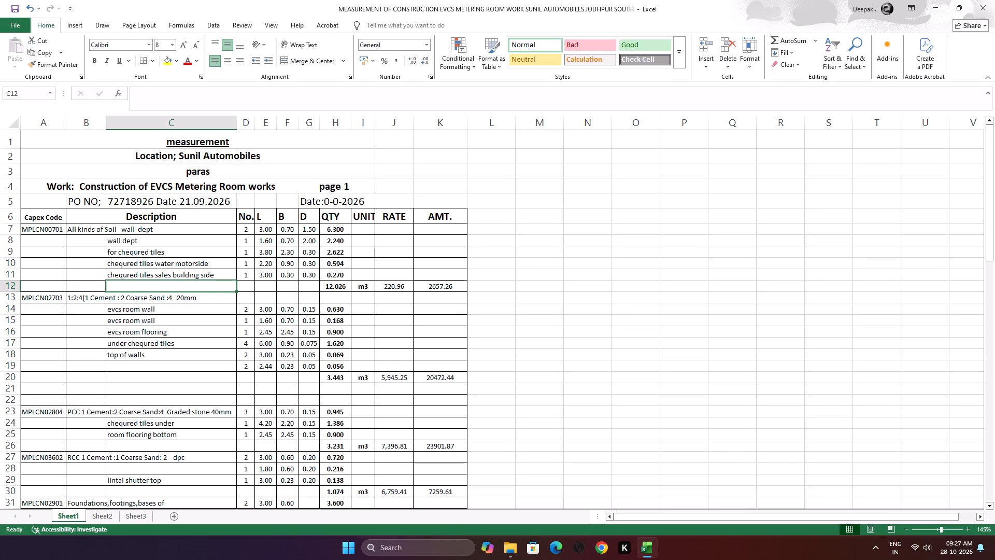
# Set the soil excavation "for chequred tiles" row to length 4.10 and breadth 2.50.
pyautogui.click(268, 253)
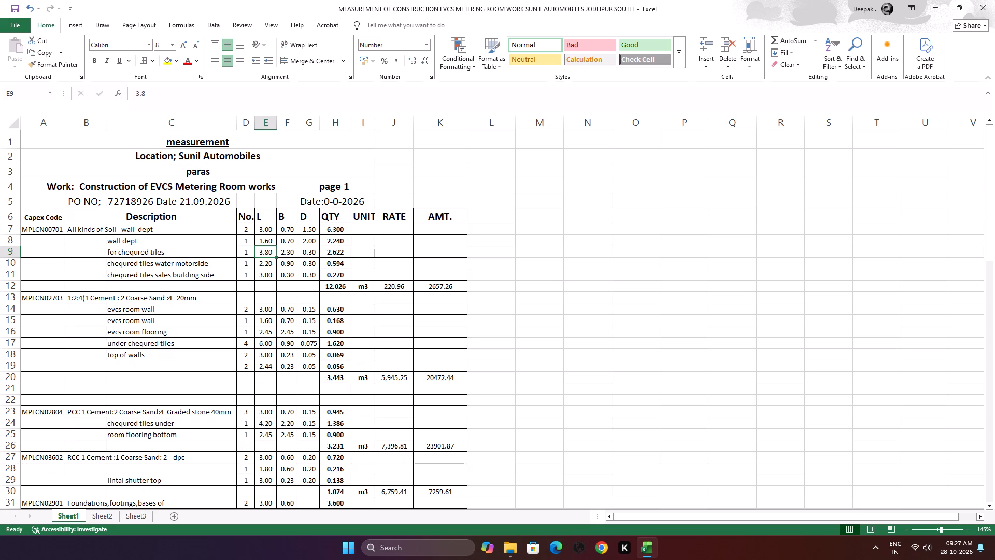
pyautogui.write('4.10')
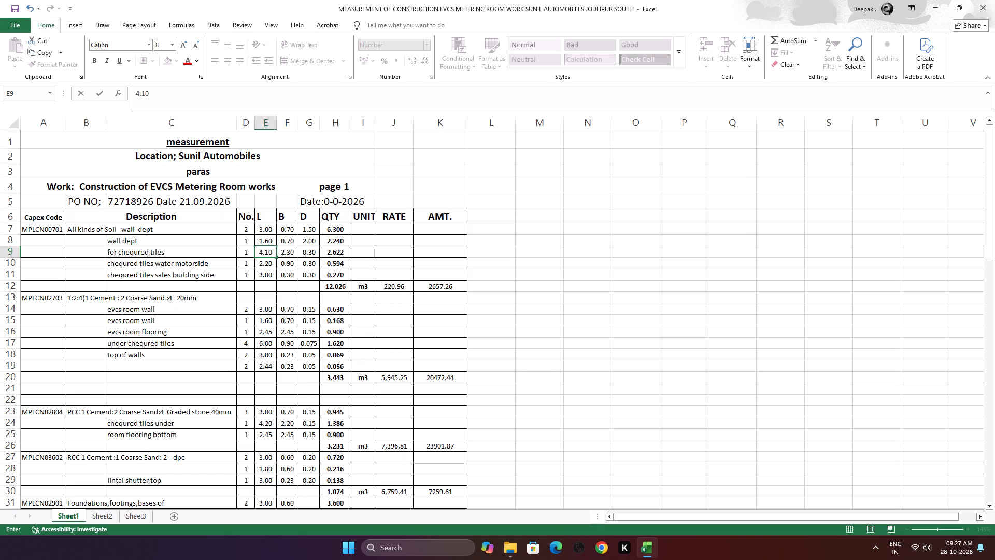
pyautogui.press('Right')
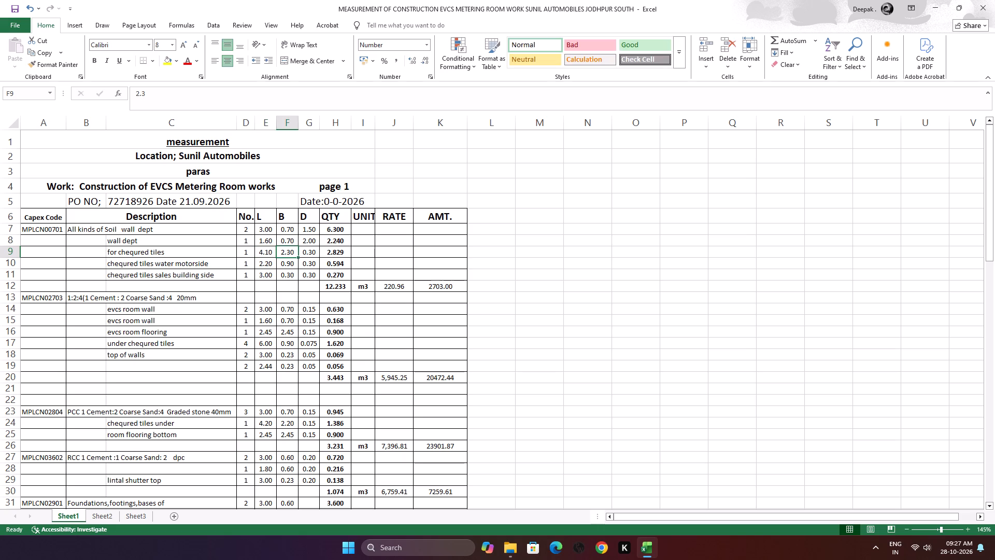
pyautogui.write('2.50')
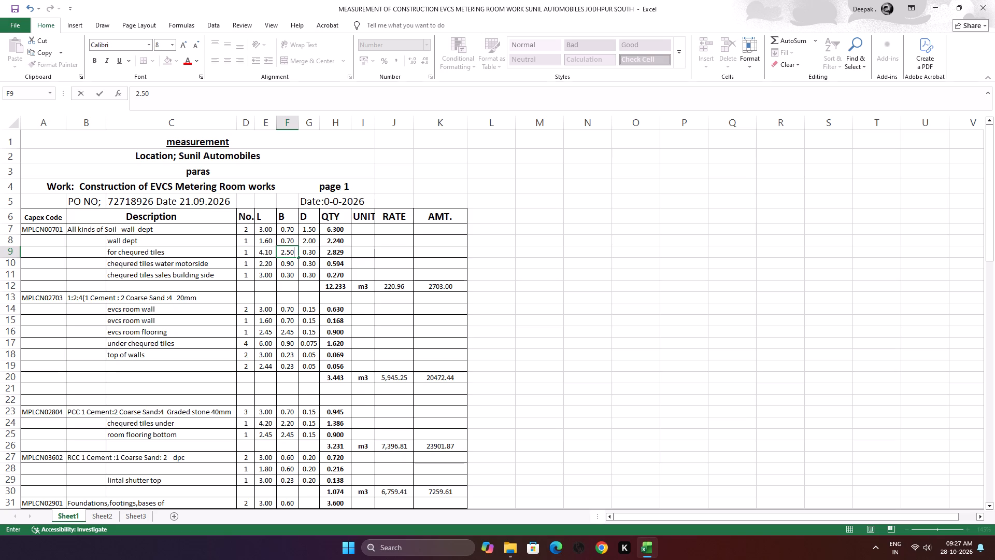
pyautogui.press('Down')
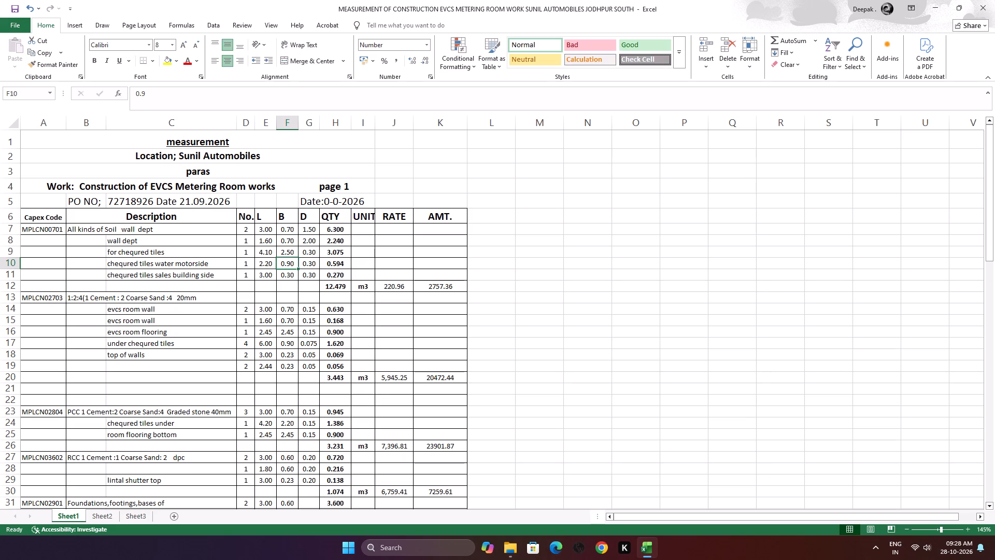
# Set the soil excavation "chequred tiles water motorside" row to length 1.80 and breadth 0.80.
pyautogui.press('Left')
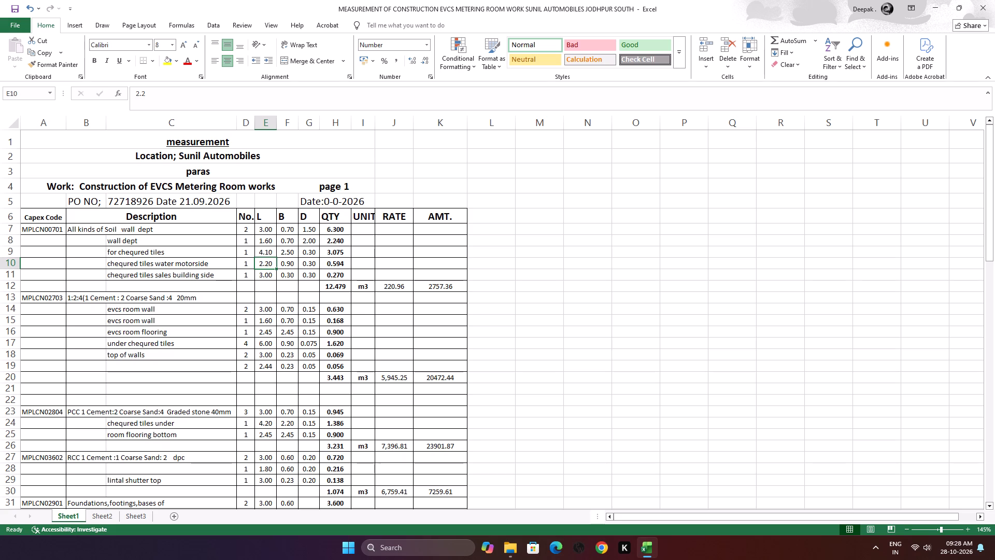
pyautogui.press('1')
pyautogui.press('.')
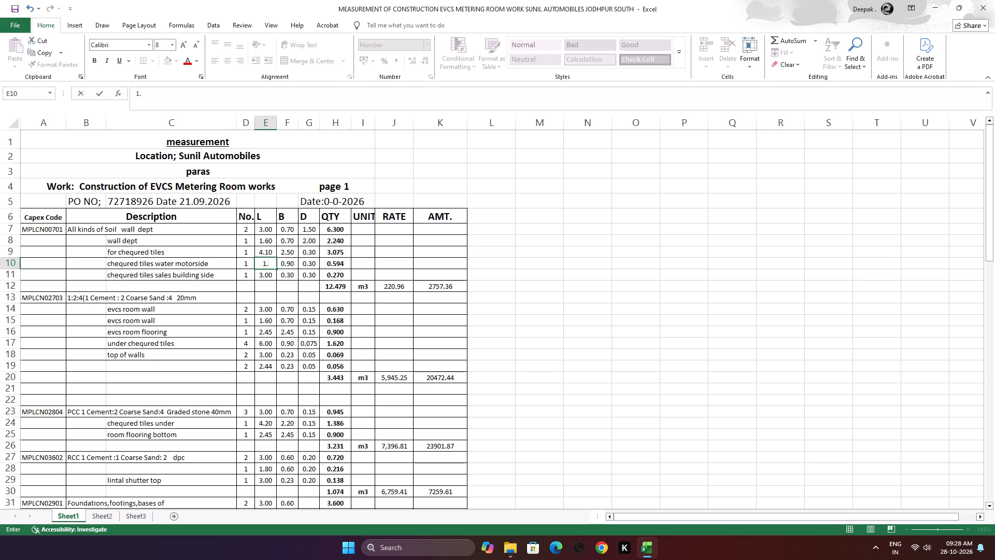
pyautogui.write('80')
pyautogui.press('Right')
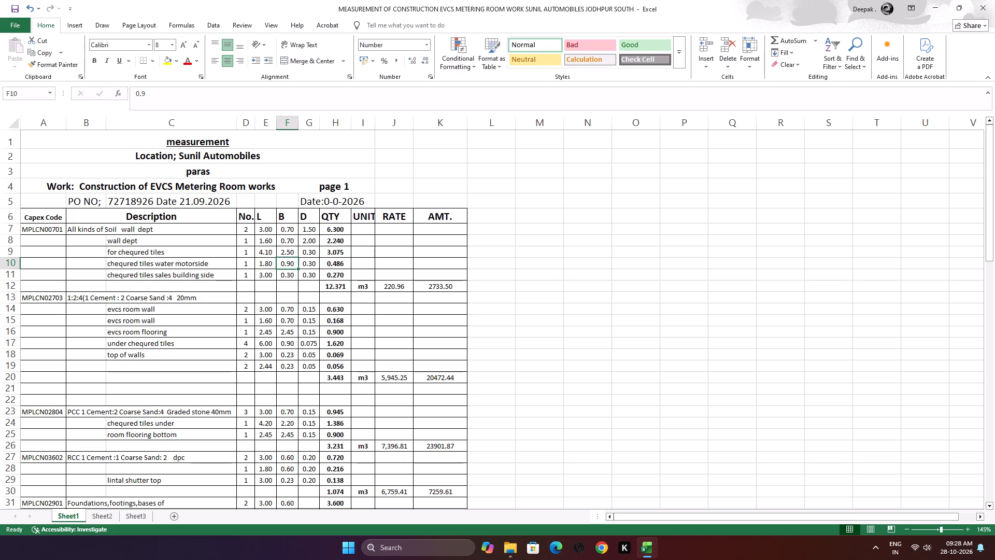
pyautogui.write('.80')
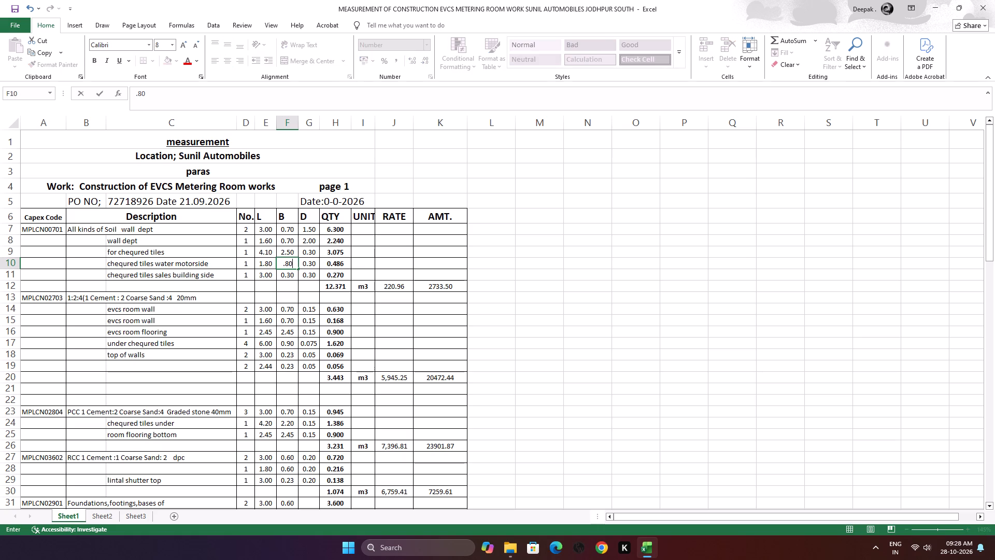
pyautogui.press('Down')
# Set the soil excavation "chequred tiles sales building side" row to length 2.65 and breadth 0.35.
pyautogui.press('Left')
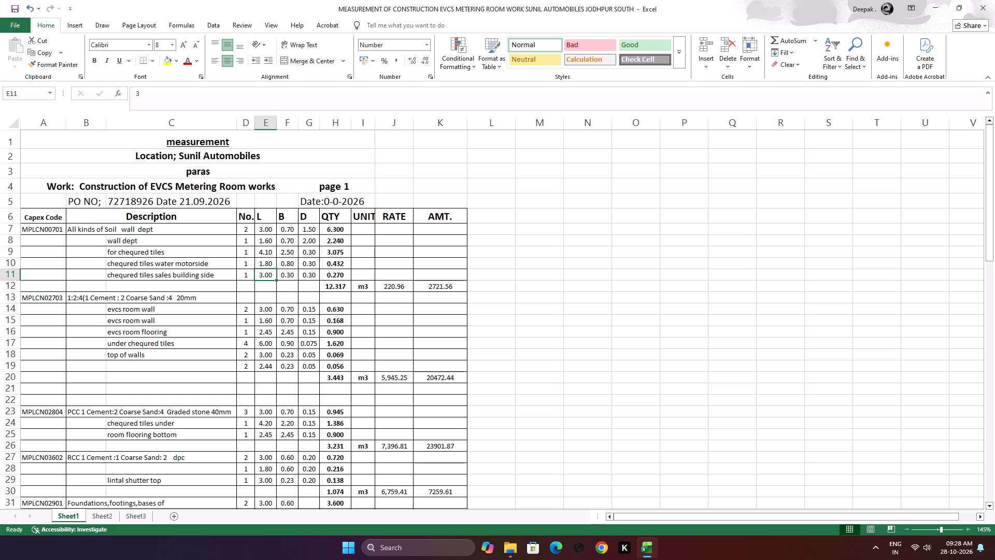
pyautogui.press('2')
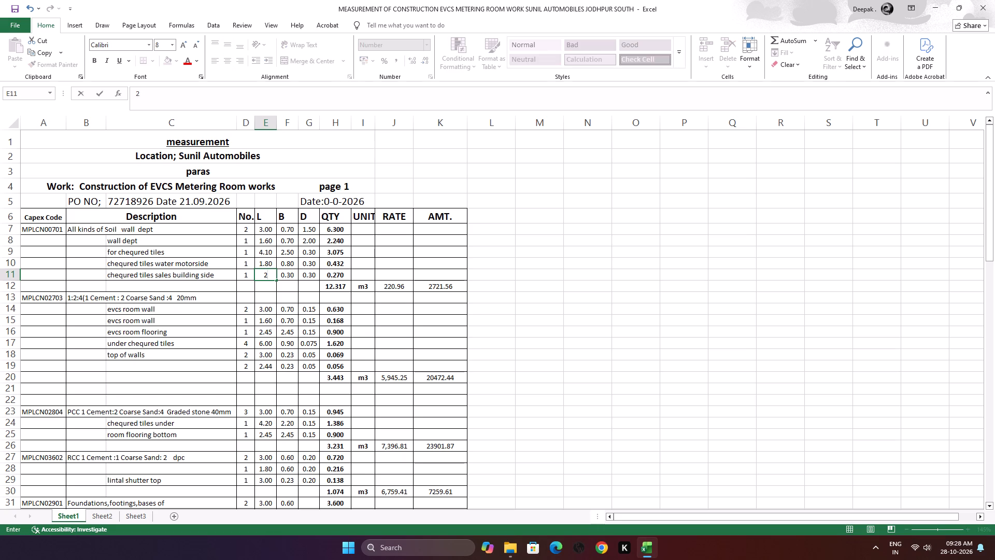
pyautogui.press('.')
pyautogui.write('65')
pyautogui.press('Right')
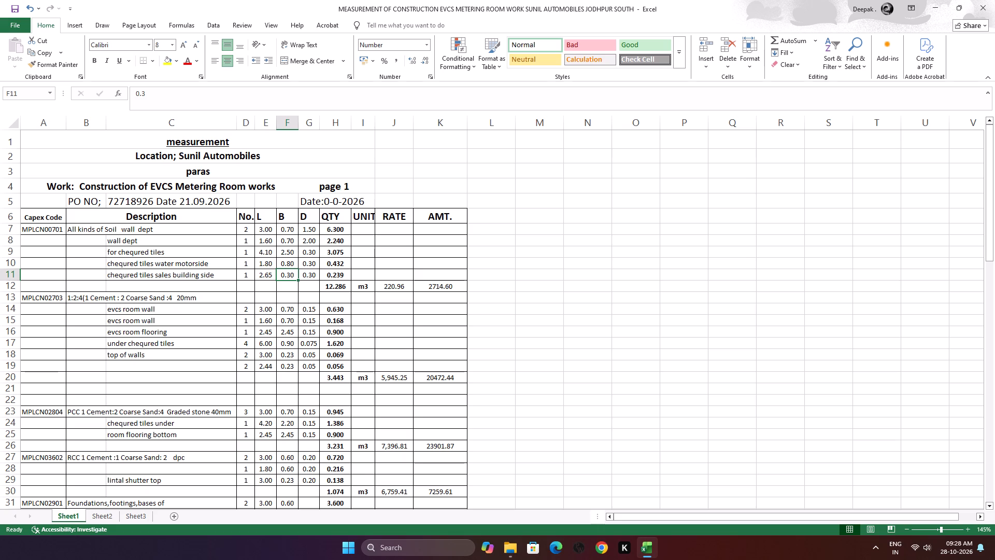
pyautogui.press('.')
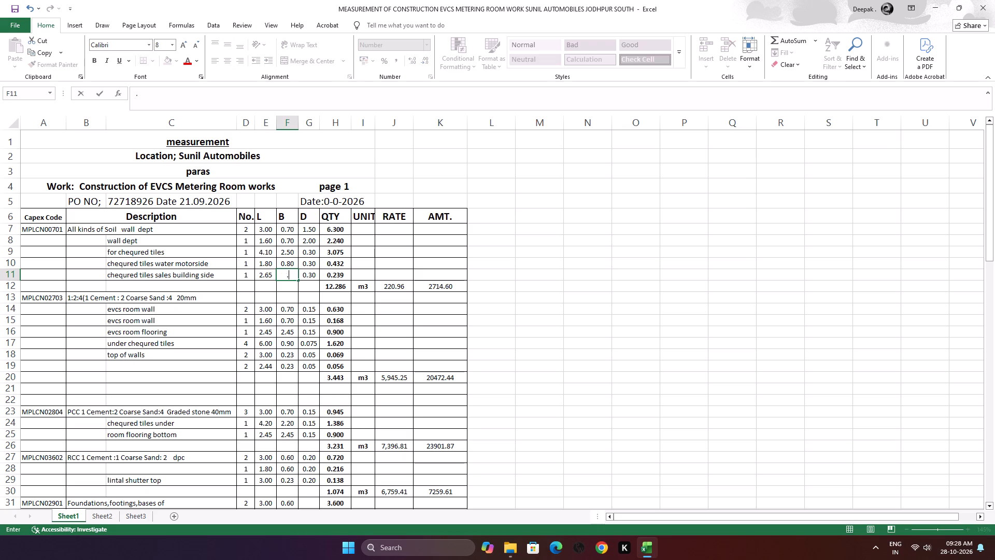
pyautogui.write('35')
pyautogui.click(234, 298)
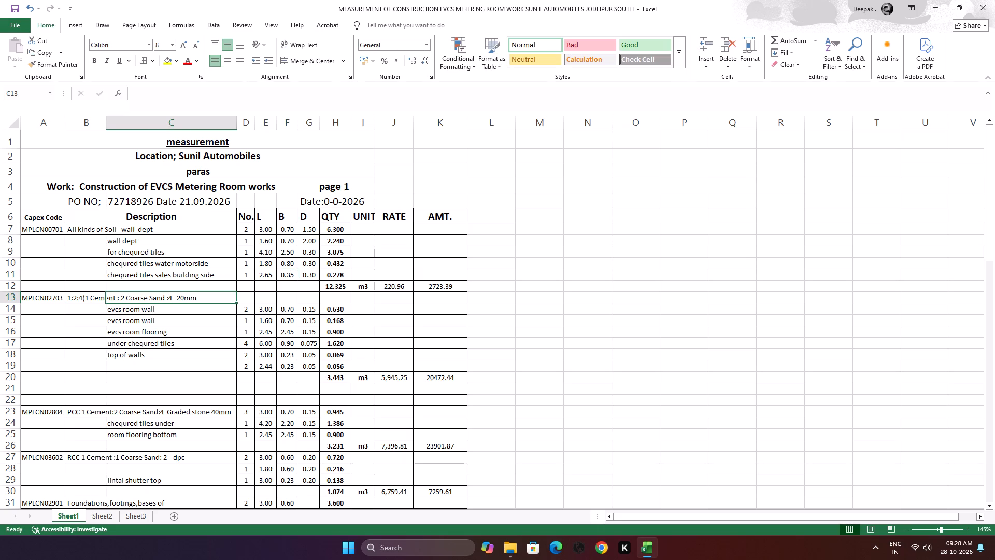
# Set the "evcs room flooring" row of the 1:2:4 cement concrete item to length 2.40 and breadth 2.40.
pyautogui.scroll(-2, 243, 295)
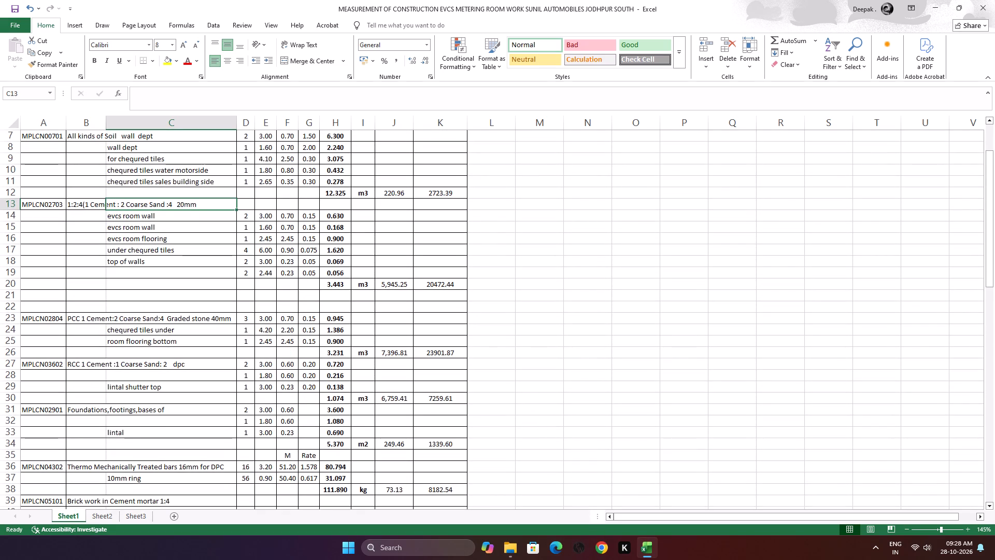
pyautogui.scroll(1, 216, 239)
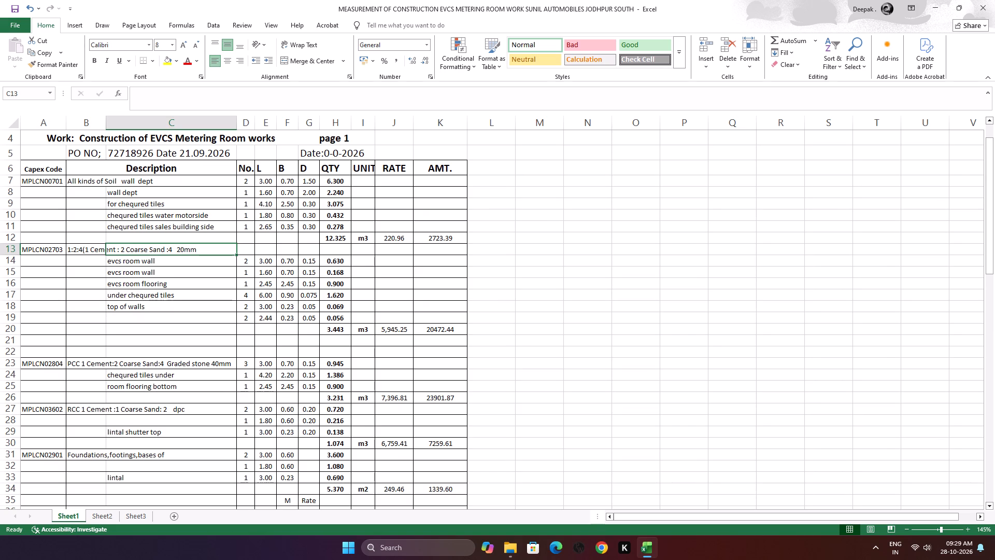
pyautogui.scroll(1, 197, 293)
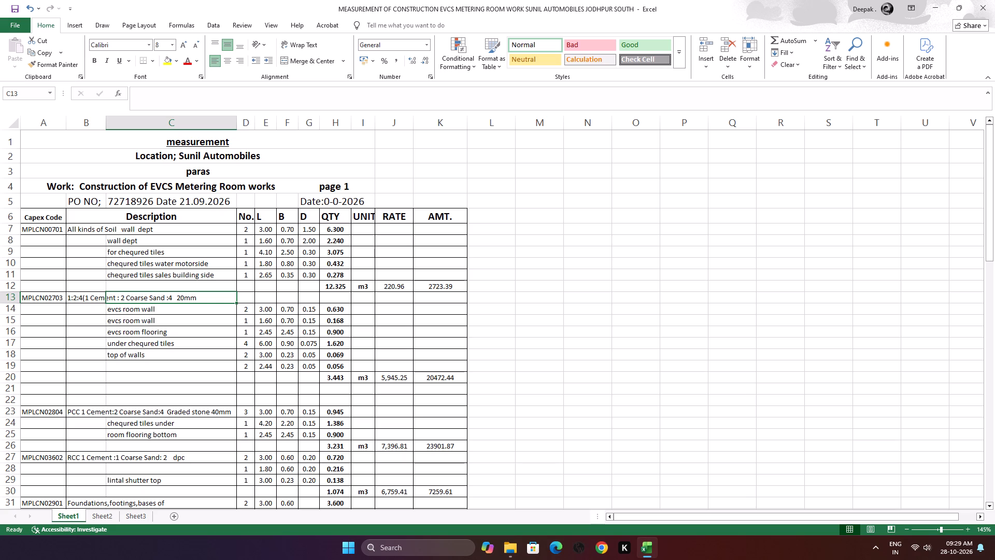
pyautogui.click(264, 334)
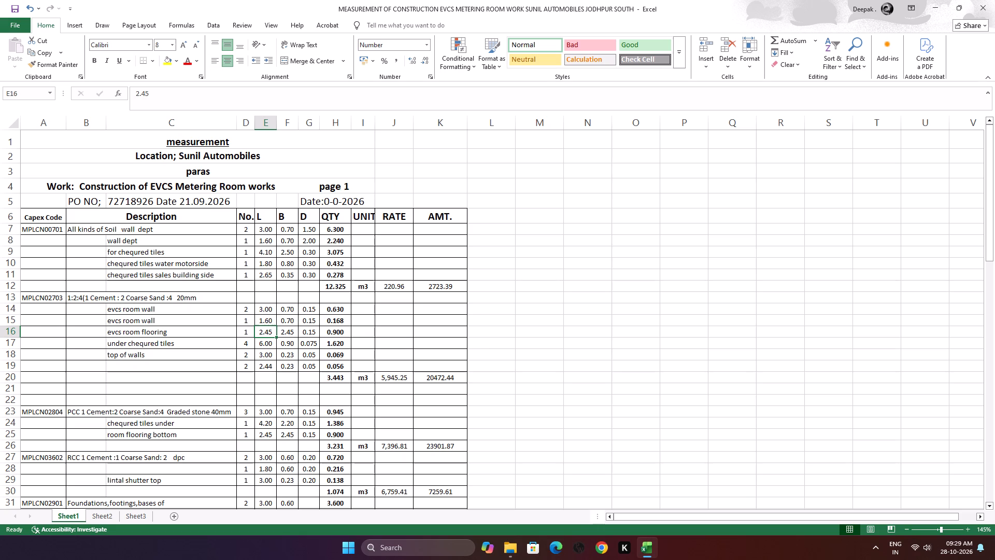
pyautogui.press('2')
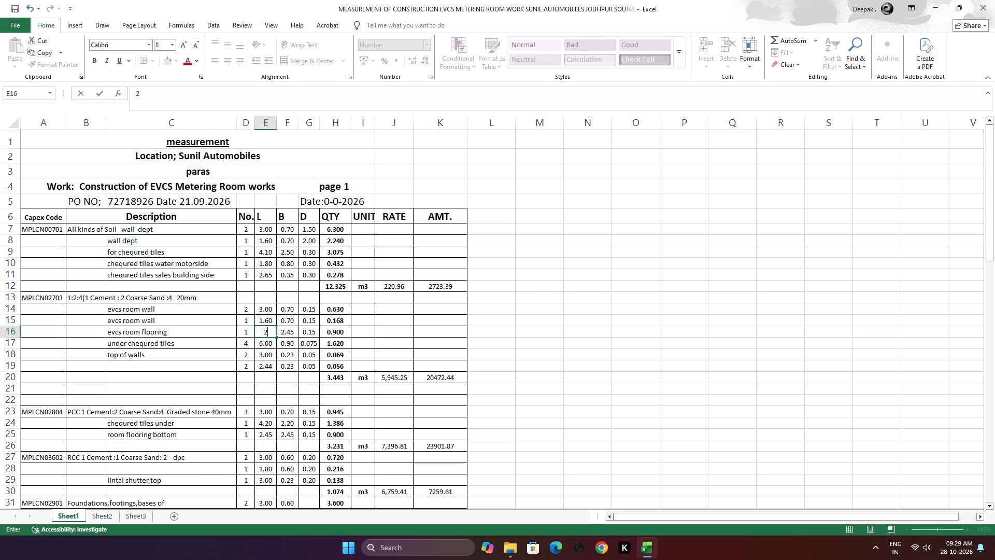
pyautogui.press('.')
pyautogui.press('4')
pyautogui.press('0')
pyautogui.press('Right')
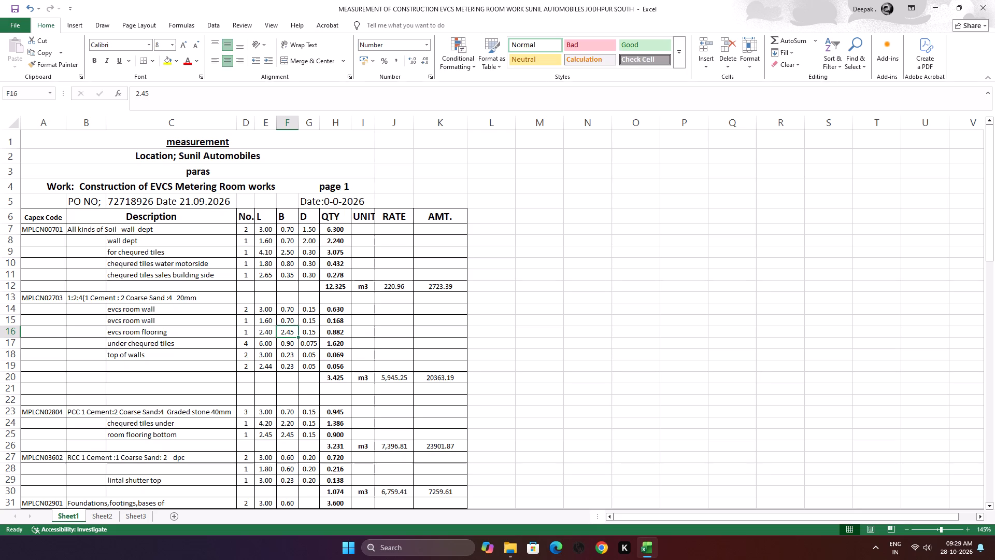
pyautogui.press('2')
pyautogui.write('.4')
pyautogui.press('0')
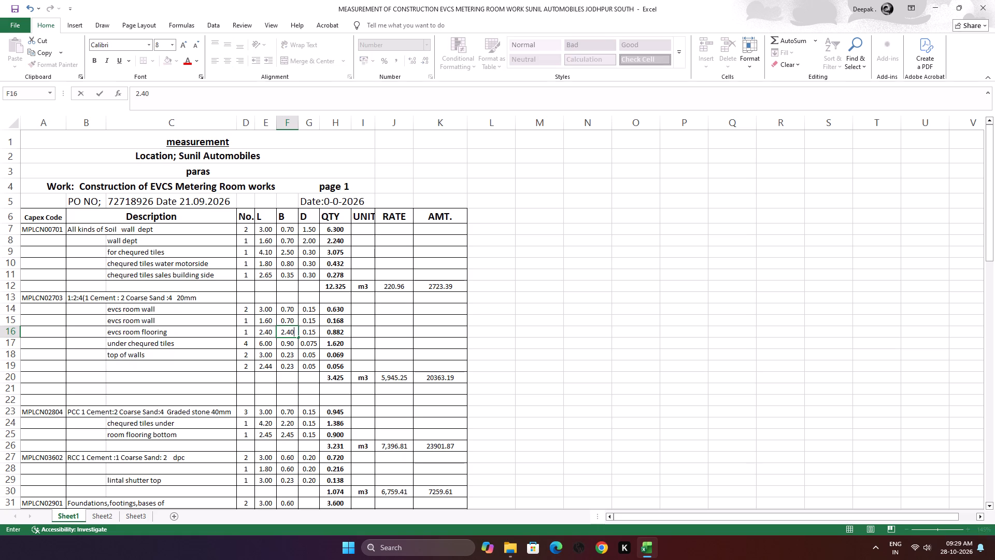
pyautogui.press('Down')
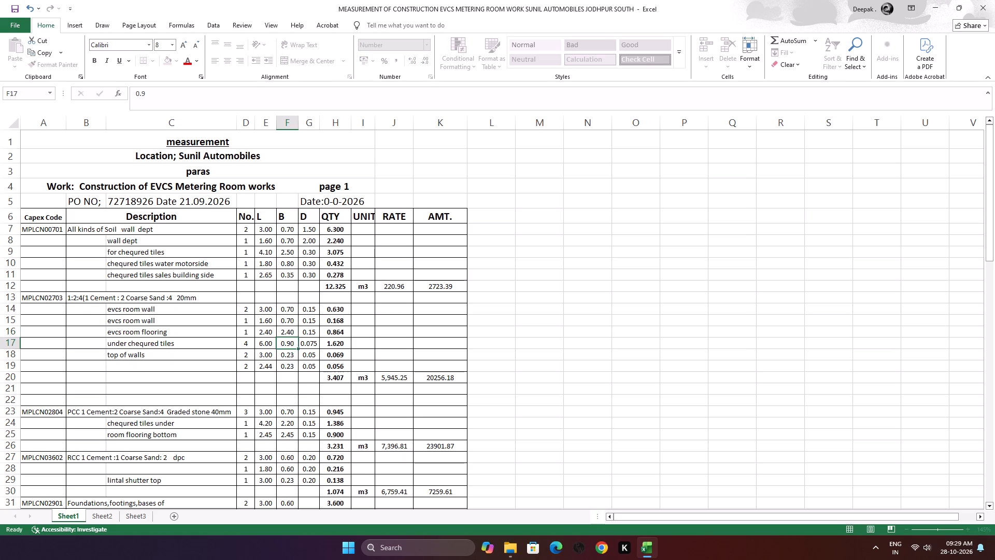
# Set the "under chequred tiles" row of the 1:2:4 concrete item to number 1, length 4.10 and breadth 2.50.
pyautogui.press('Left')
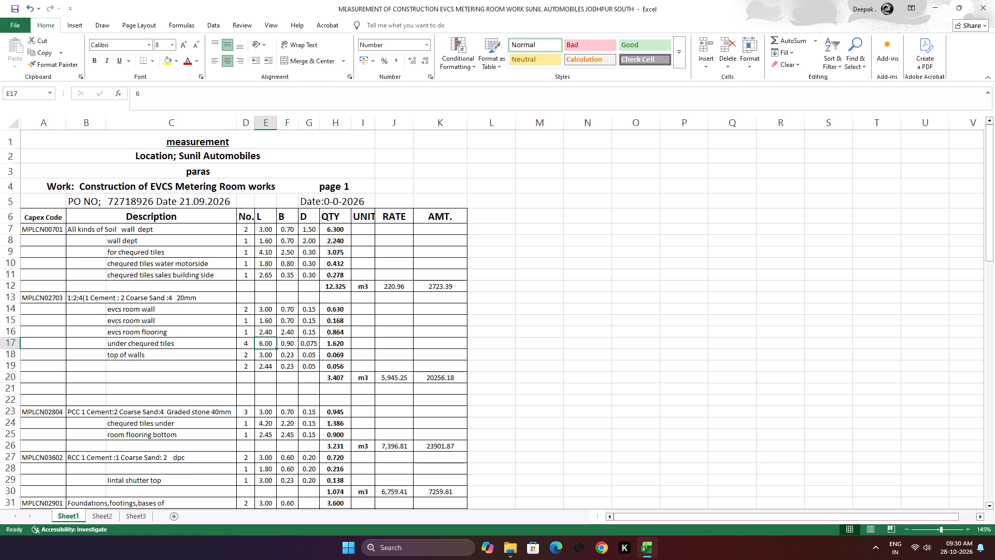
pyautogui.press('Left')
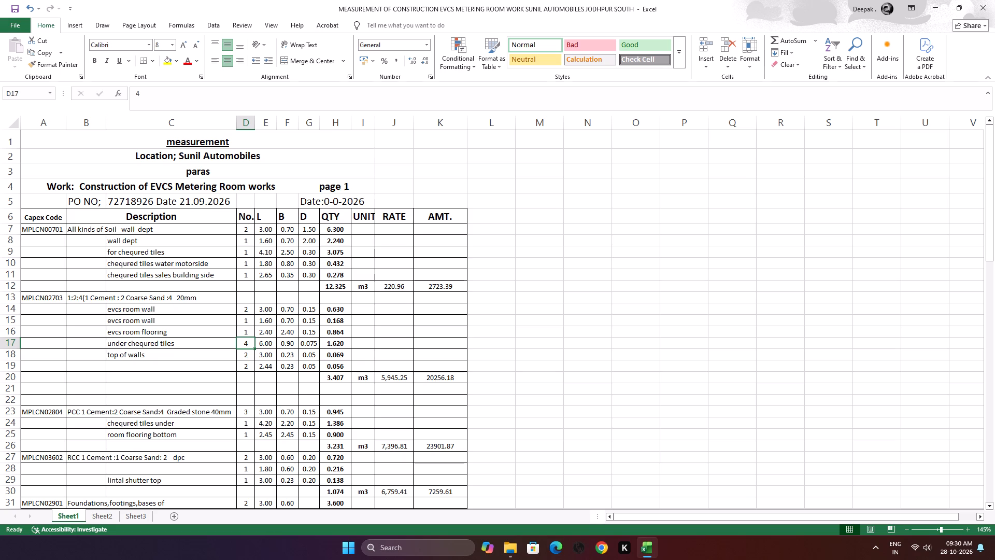
pyautogui.press('1')
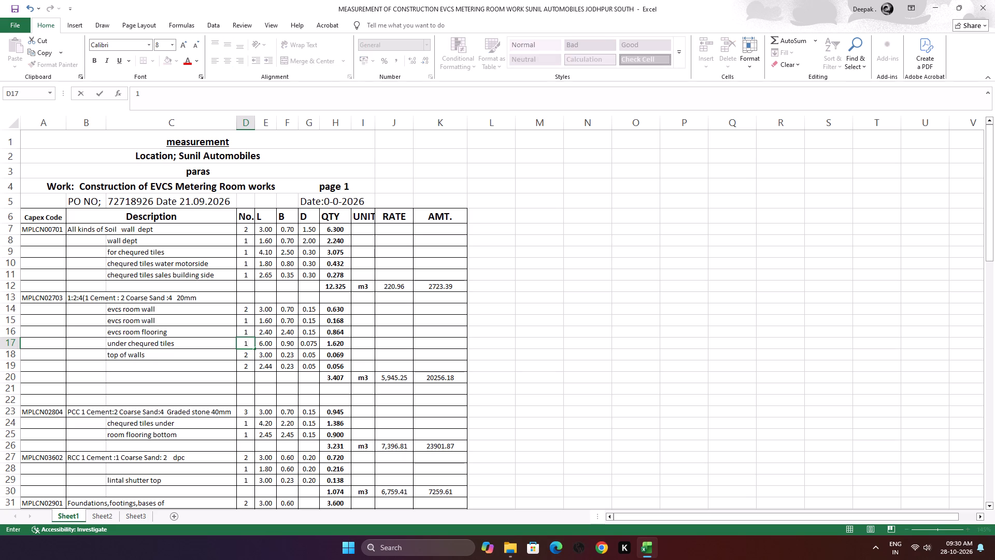
pyautogui.press('Right')
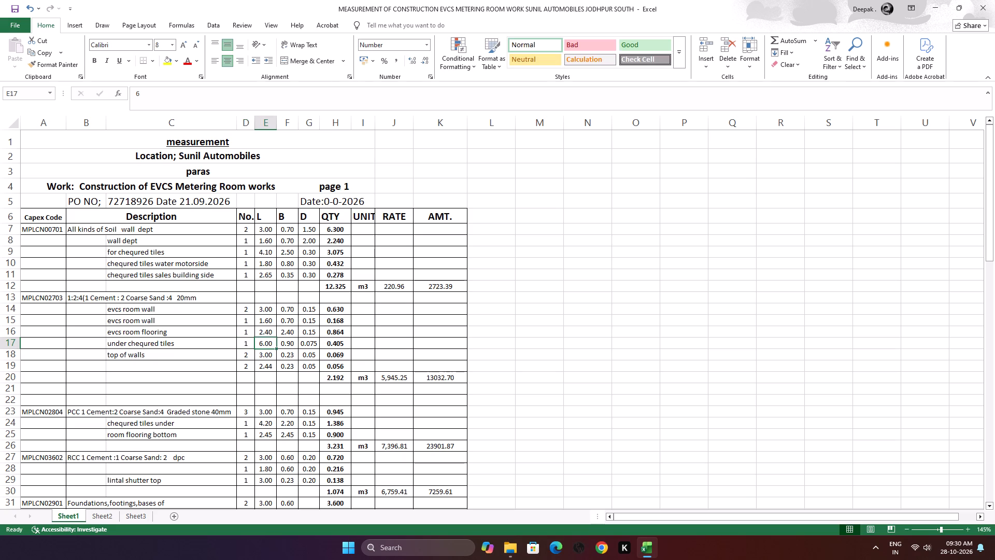
pyautogui.write('4.')
pyautogui.write('10')
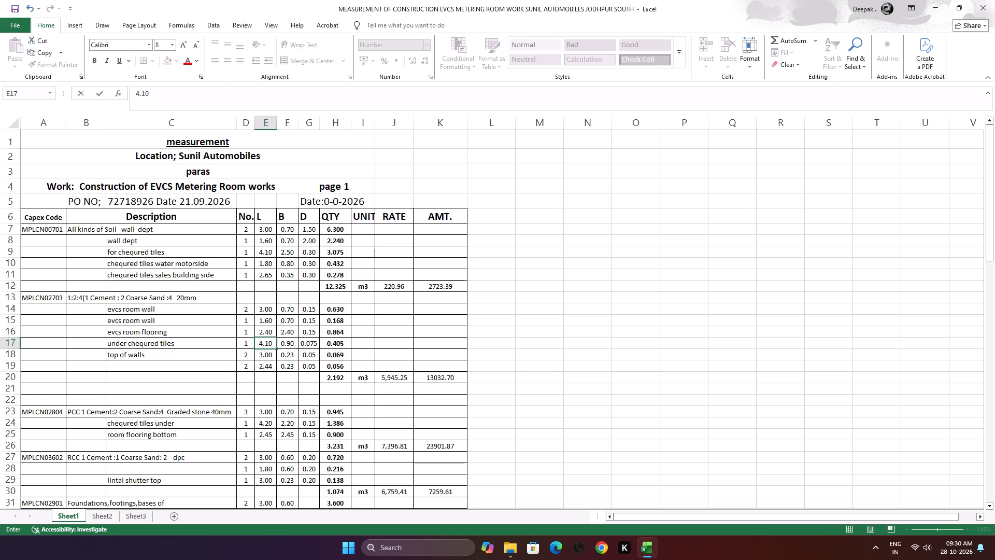
pyautogui.press('Right')
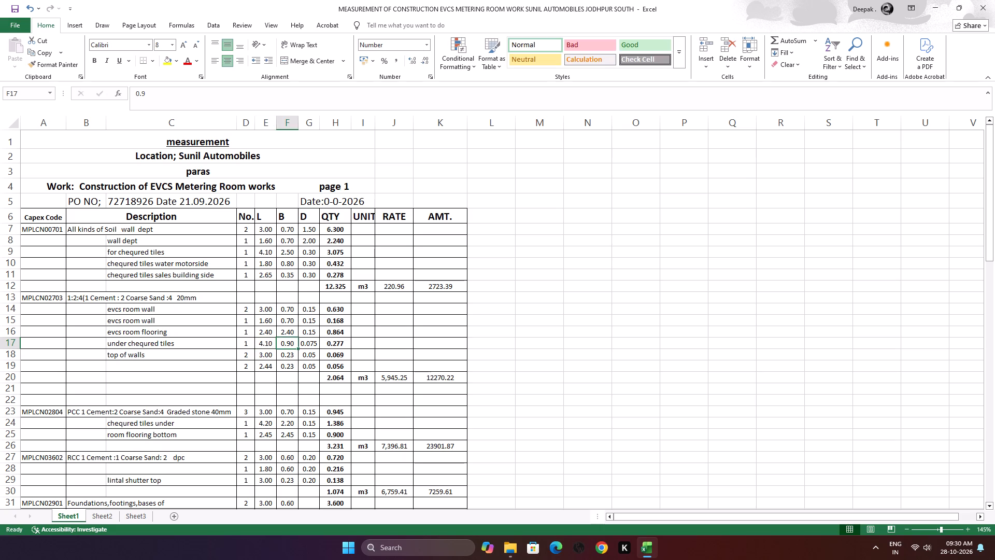
pyautogui.write('2.50')
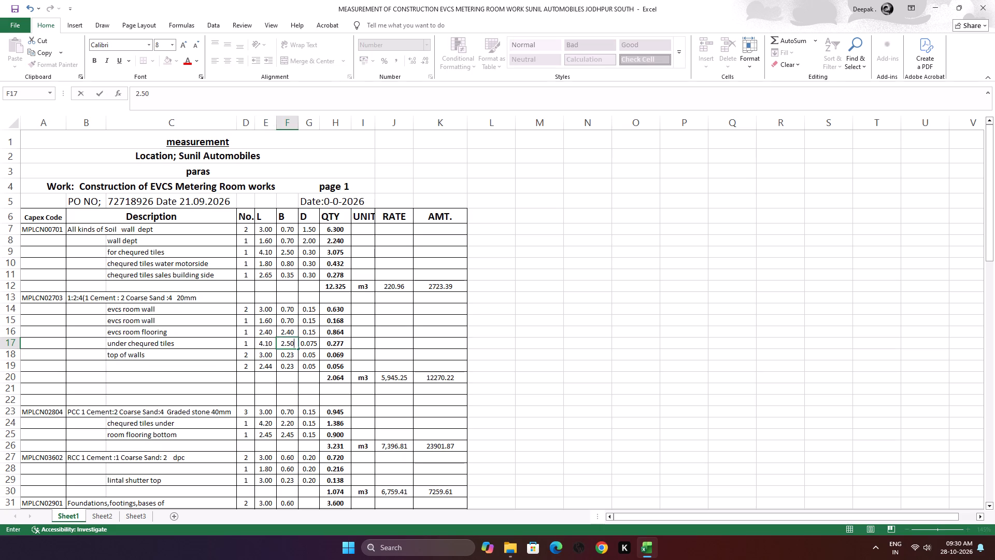
pyautogui.press('Down')
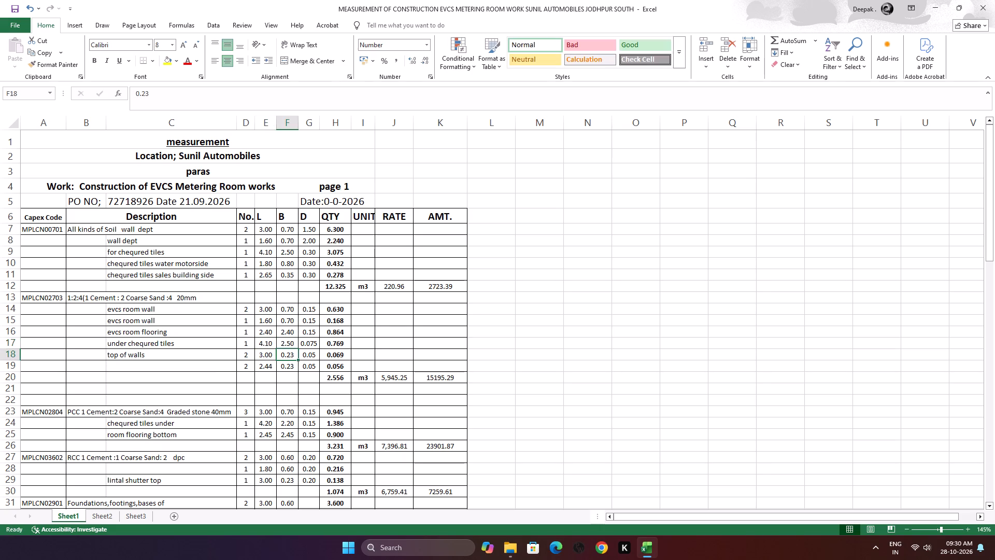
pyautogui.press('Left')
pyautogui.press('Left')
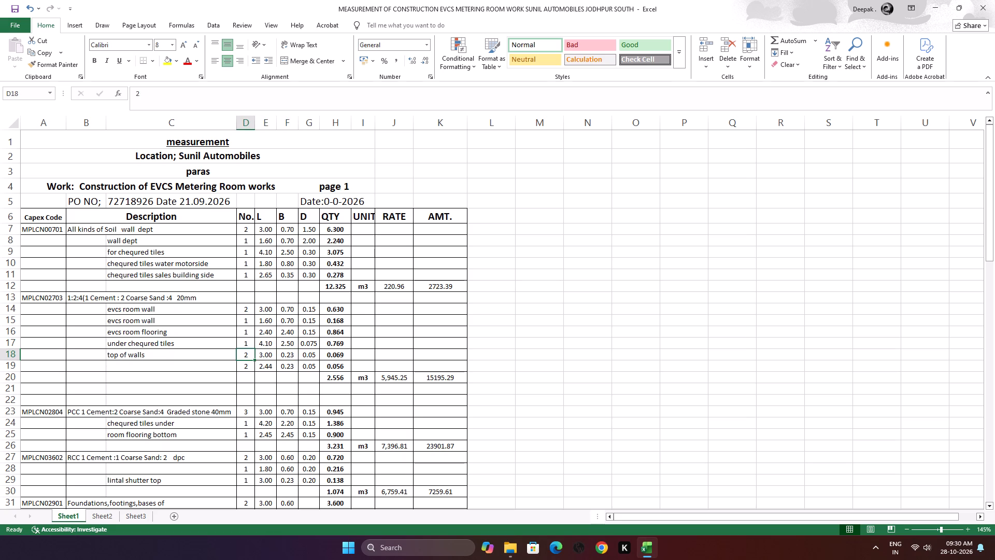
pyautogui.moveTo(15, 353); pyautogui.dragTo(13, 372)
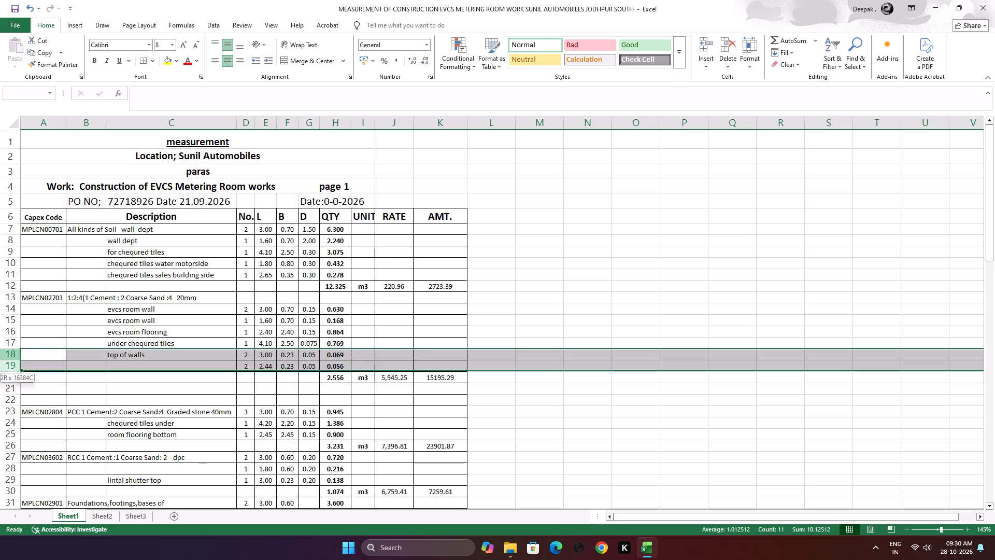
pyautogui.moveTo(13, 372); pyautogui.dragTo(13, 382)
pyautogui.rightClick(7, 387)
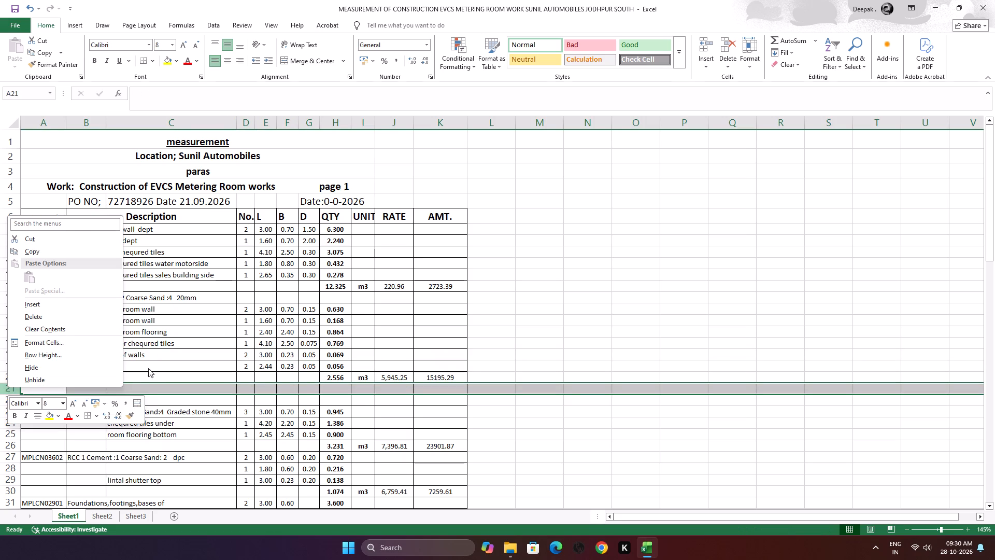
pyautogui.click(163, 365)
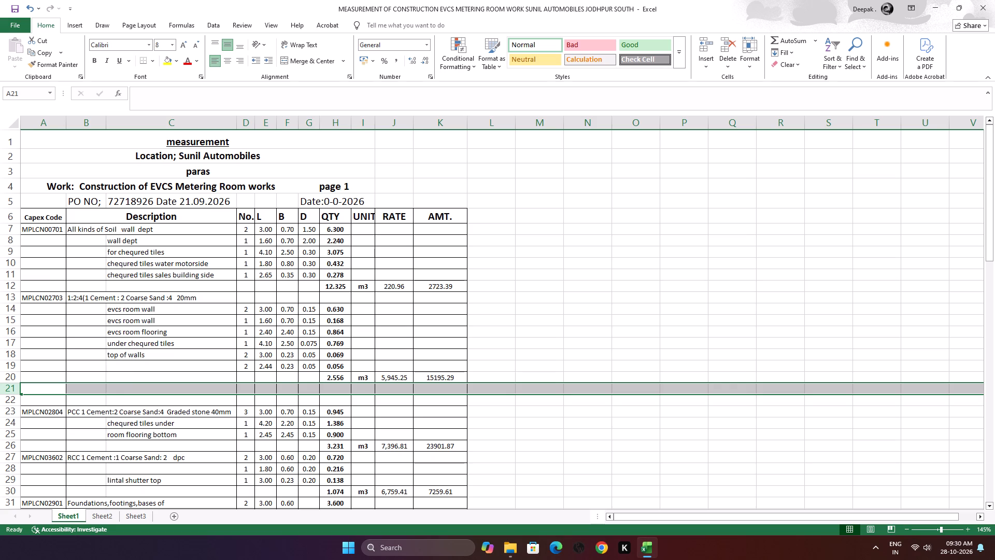
# Insert three blank rows above the "top of walls" row of the 1:2:4 concrete item.
pyautogui.moveTo(12, 353); pyautogui.dragTo(12, 352)
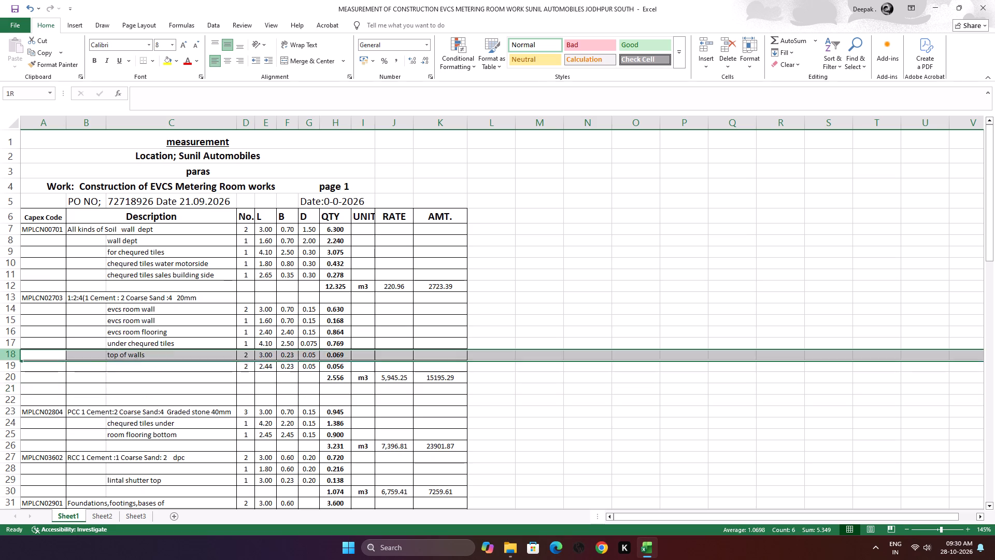
pyautogui.moveTo(12, 352); pyautogui.dragTo(15, 380)
pyautogui.rightClick(15, 381)
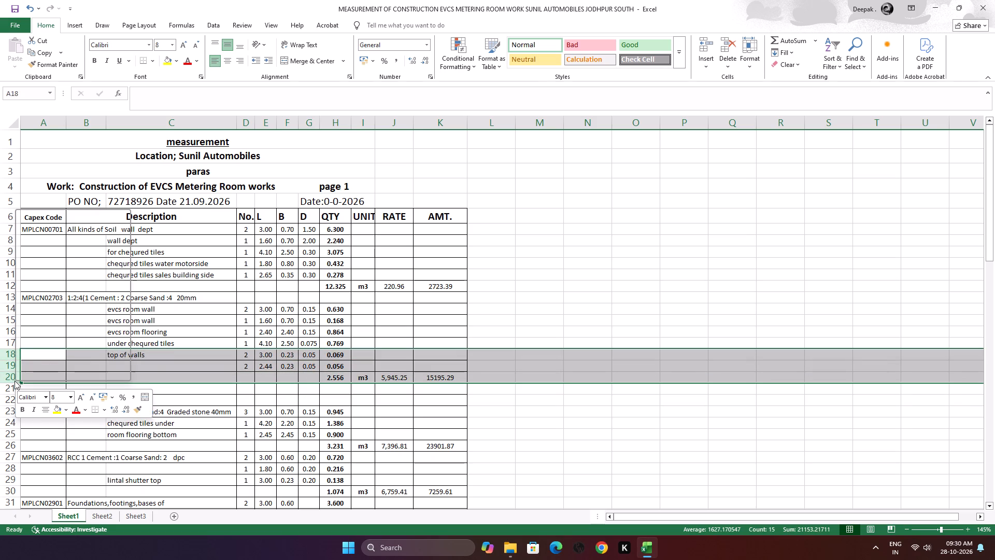
pyautogui.click(80, 299)
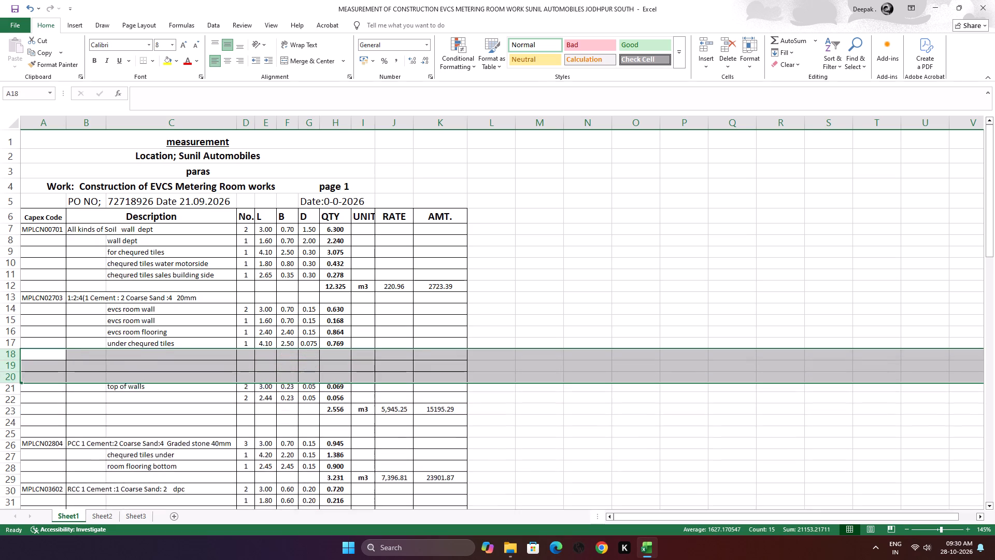
# Fill the first blank row under "under chequred tiles" with number 1, length 1.80, breadth 0.80 and depth 0.075.
pyautogui.click(246, 354)
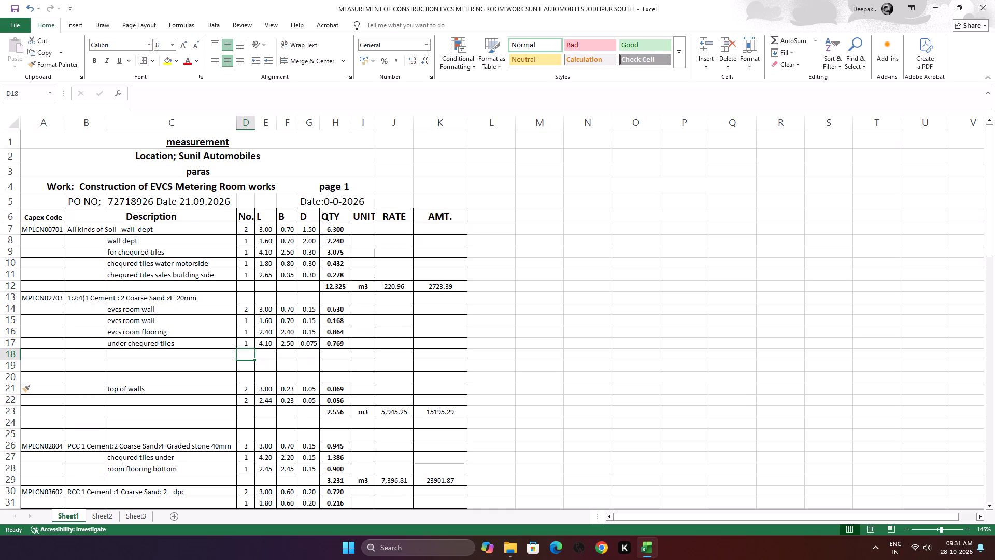
pyautogui.press('1')
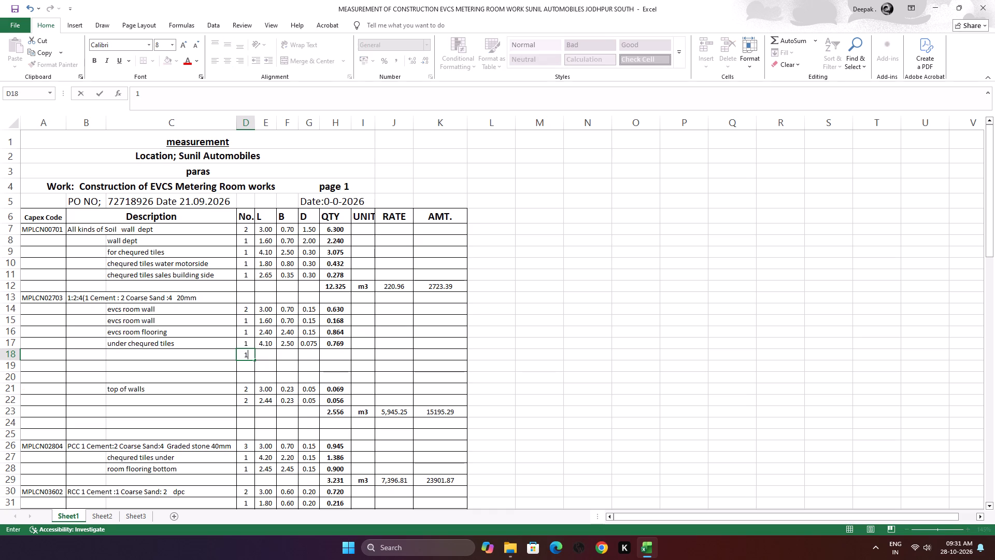
pyautogui.press('Right')
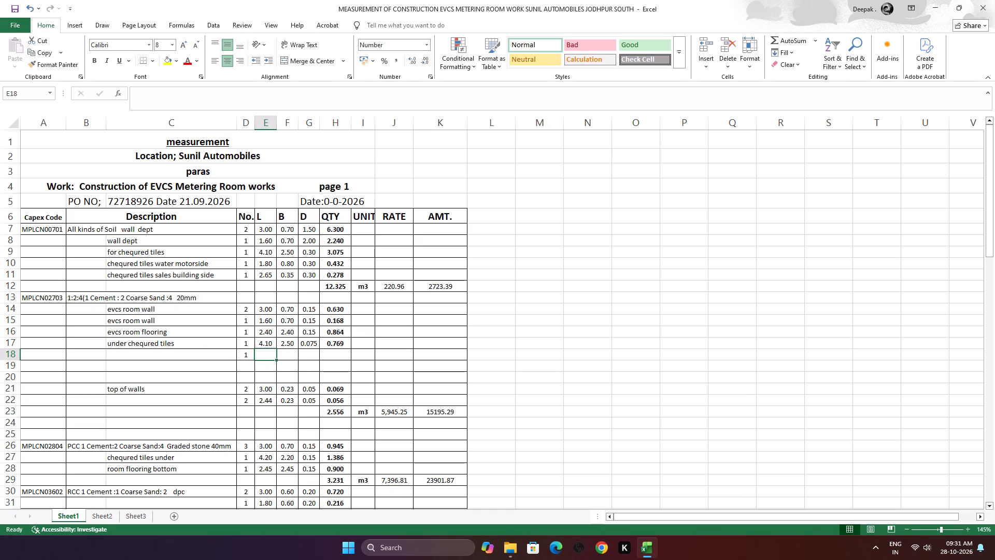
pyautogui.press('1')
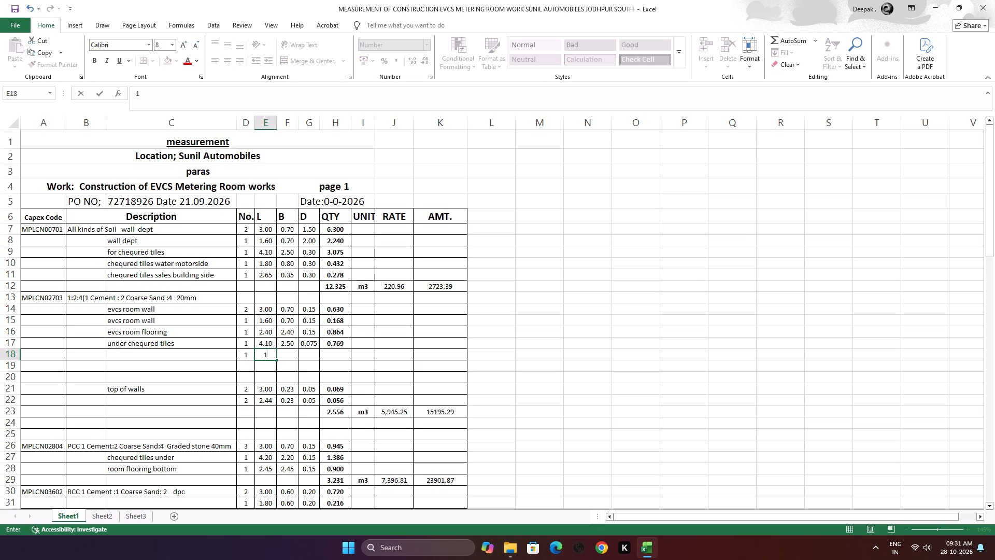
pyautogui.write('.80')
pyautogui.press('Right')
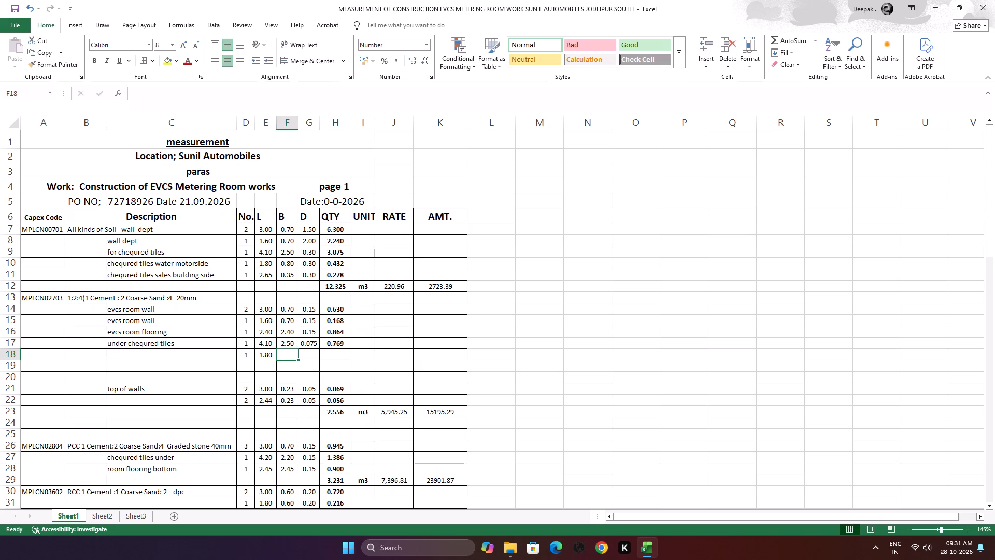
pyautogui.write('.80')
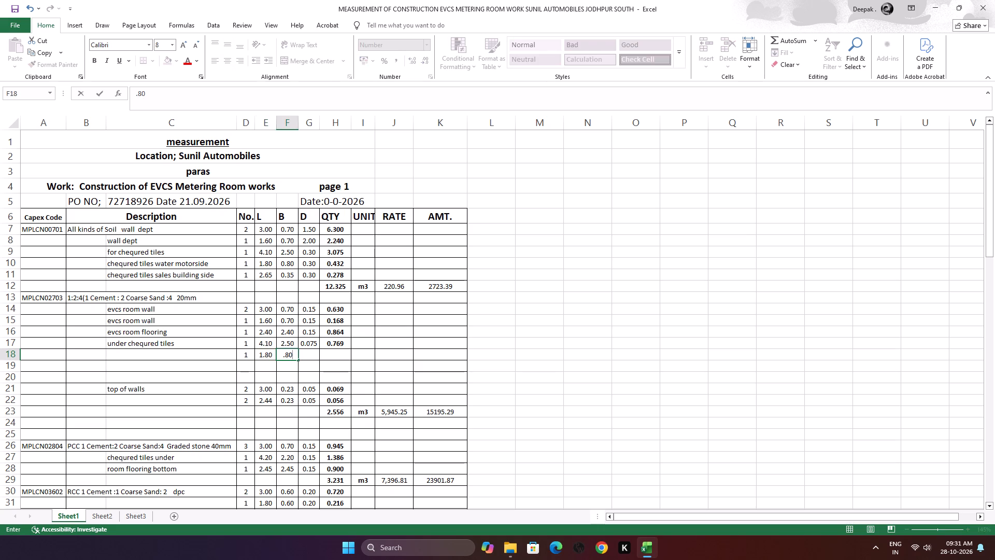
pyautogui.press('Right')
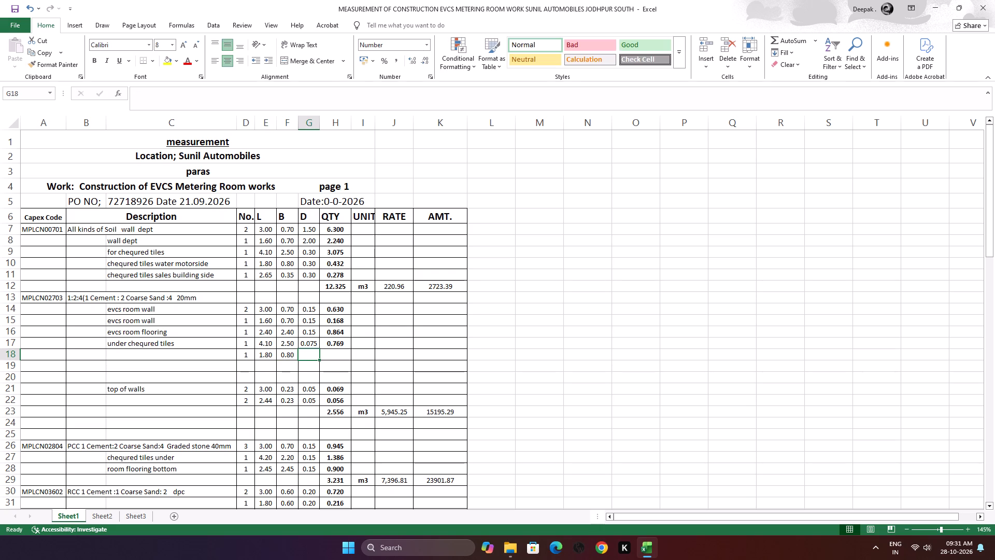
pyautogui.write('0.0')
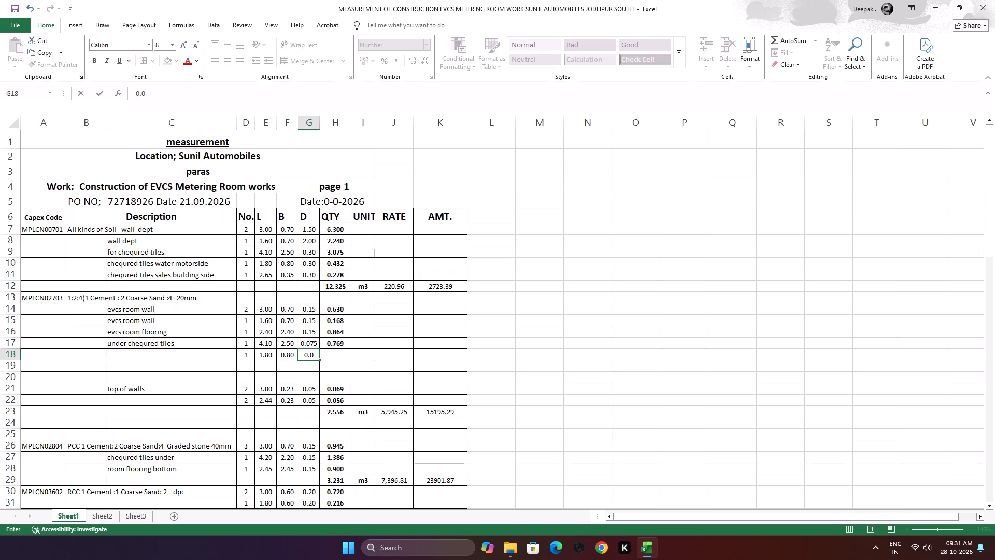
pyautogui.write('75')
pyautogui.press('Right')
# Fill the second blank row under "under chequred tiles" with number 1, length 2.65, breadth 0.35 and depth 0.075.
pyautogui.press('Down')
pyautogui.press('Left')
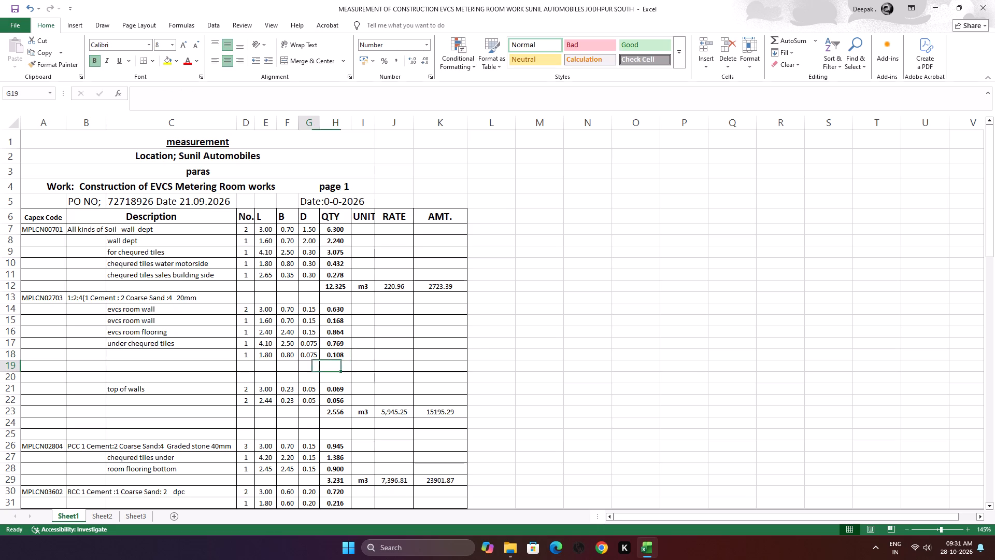
pyautogui.press('Left')
pyautogui.press('Left')
pyautogui.press('Left')
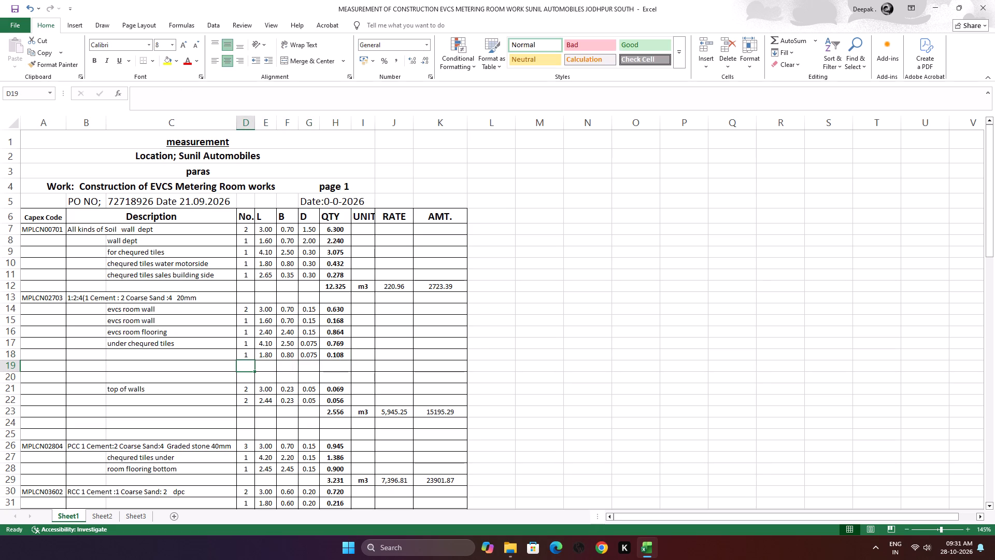
pyautogui.press('1')
pyautogui.press('Right')
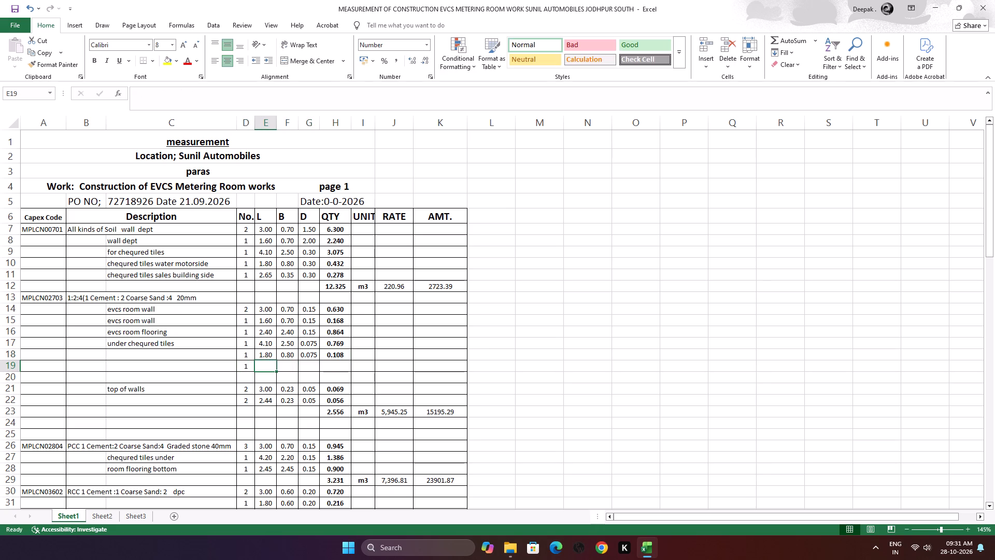
pyautogui.write('2.65')
pyautogui.press('Right')
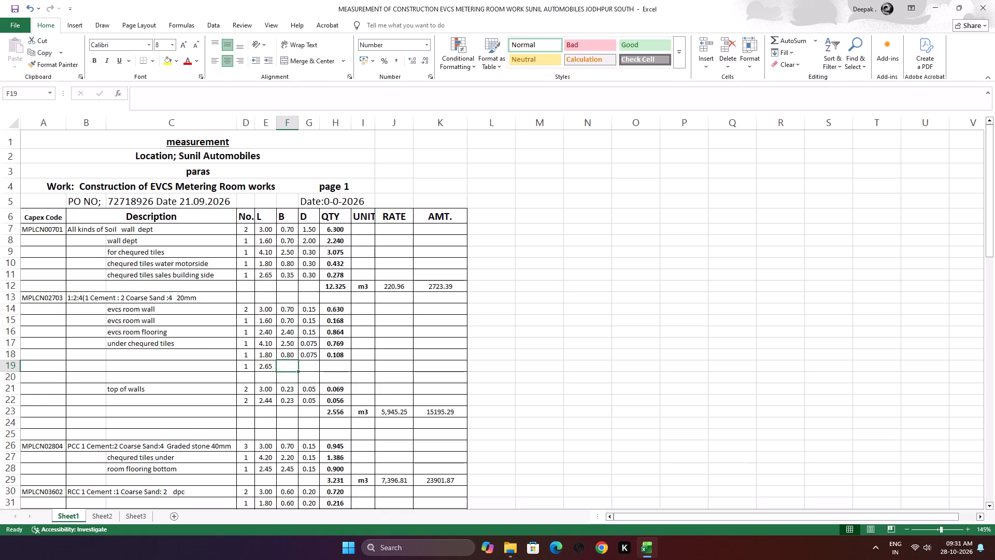
pyautogui.press('.')
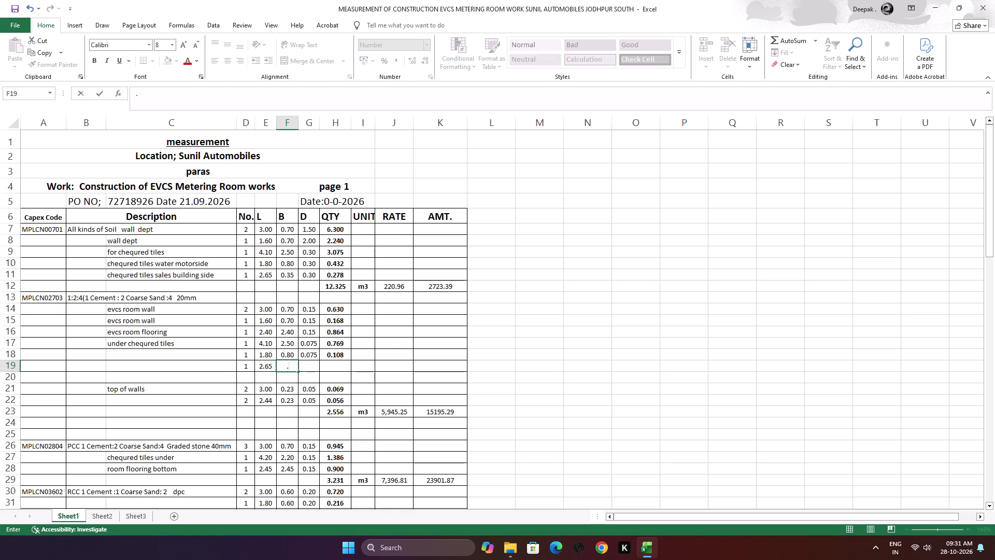
pyautogui.write('35')
pyautogui.press('Right')
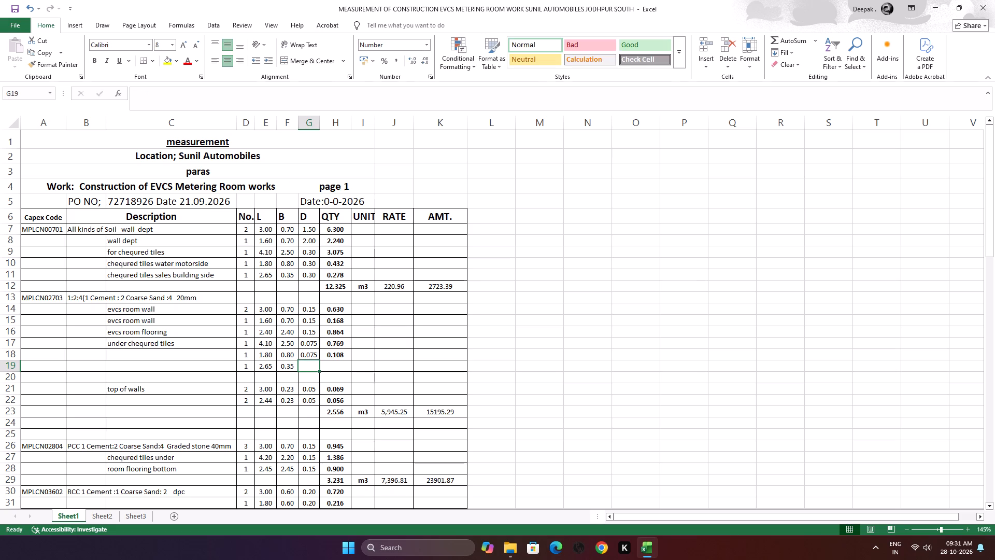
pyautogui.write('0.075')
pyautogui.press('Right')
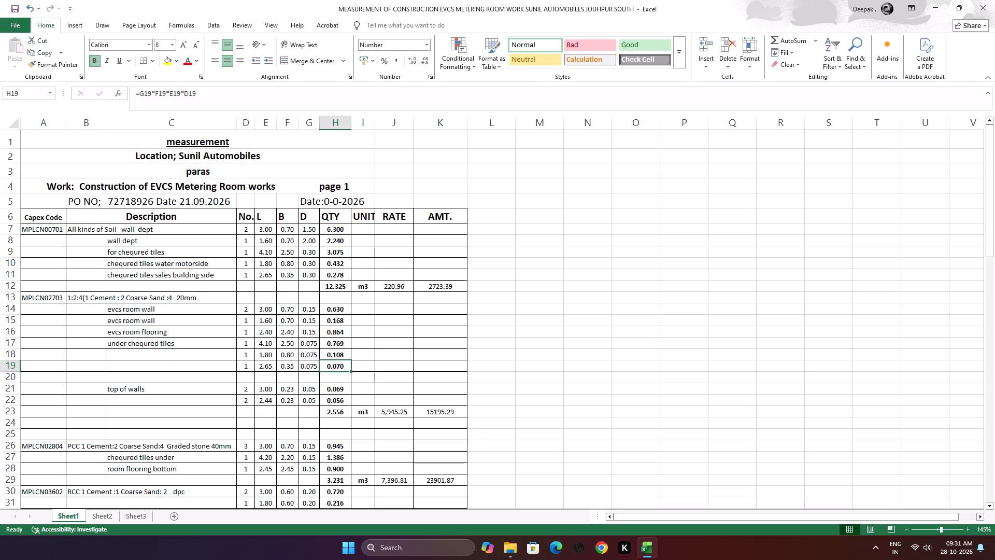
# Delete the leftover blank row above "top of walls" in the 1:2:4 concrete item.
pyautogui.scroll(-2, 210, 346)
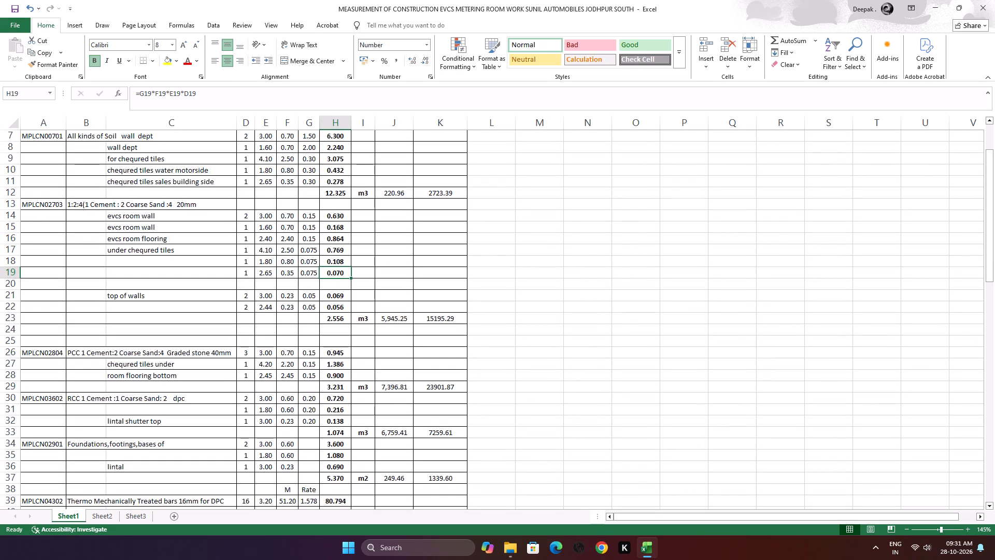
pyautogui.click(12, 284)
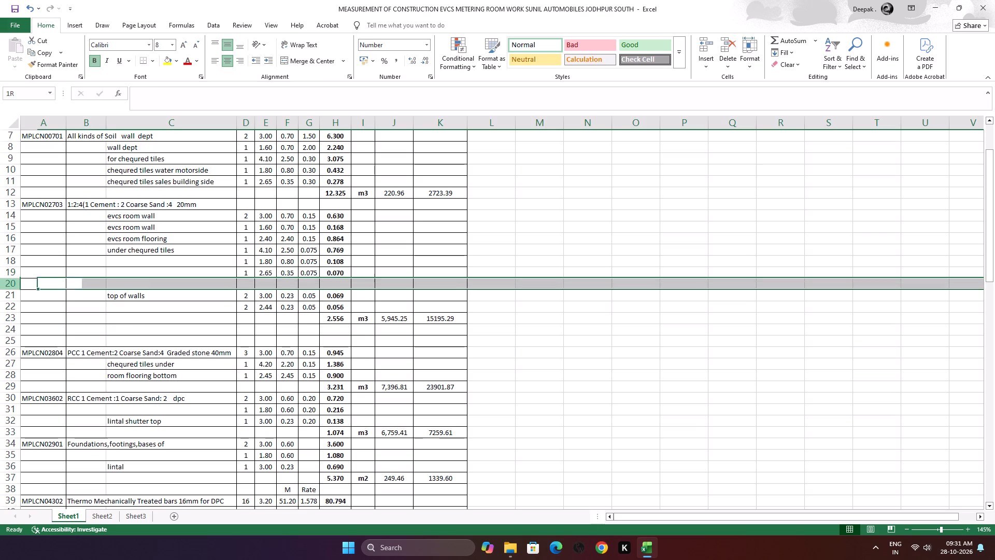
pyautogui.rightClick(11, 284)
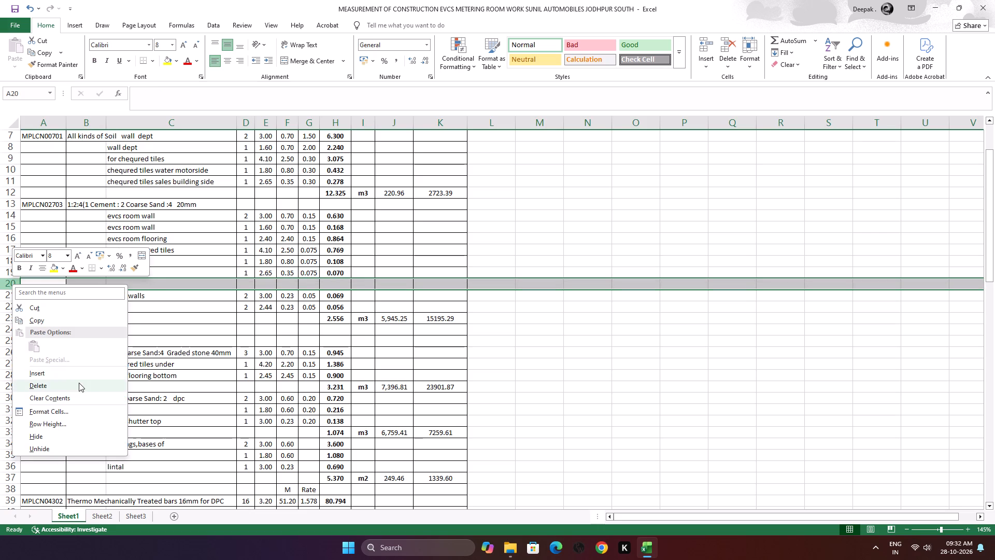
pyautogui.click(79, 383)
pyautogui.click(148, 306)
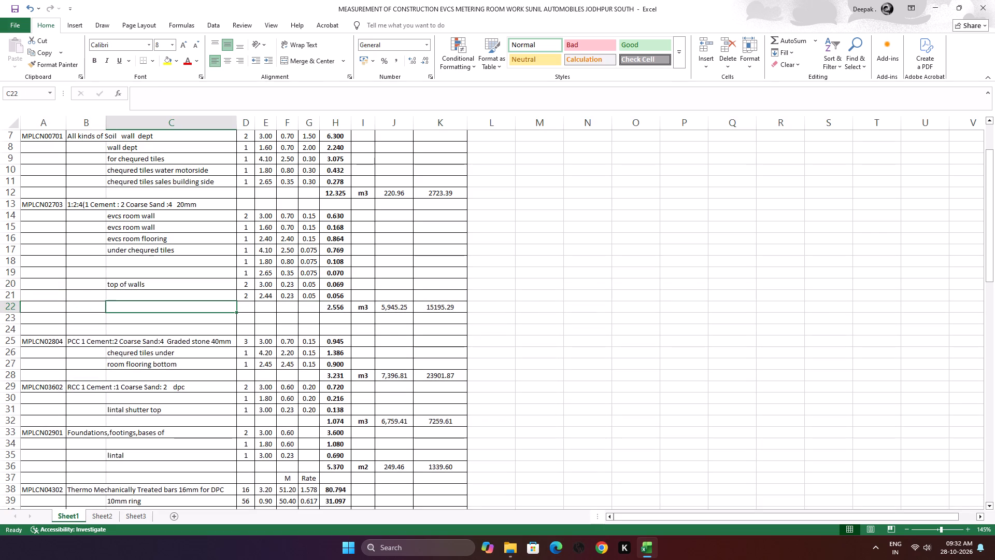
# Enter "do" as the description of both new rows below "under chequred tiles".
pyautogui.click(168, 262)
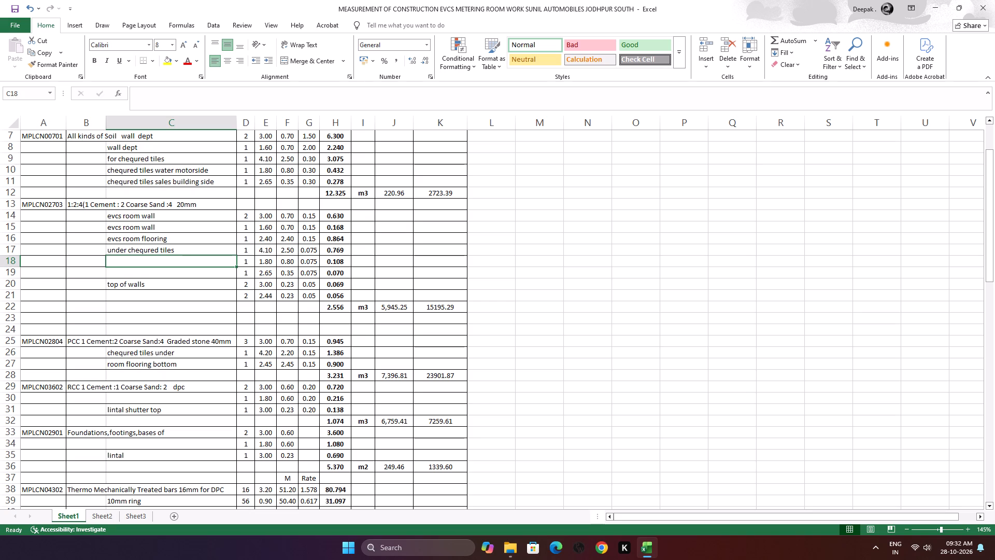
pyautogui.write('do')
pyautogui.press('Down')
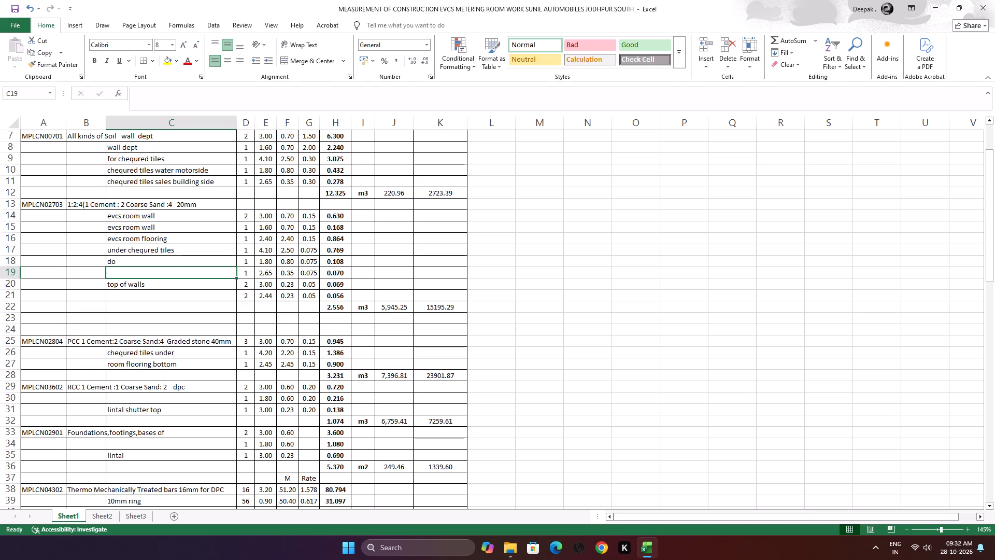
pyautogui.write('do')
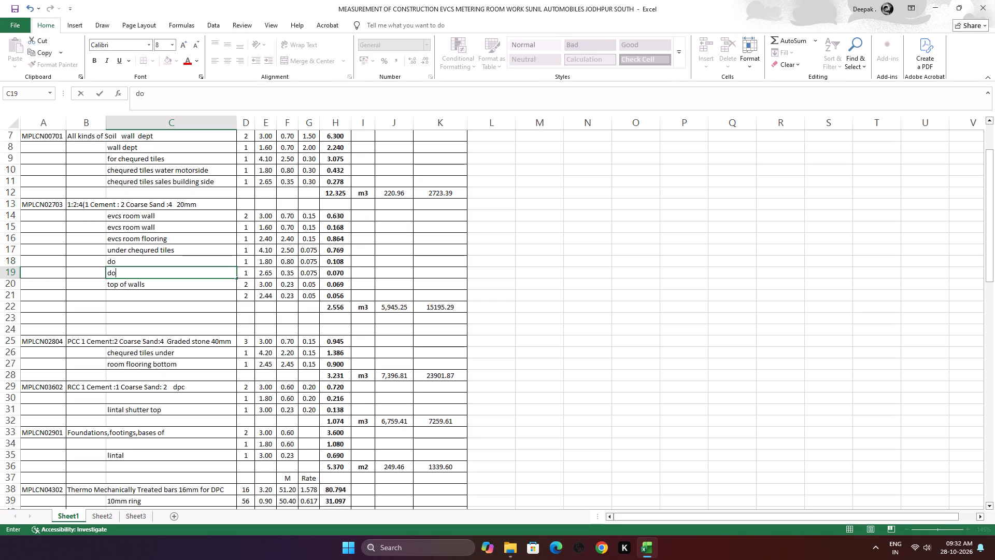
# Replace the description in both rows below "under chequred tiles" with the ditto mark ",,".
pyautogui.click(169, 264)
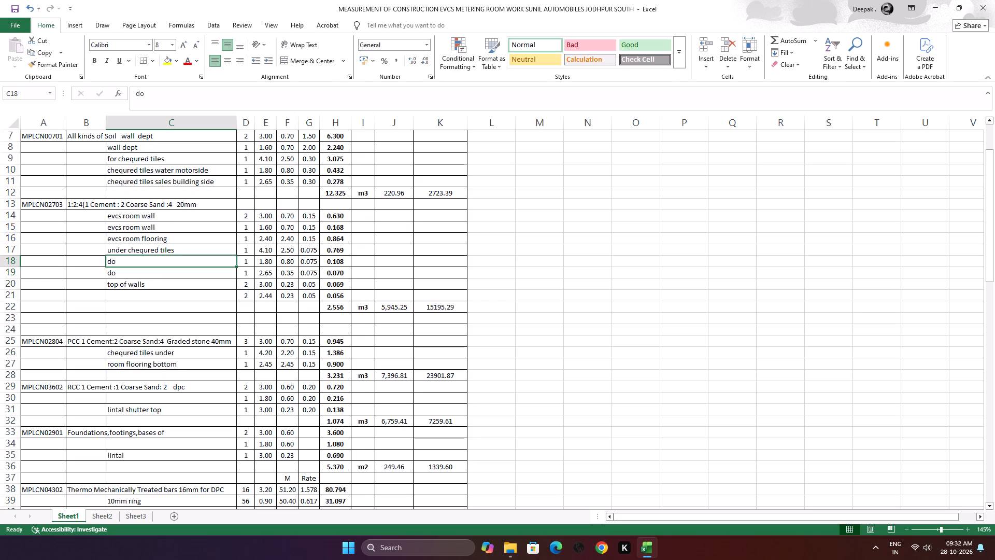
pyautogui.click(169, 264)
pyautogui.write(',,')
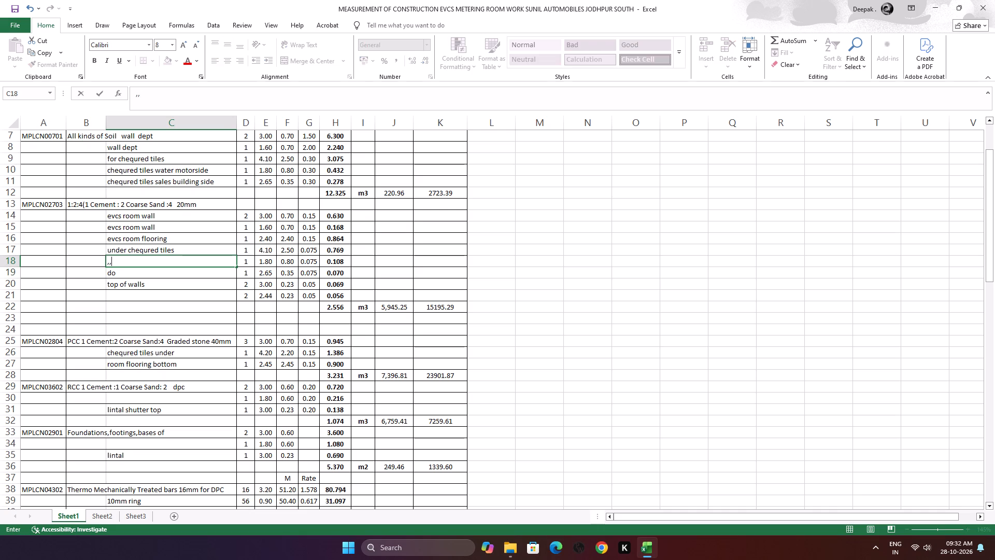
pyautogui.click(176, 272)
pyautogui.write(',,')
pyautogui.click(176, 312)
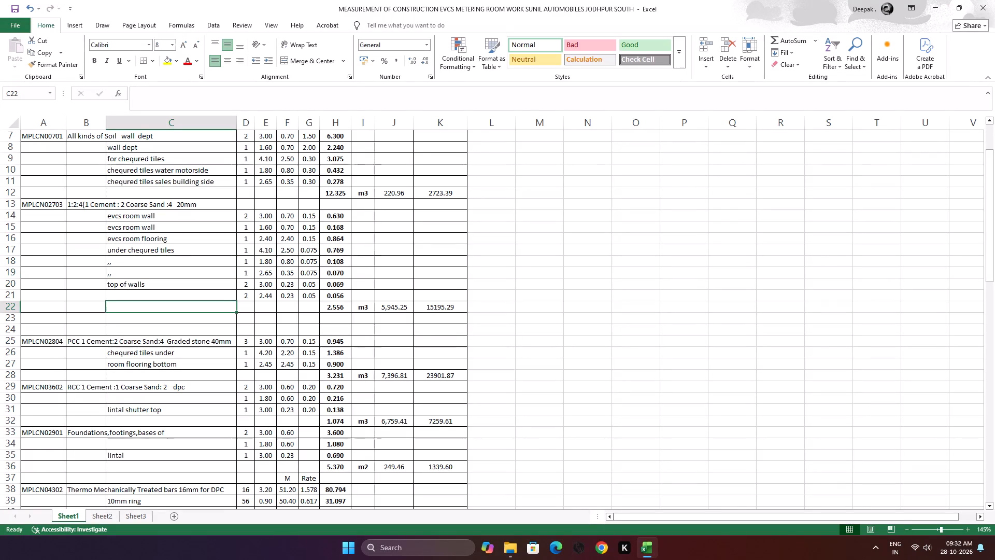
# Centre the ",," descriptions horizontally in both rows below "under chequred tiles".
pyautogui.click(180, 264)
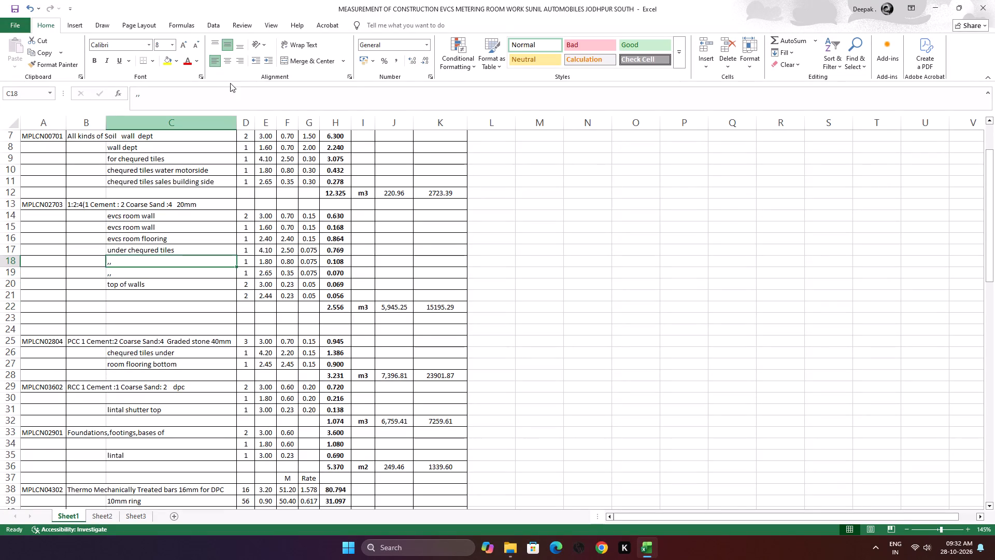
pyautogui.click(225, 60)
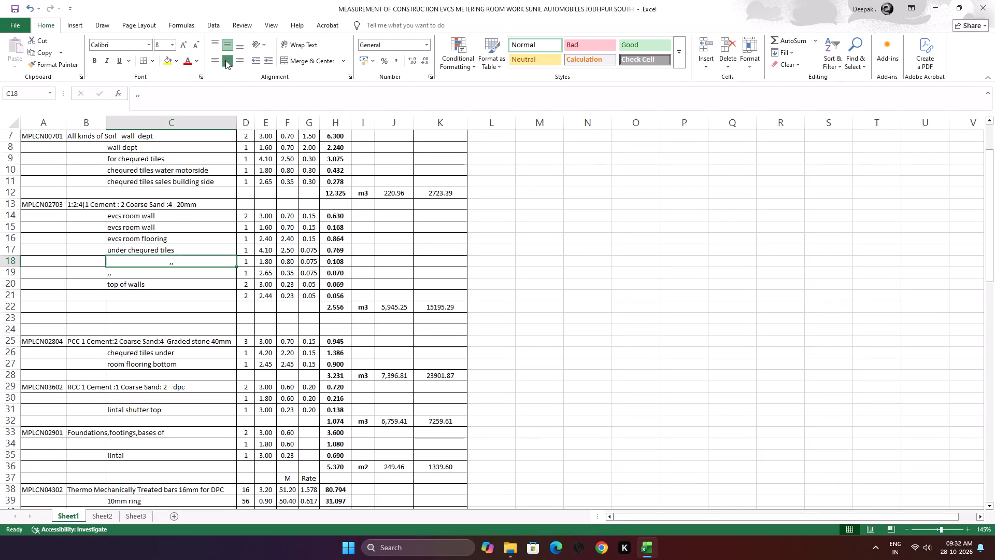
pyautogui.press('Down')
pyautogui.click(225, 60)
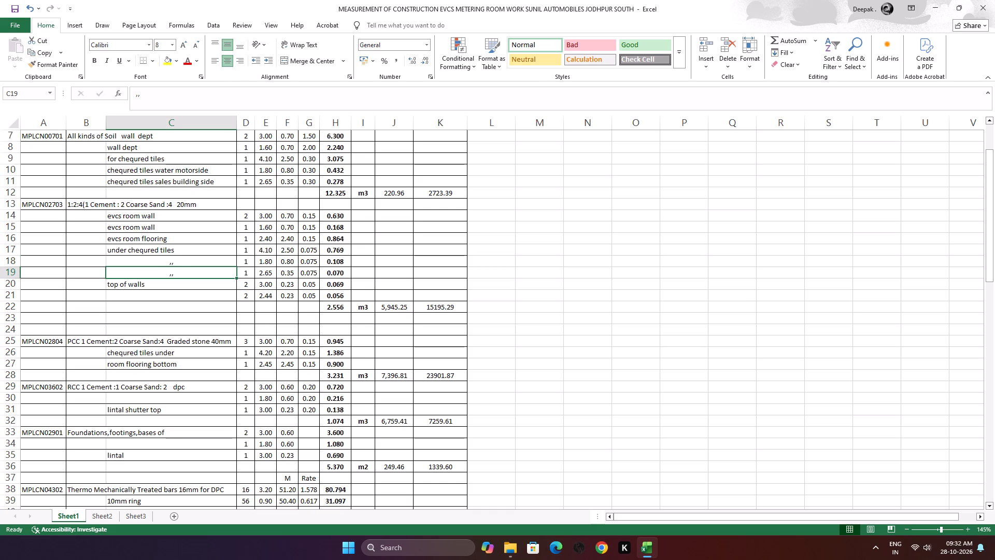
# Set the length of the "top of walls" row in the 1:2:4 concrete item to 2.93.
pyautogui.scroll(-1, 158, 237)
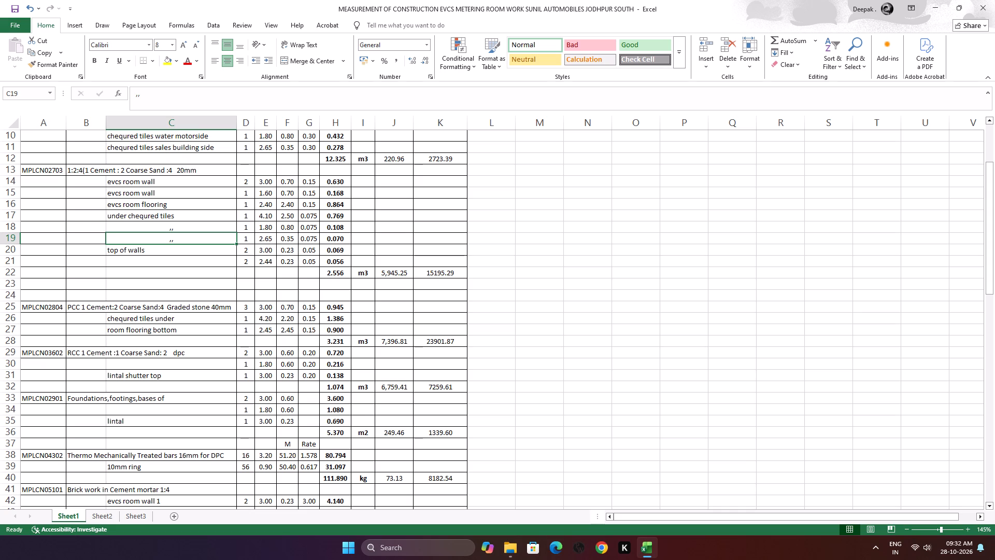
pyautogui.click(266, 249)
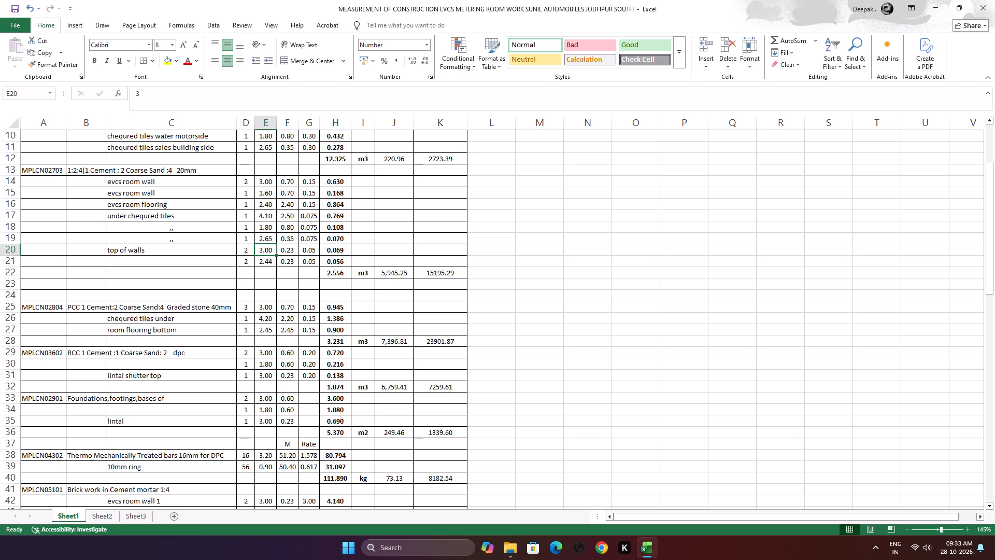
pyautogui.write('2.93')
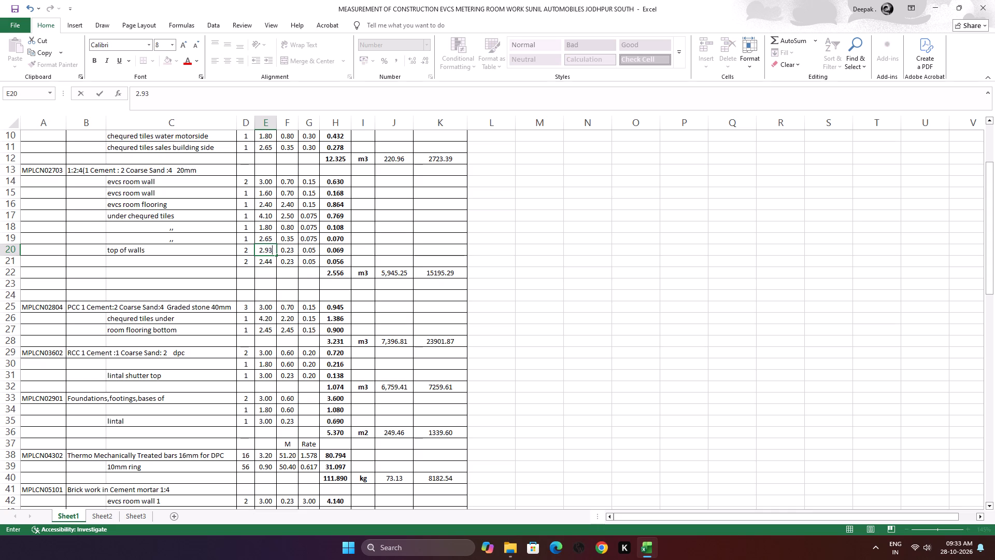
pyautogui.press('Down')
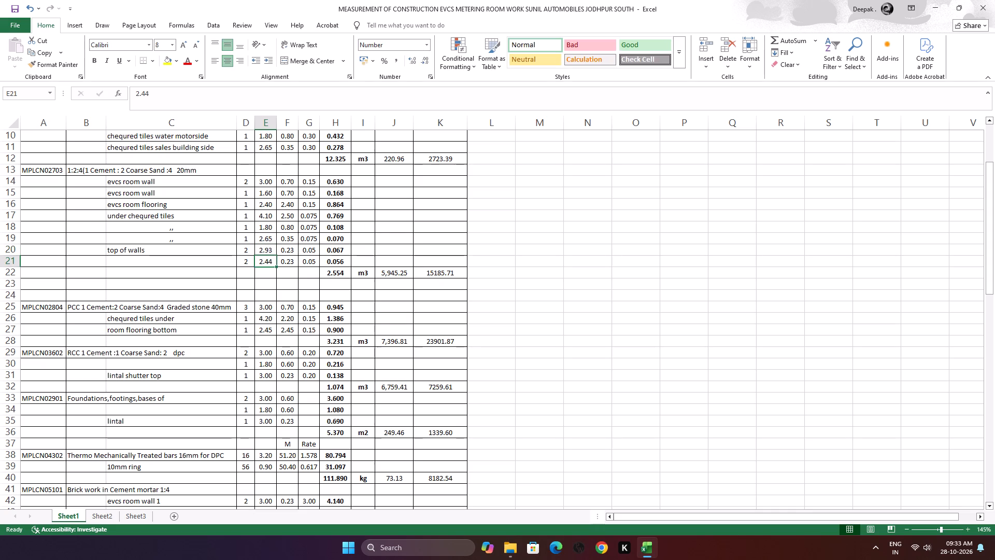
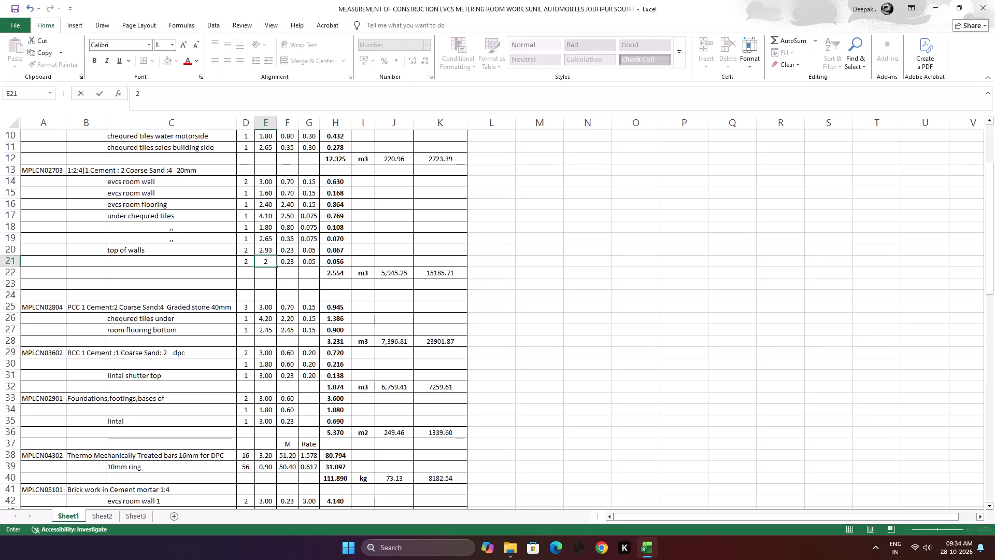
# Set the length of the undescribed row below "top of walls" in the 1:2:4 concrete item to 2.47.
pyautogui.press('.')
pyautogui.write('47')
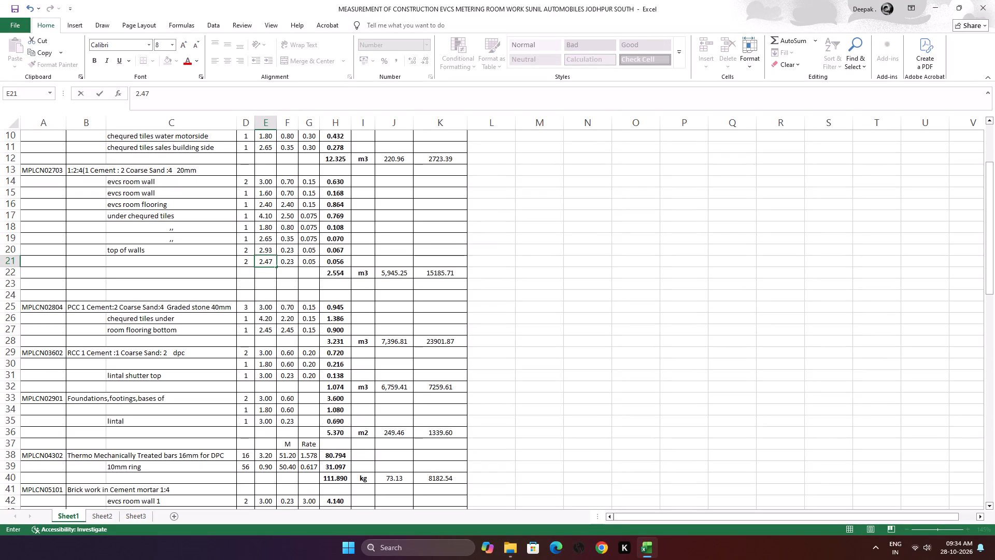
pyautogui.click(238, 293)
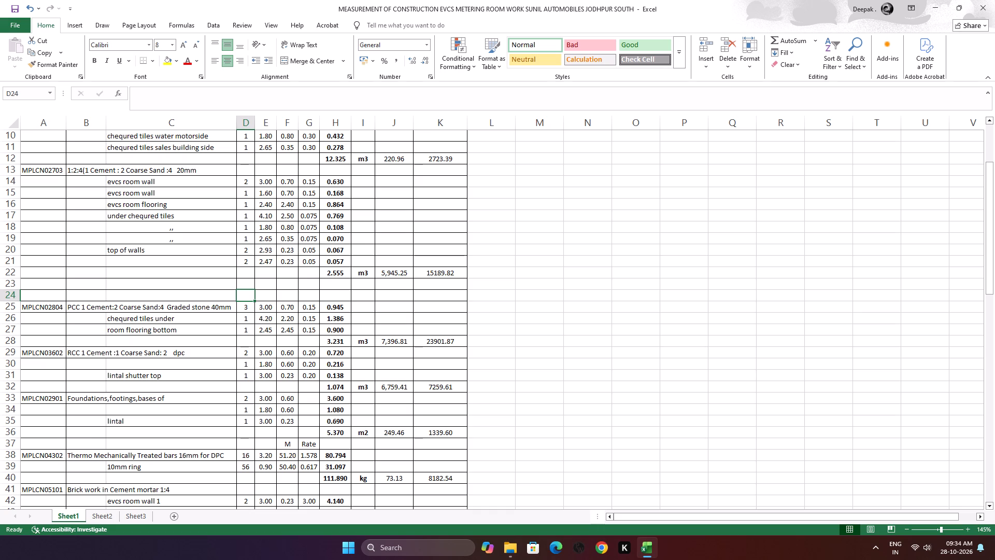
# Rewrite the 1:2:4 concrete item's total quantity as the formula =H14+H15+H16+H17+H18+H19+H20+H21.
pyautogui.click(338, 274)
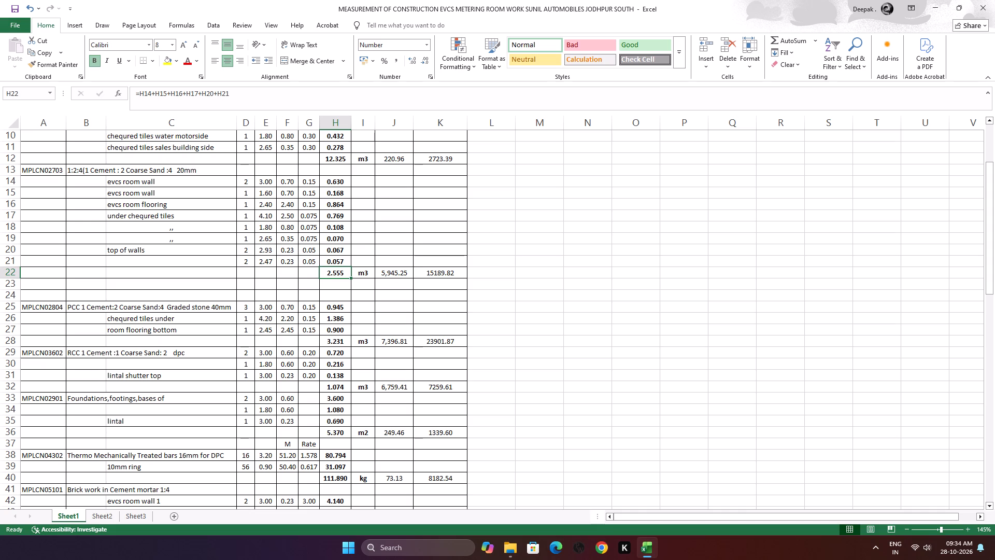
pyautogui.press('=')
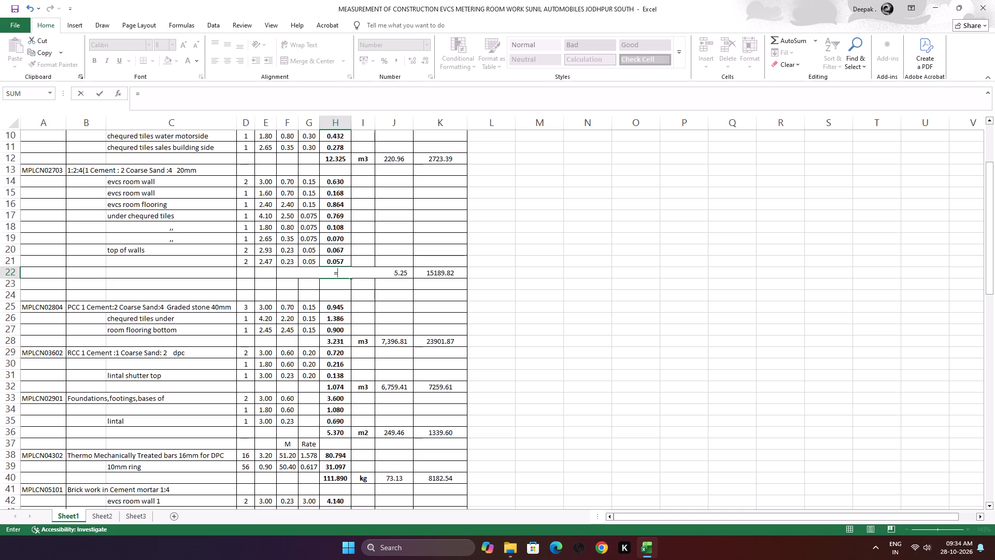
pyautogui.click(340, 182)
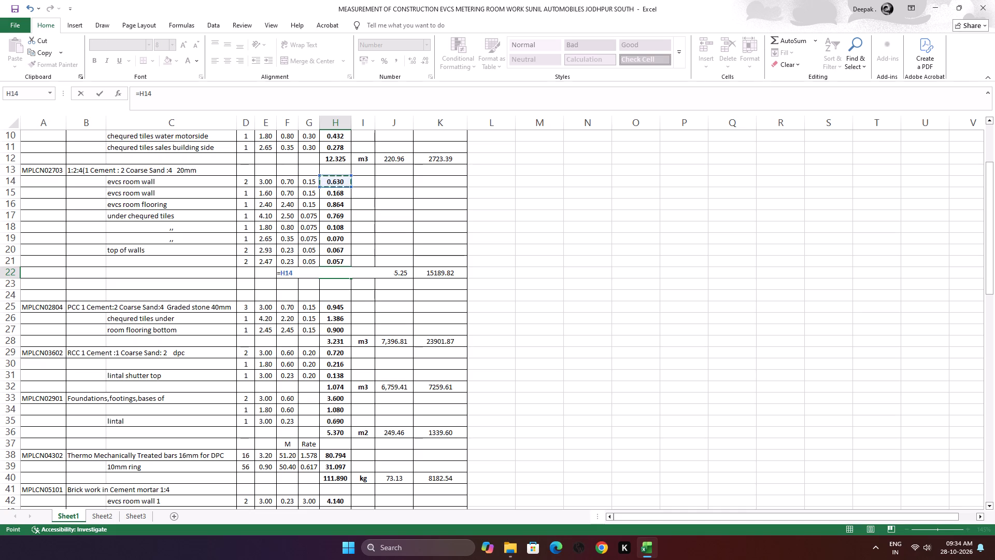
pyautogui.press('+')
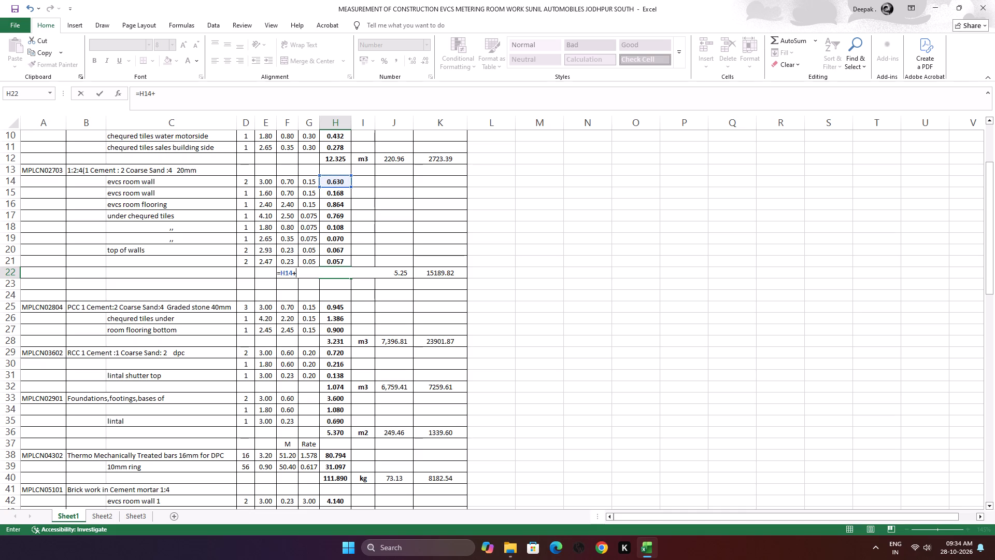
pyautogui.click(342, 193)
pyautogui.press('+')
pyautogui.click(343, 204)
pyautogui.press('+')
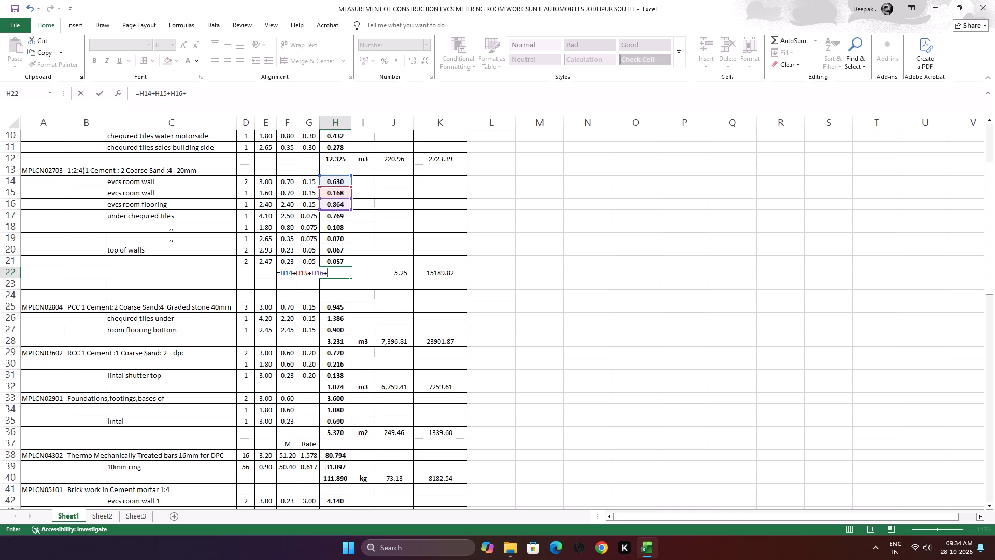
pyautogui.click(345, 215)
pyautogui.press('+')
pyautogui.click(341, 226)
pyautogui.press('+')
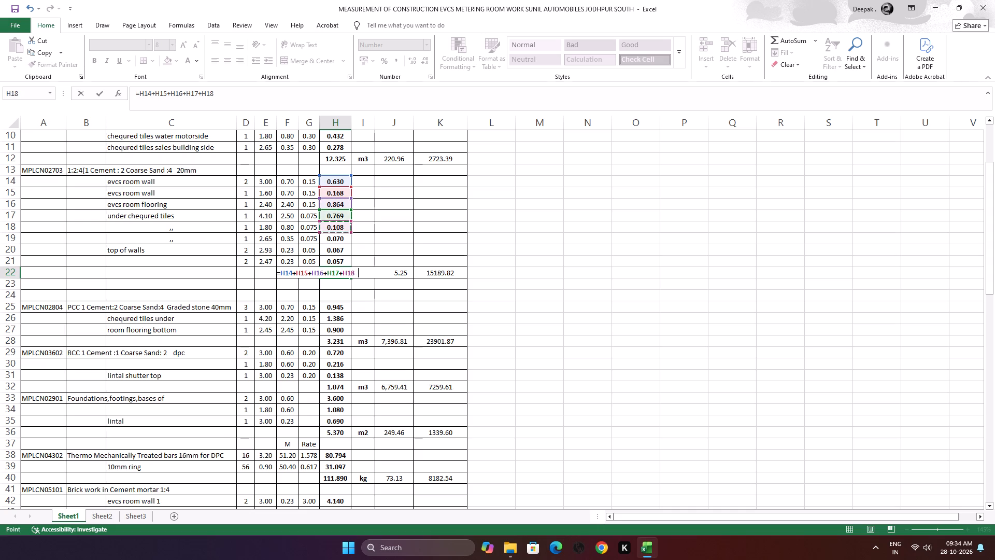
pyautogui.click(344, 236)
pyautogui.press('+')
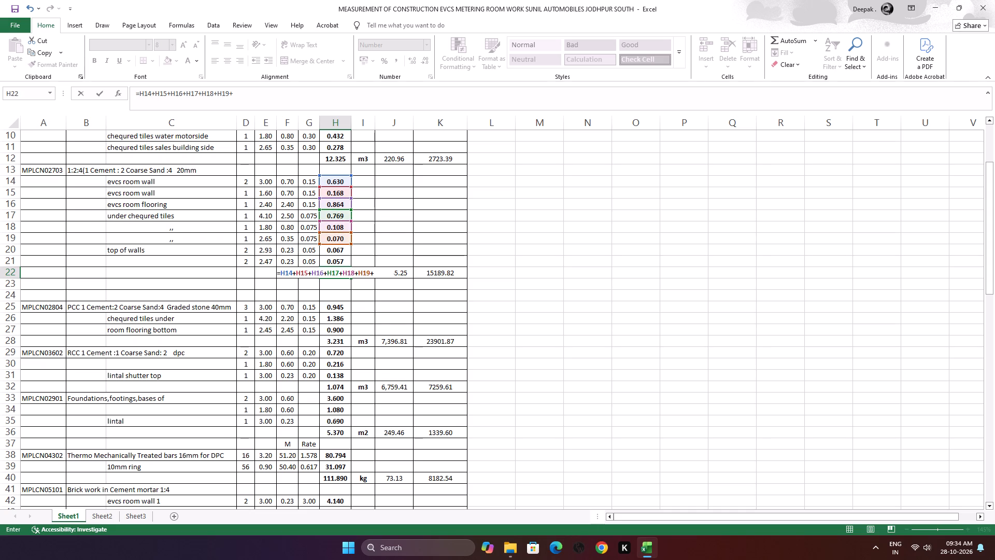
pyautogui.click(342, 249)
pyautogui.press('+')
pyautogui.click(342, 261)
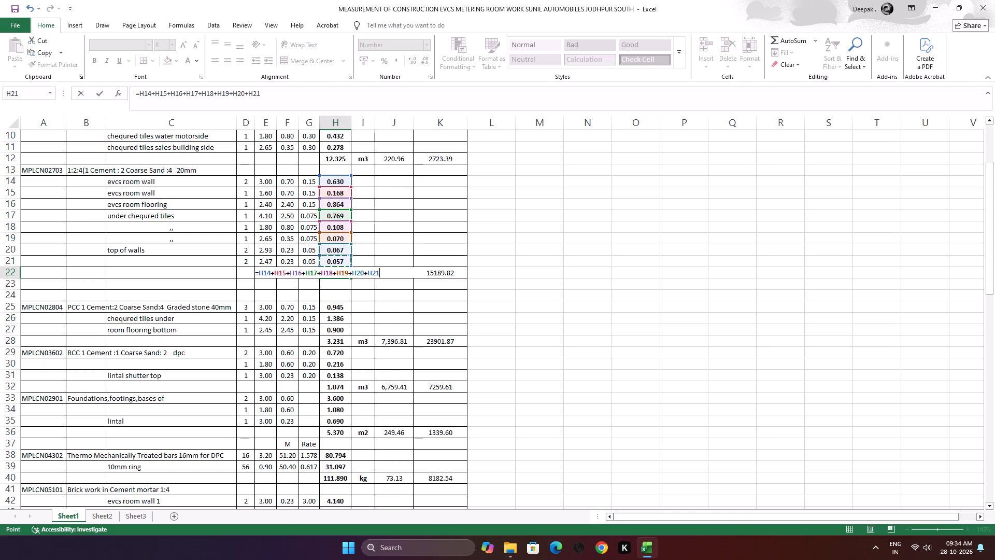
pyautogui.press('Return')
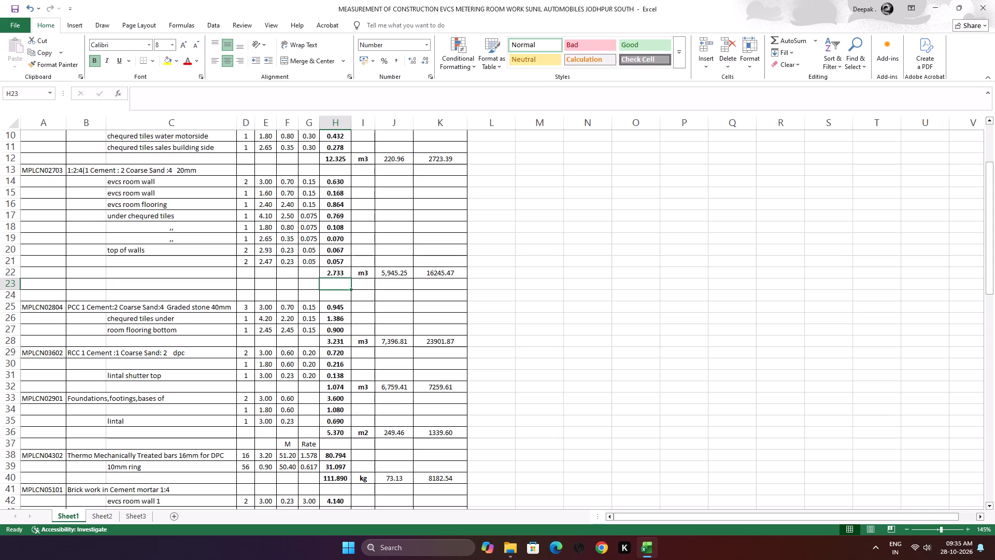
# Delete the two blank rows between the 1:2:4 concrete total and the MPLCN02804 PCC item.
pyautogui.scroll(-3, 162, 262)
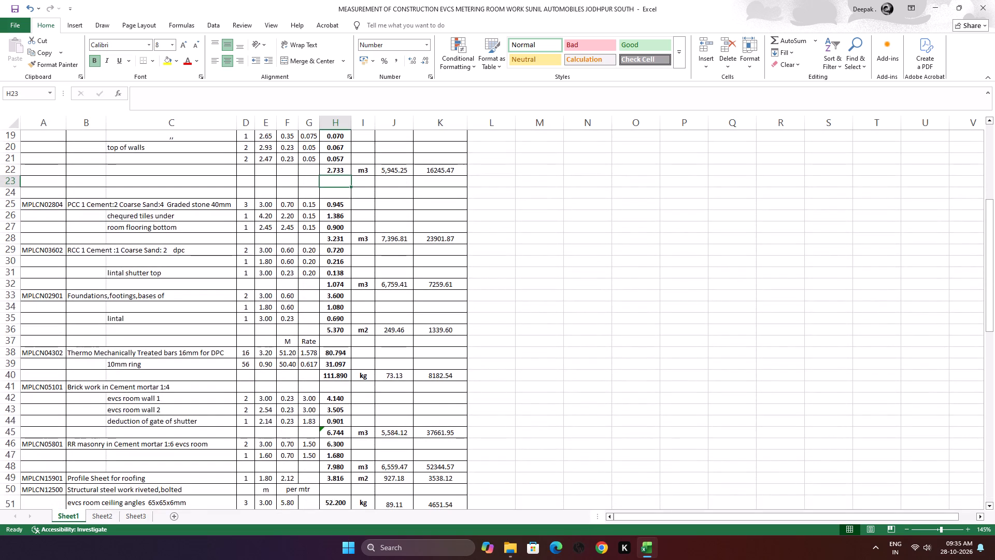
pyautogui.scroll(1, 162, 262)
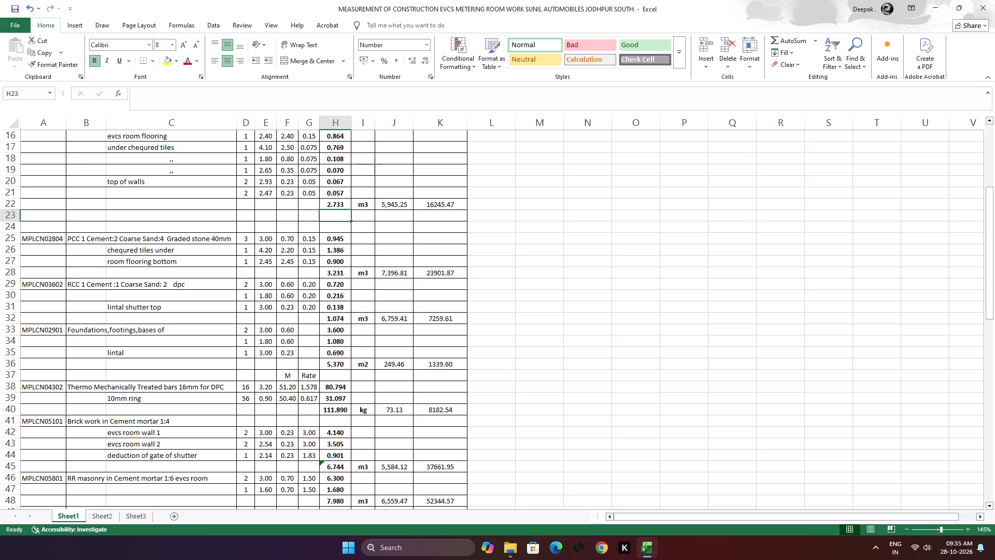
pyautogui.scroll(2, 162, 262)
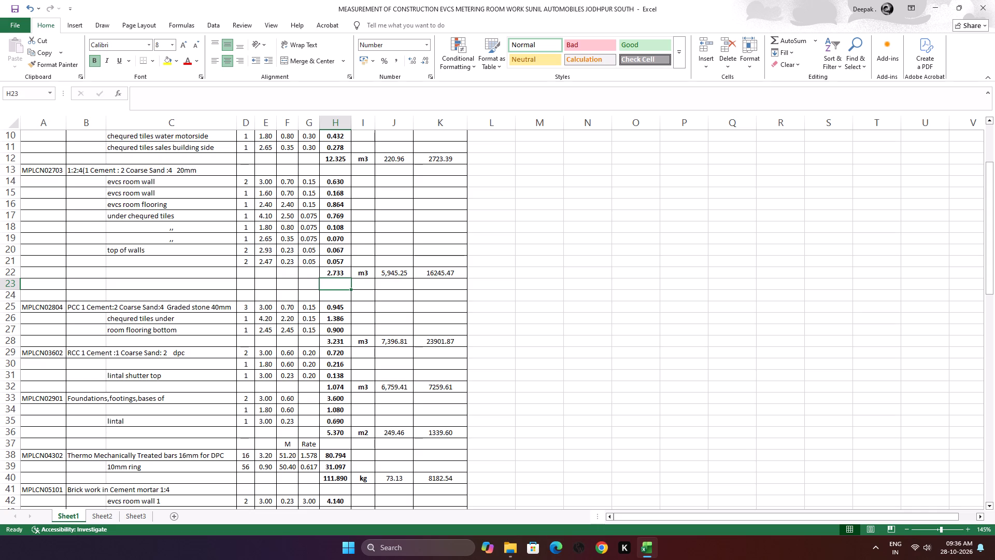
pyautogui.moveTo(15, 283); pyautogui.dragTo(14, 295)
pyautogui.rightClick(13, 295)
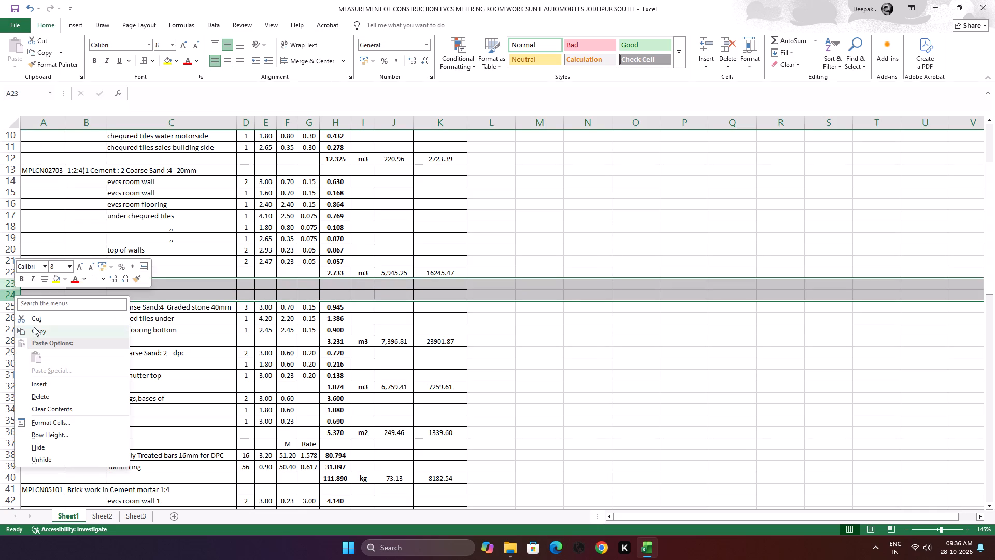
pyautogui.click(81, 396)
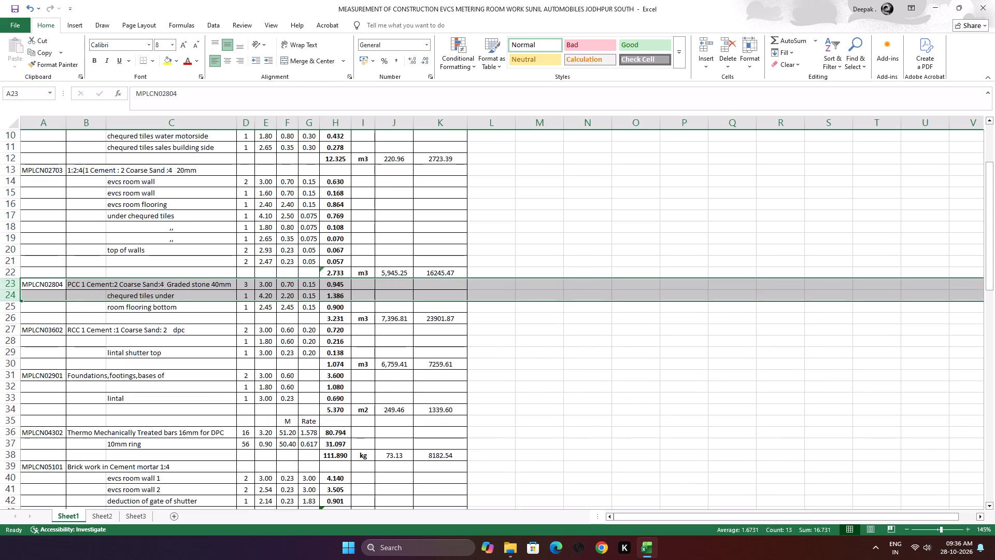
pyautogui.click(120, 338)
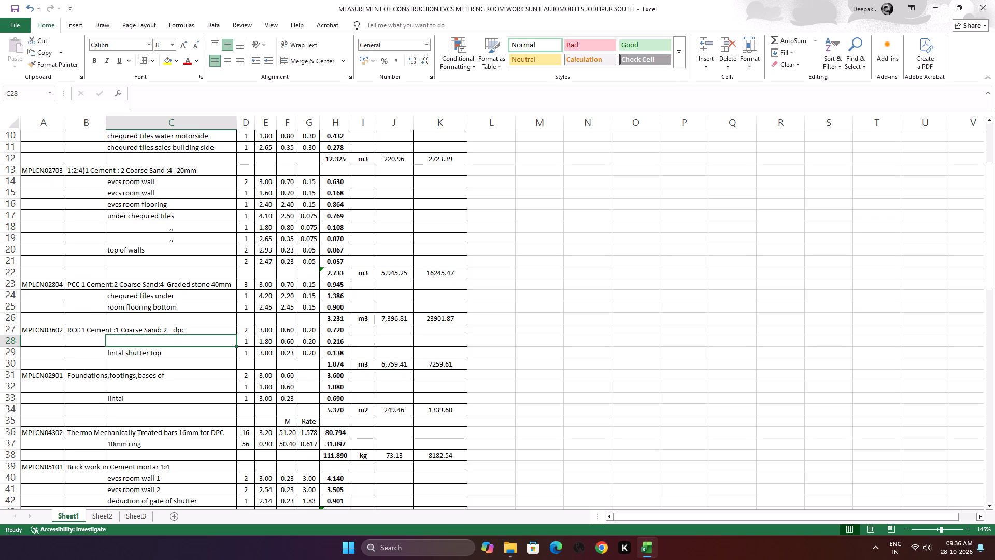
# Insert a blank row above "chequred tiles under" in the MPLCN02804 PCC item.
pyautogui.click(10, 297)
pyautogui.rightClick(1, 301)
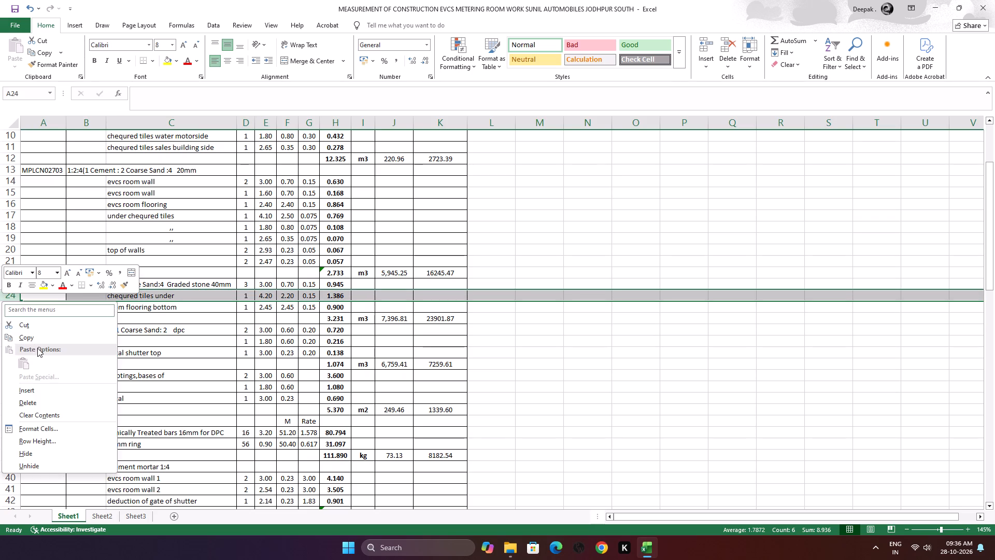
pyautogui.click(71, 388)
pyautogui.click(120, 347)
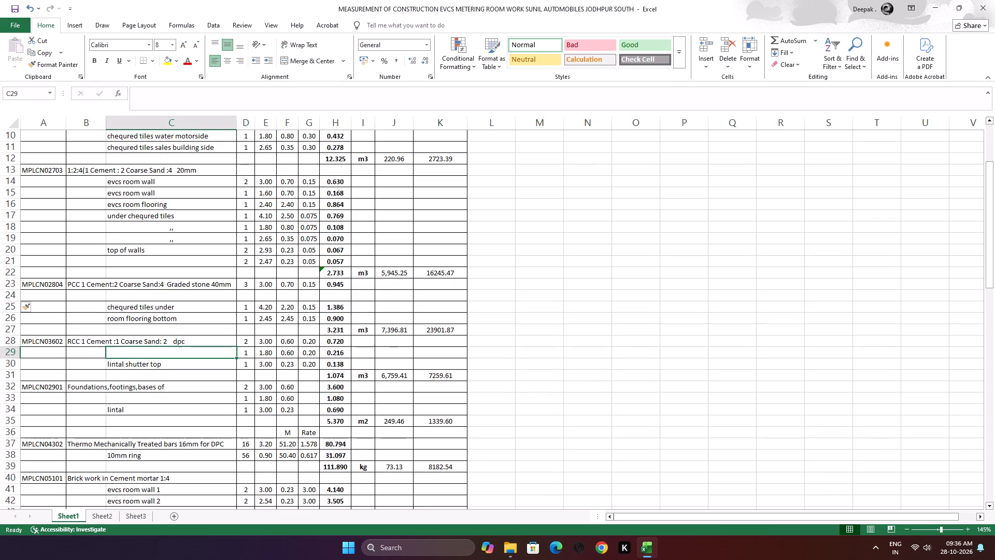
# Set the count in the first row of the MPLCN02804 PCC item to 2.
pyautogui.click(246, 286)
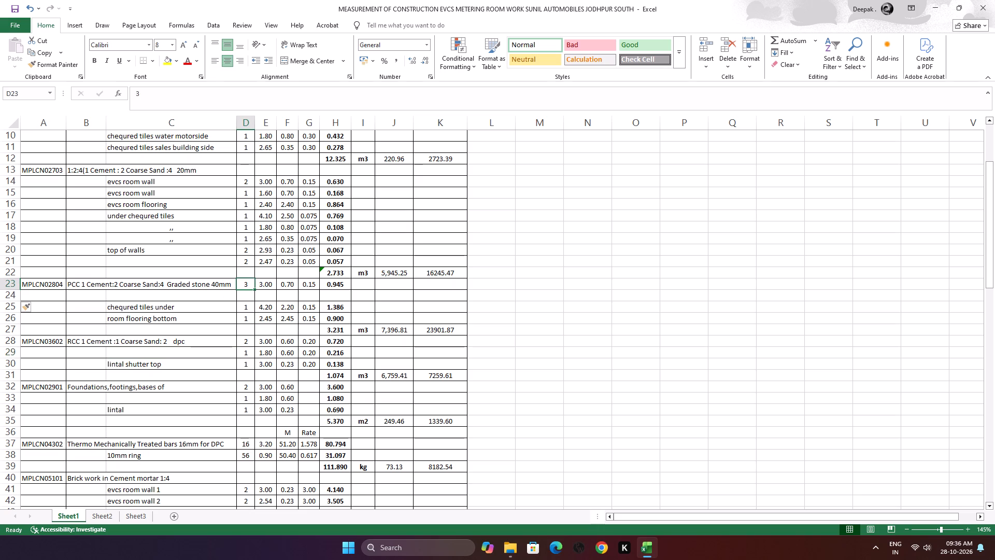
pyautogui.press('2')
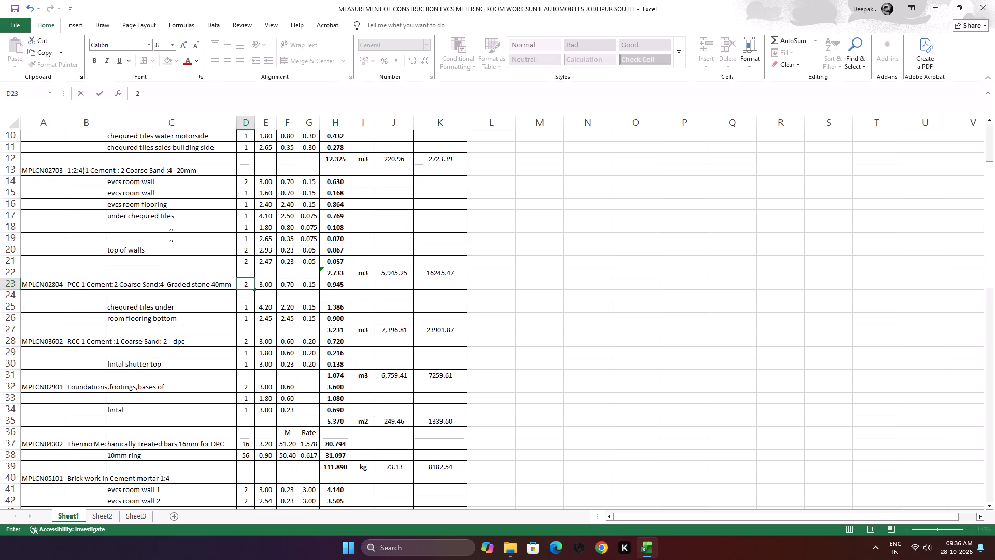
pyautogui.press('Down')
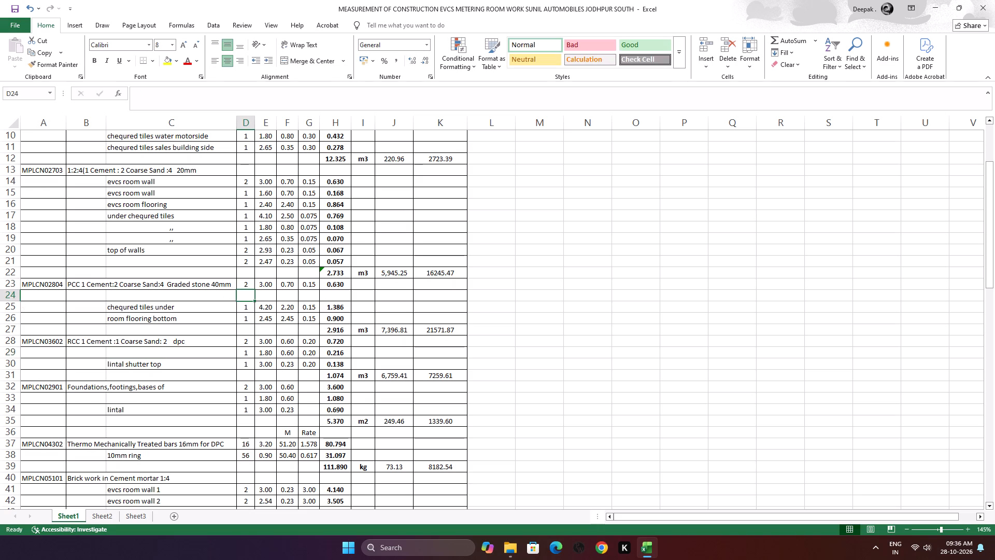
# Fill the new PCC row above "chequred tiles under" with count 1, length 1.60, width 0.70 and depth 0.15.
pyautogui.press('1')
pyautogui.press('Right')
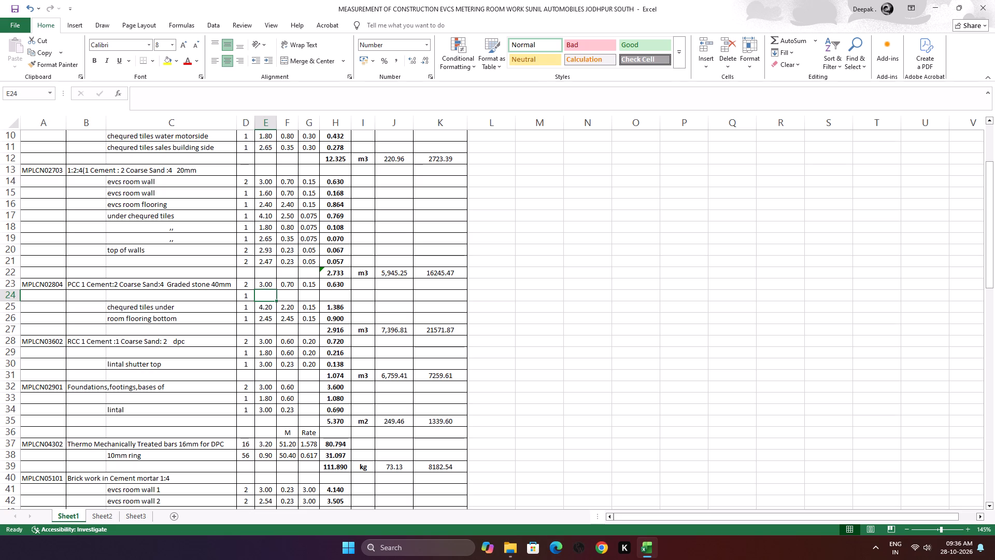
pyautogui.press('1')
pyautogui.write('.6*')
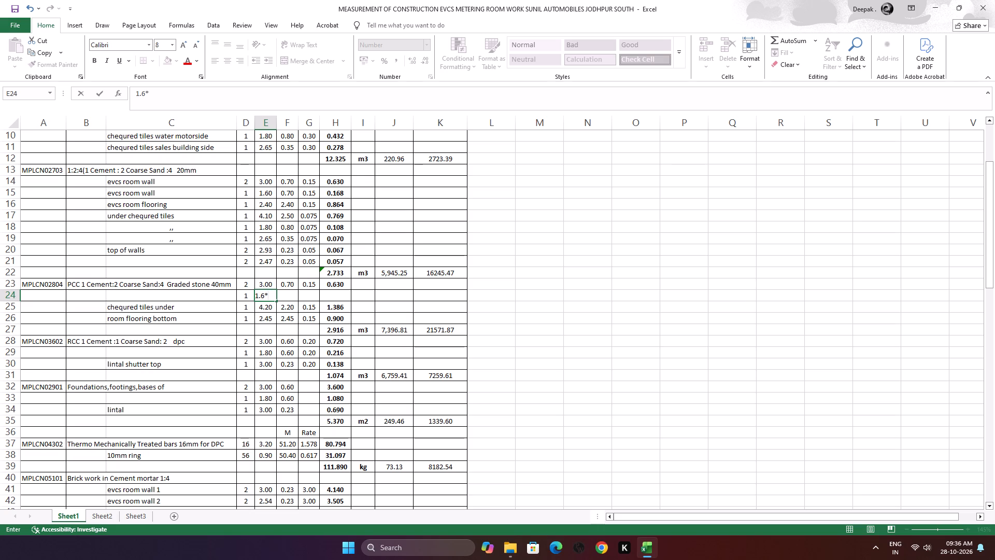
pyautogui.press('Right')
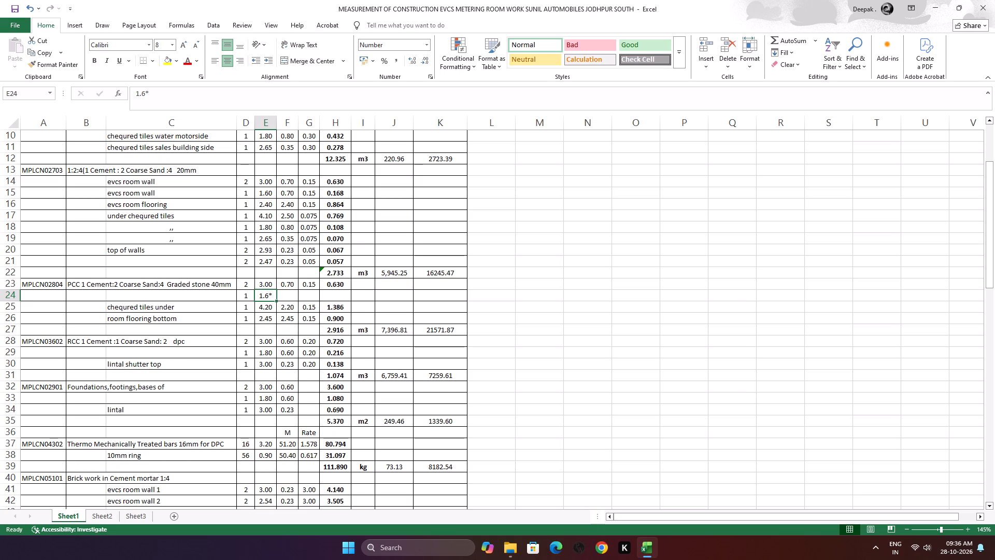
pyautogui.press('BackSpace')
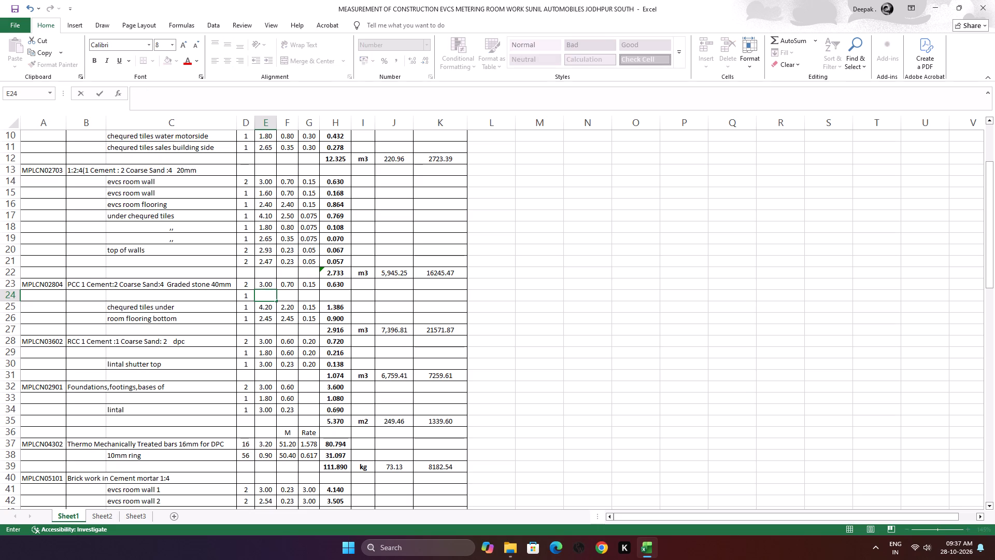
pyautogui.press('1')
pyautogui.write('.60')
pyautogui.press('Right')
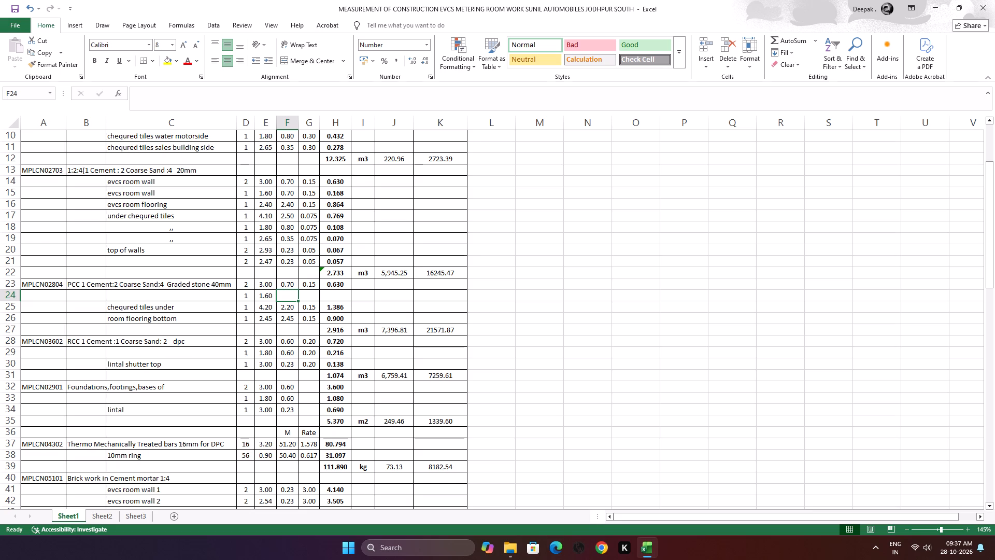
pyautogui.write('.70')
pyautogui.press('Right')
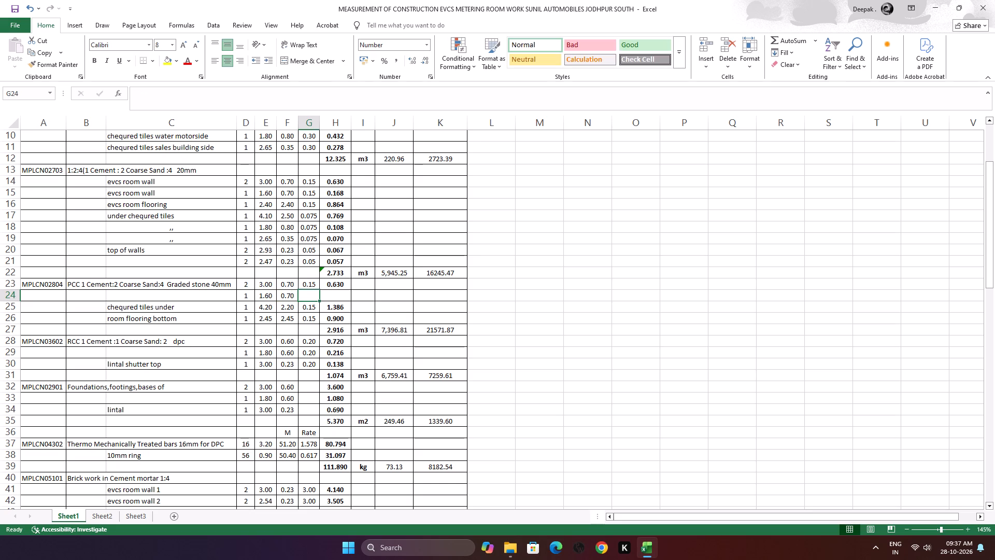
pyautogui.press('.')
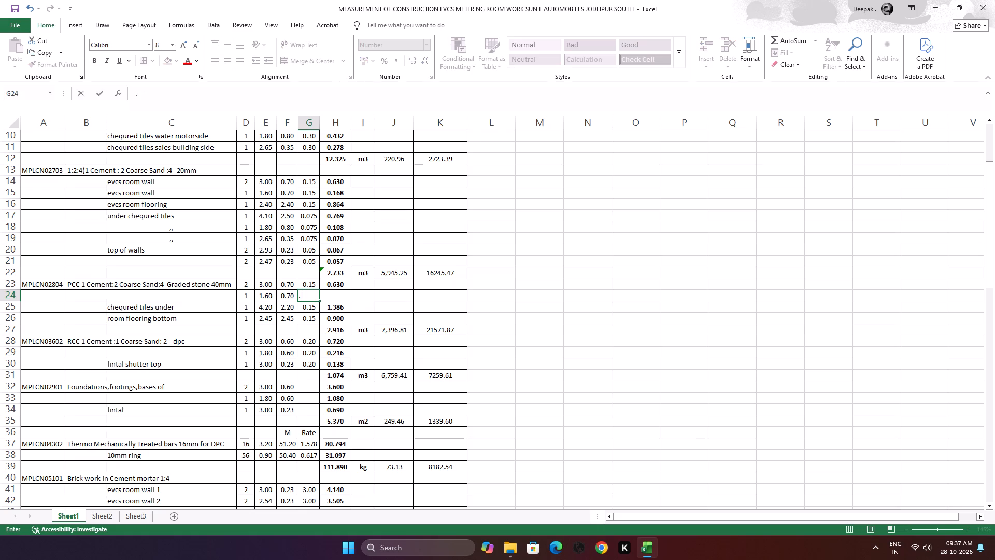
pyautogui.write('15')
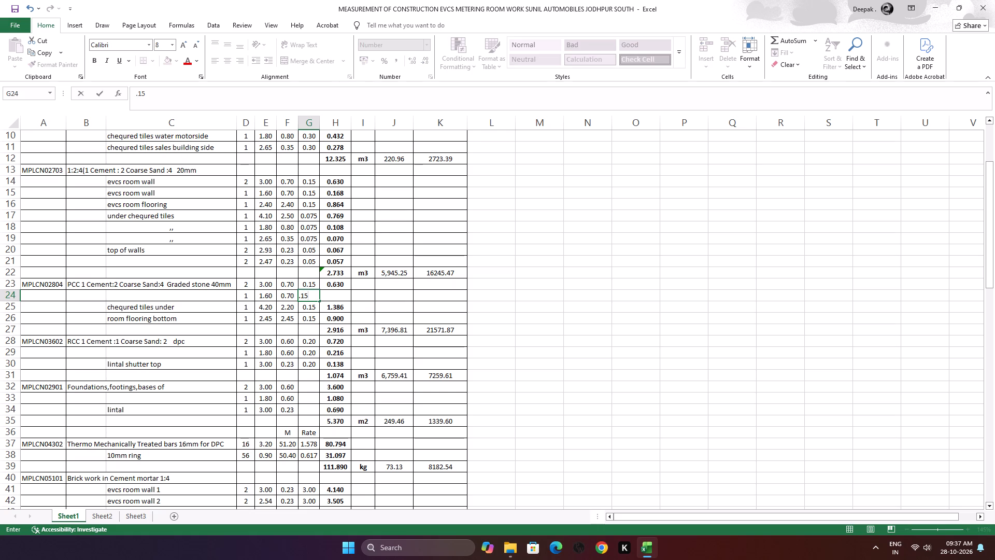
pyautogui.click(221, 318)
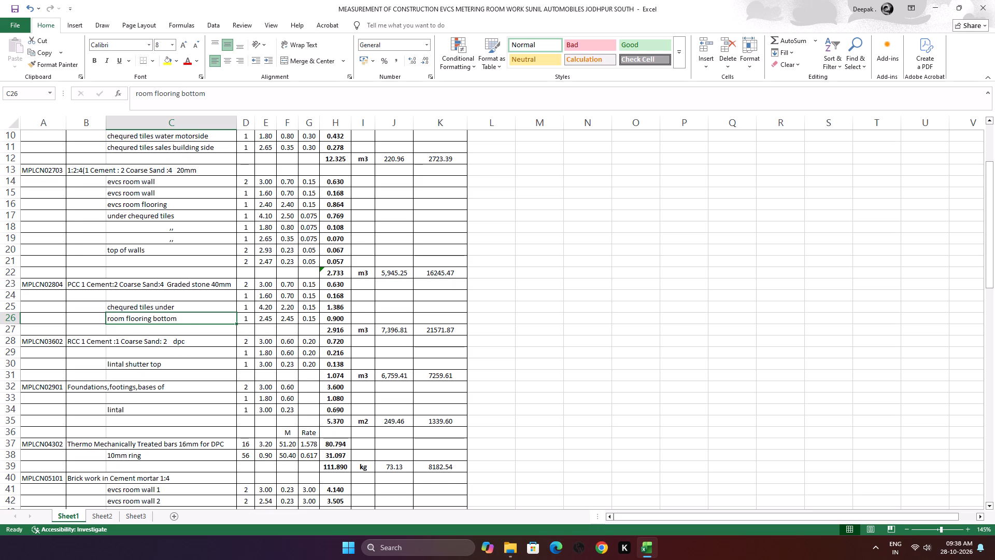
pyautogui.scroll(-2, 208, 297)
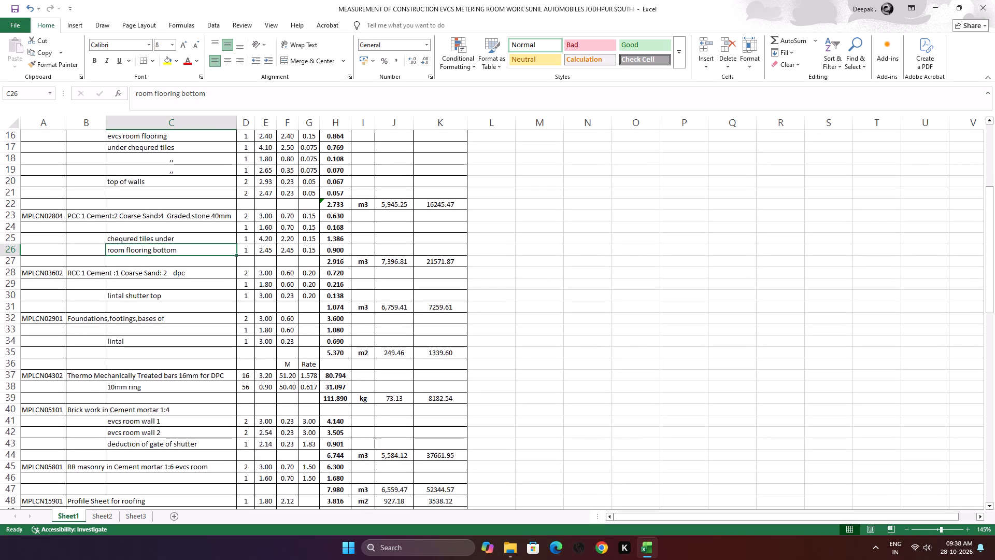
# Rewrite the quantity total of the MPLCN02804 PCC item as =H23+H24+H25+H26, including the added 1.60 m row.
pyautogui.click(334, 263)
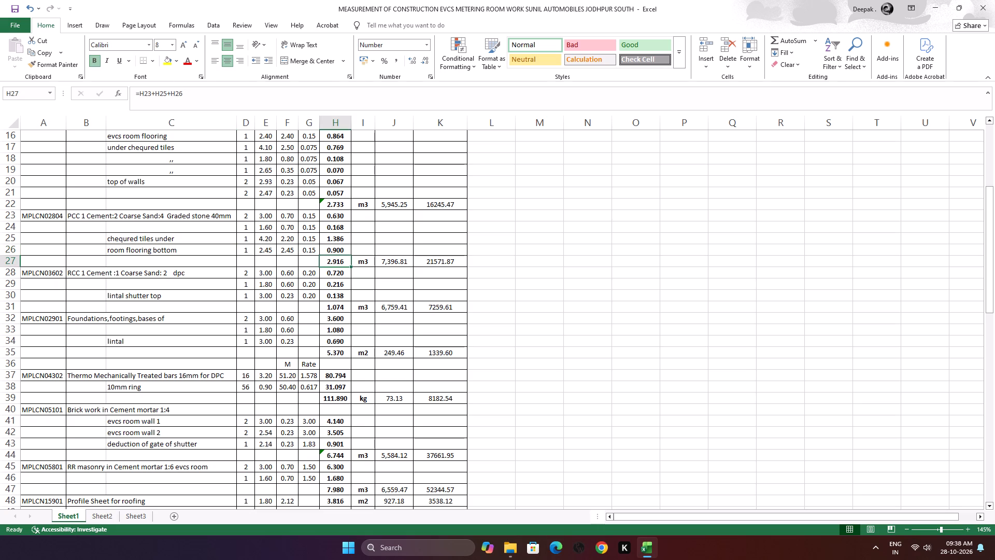
pyautogui.press('=')
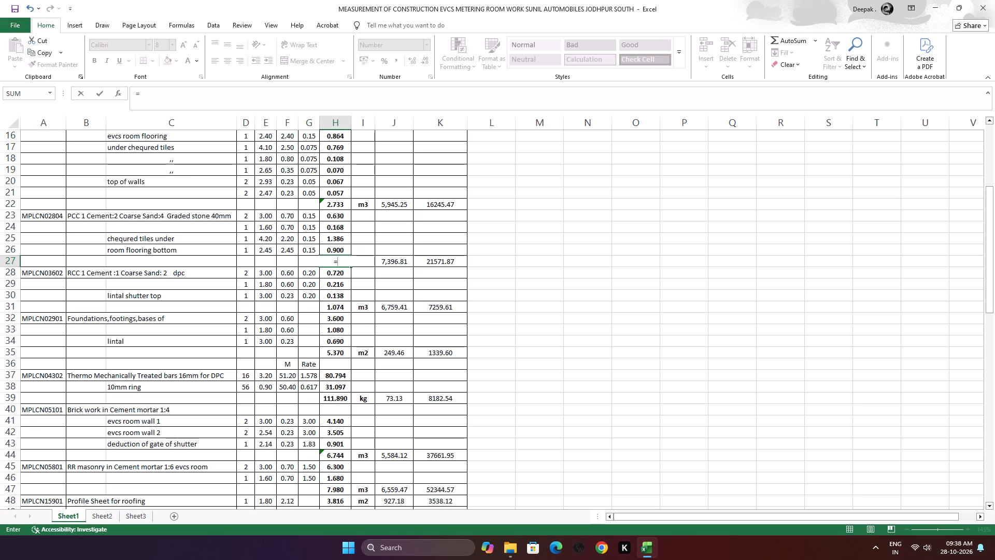
pyautogui.click(341, 218)
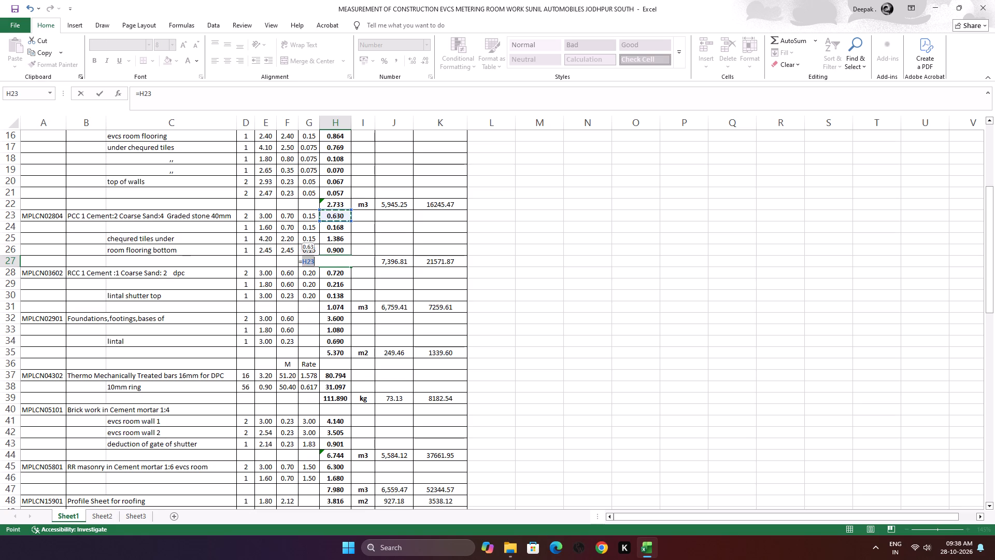
pyautogui.press('+')
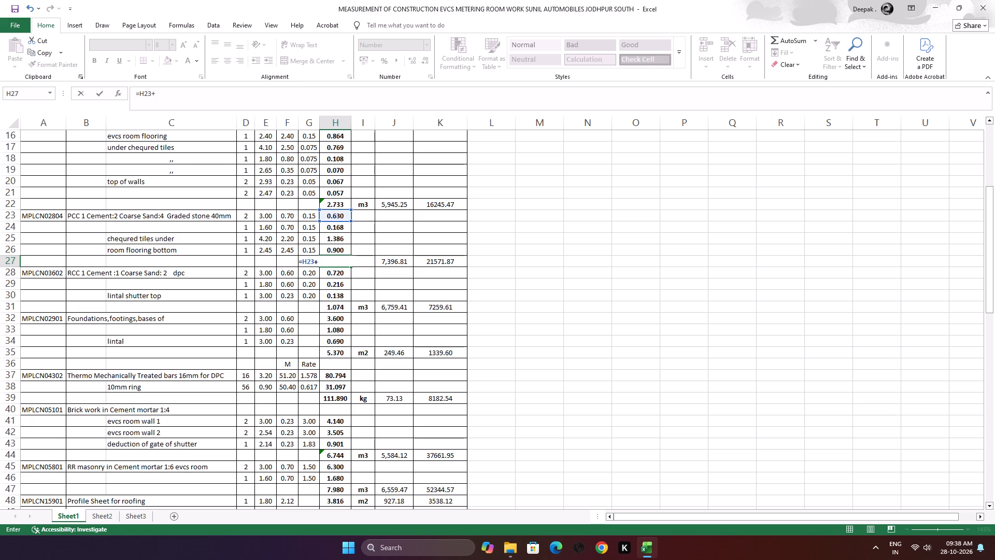
pyautogui.click(345, 226)
pyautogui.press('+')
pyautogui.click(342, 237)
pyautogui.press('+')
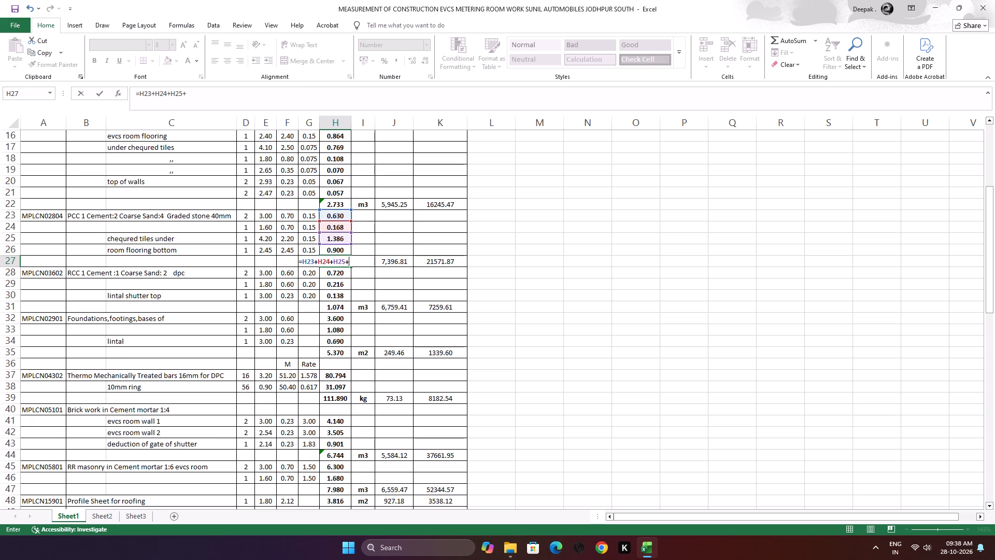
pyautogui.click(344, 248)
pyautogui.press('Return')
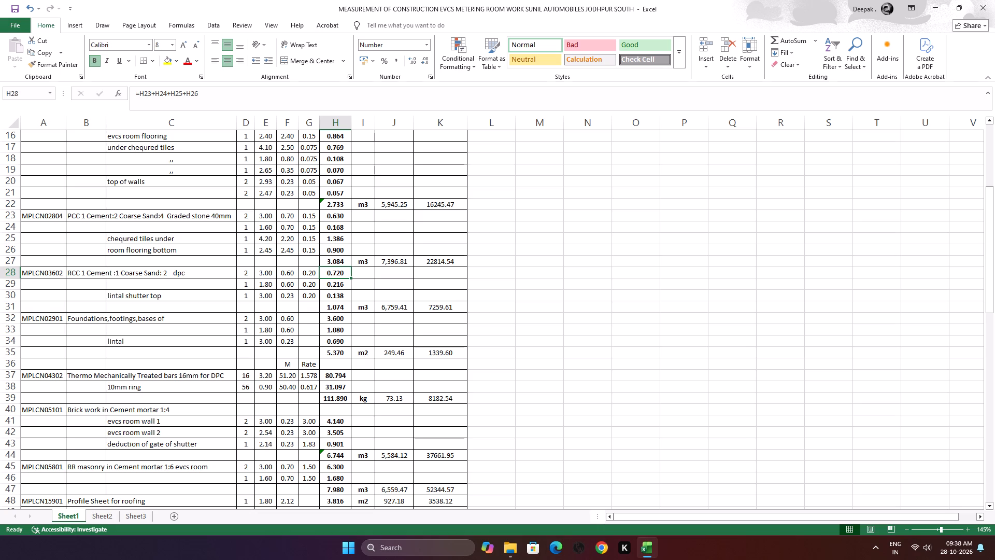
# Set the lengths of the first two rows of the MPLCN03602 RCC dpc item to 2.93 and 1.73.
pyautogui.scroll(-1, 180, 287)
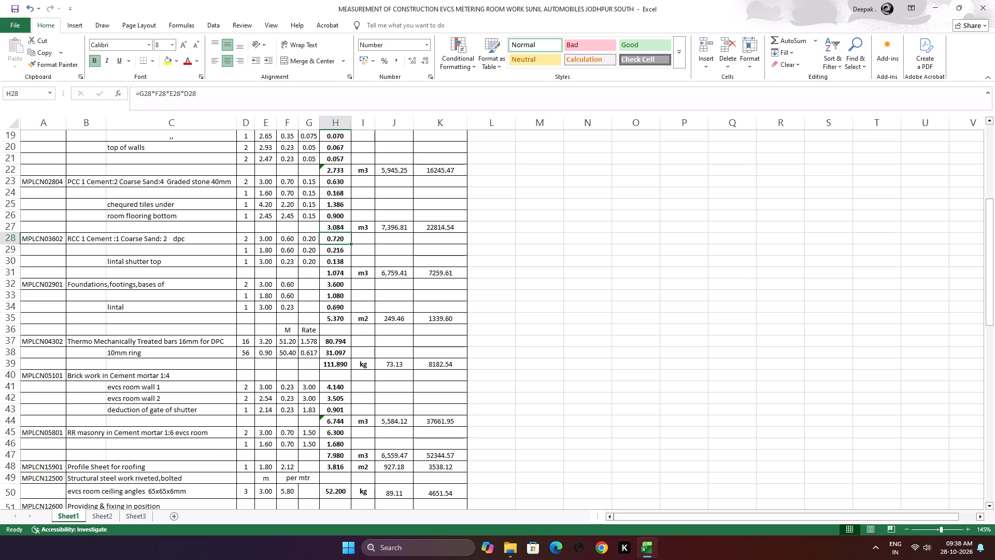
pyautogui.click(268, 182)
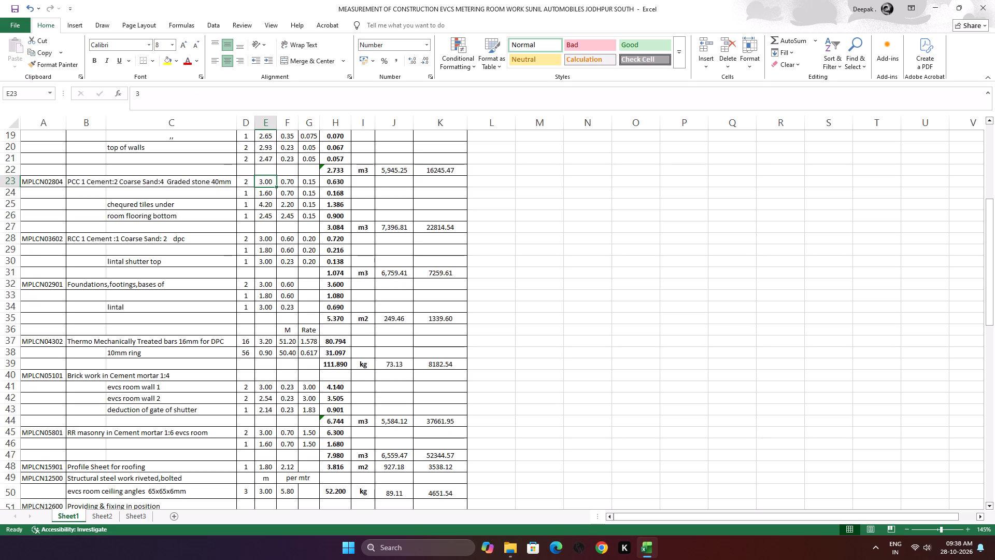
pyautogui.click(267, 239)
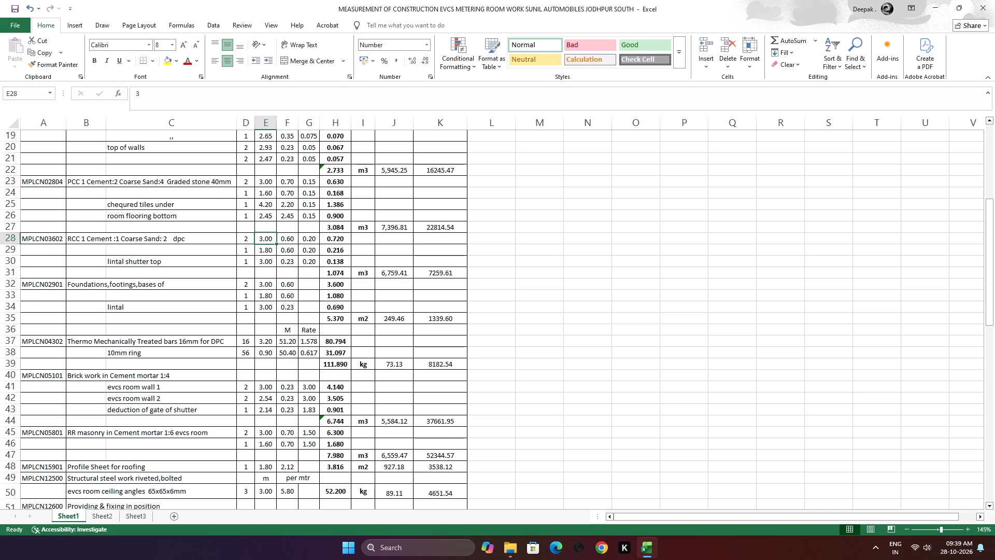
pyautogui.write('2.93')
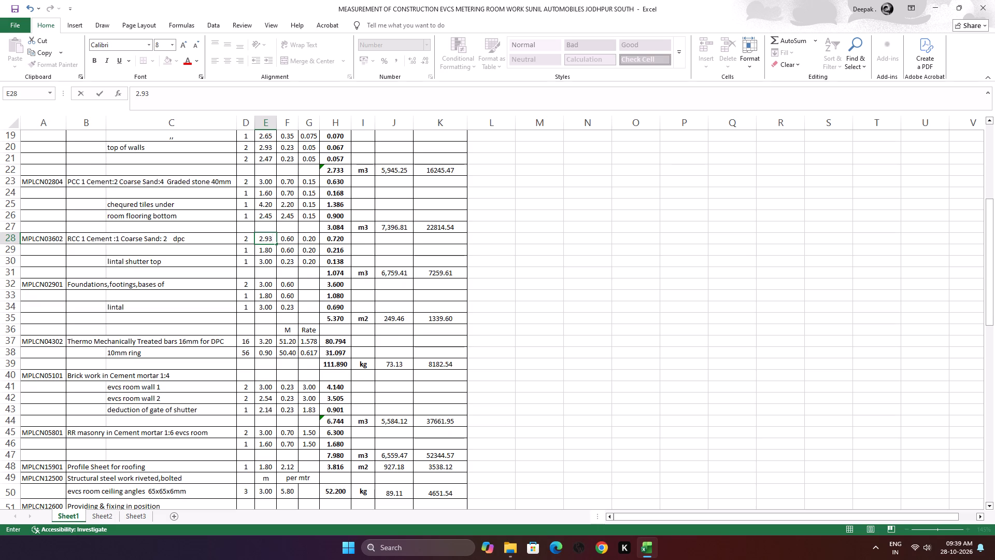
pyautogui.press('Down')
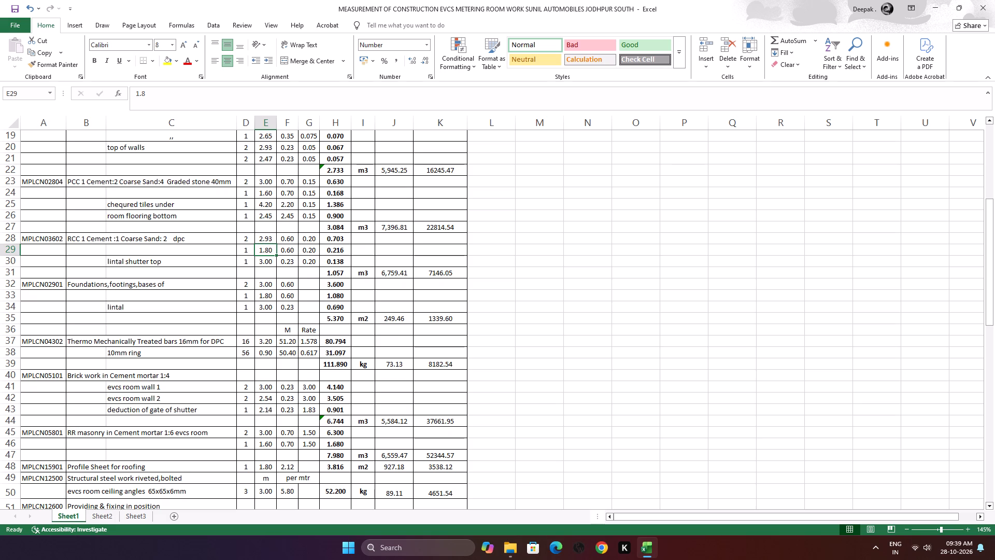
pyautogui.press('1')
pyautogui.press('.')
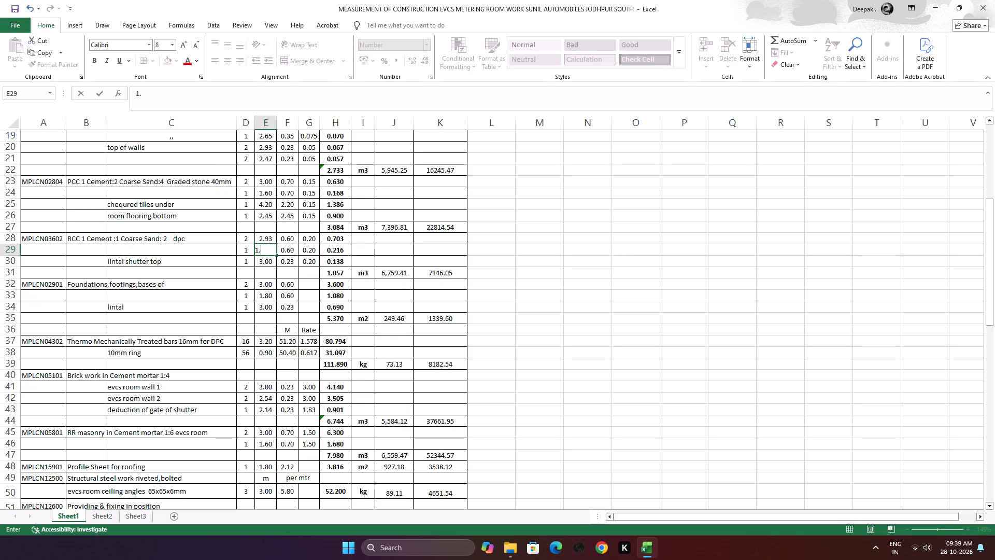
pyautogui.write('73')
pyautogui.click(225, 286)
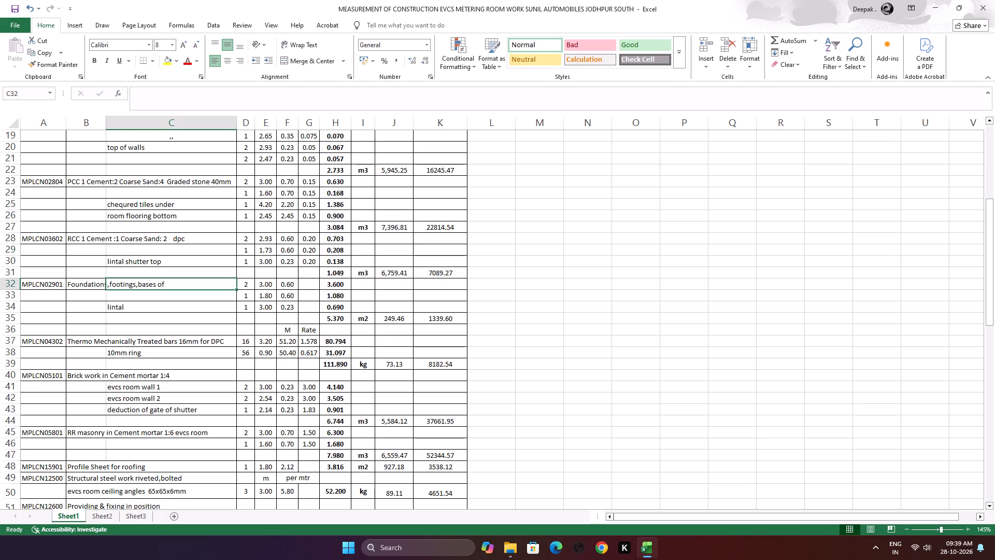
# Set the length of the "lintal shutter top" row in the MPLCN03602 RCC item to 2.92.
pyautogui.click(269, 262)
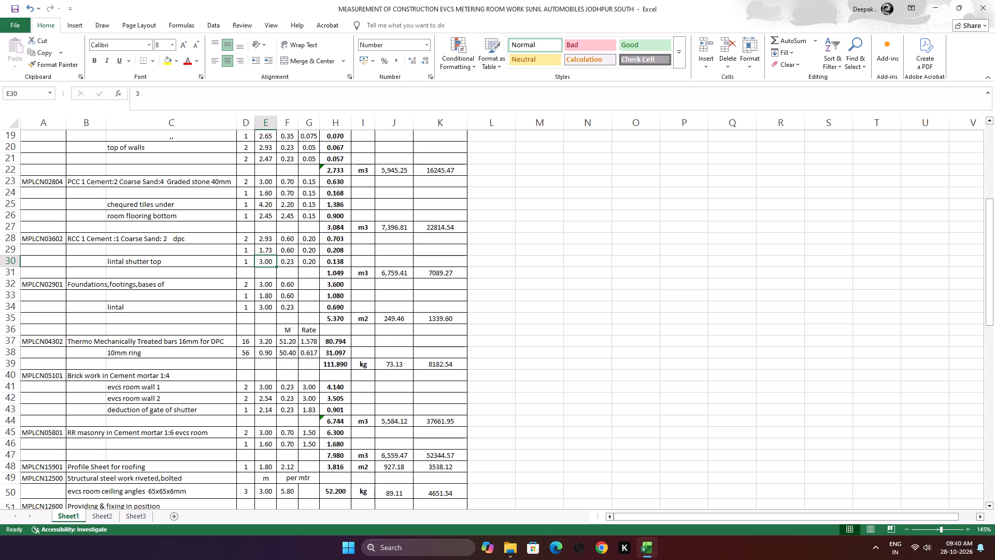
pyautogui.press('2')
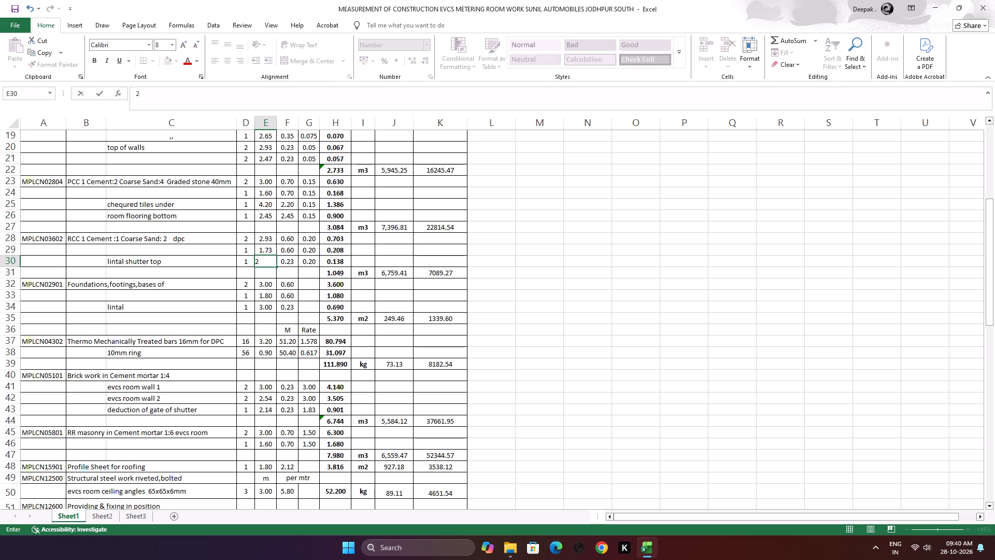
pyautogui.write('.9')
pyautogui.press('2')
pyautogui.press('Right')
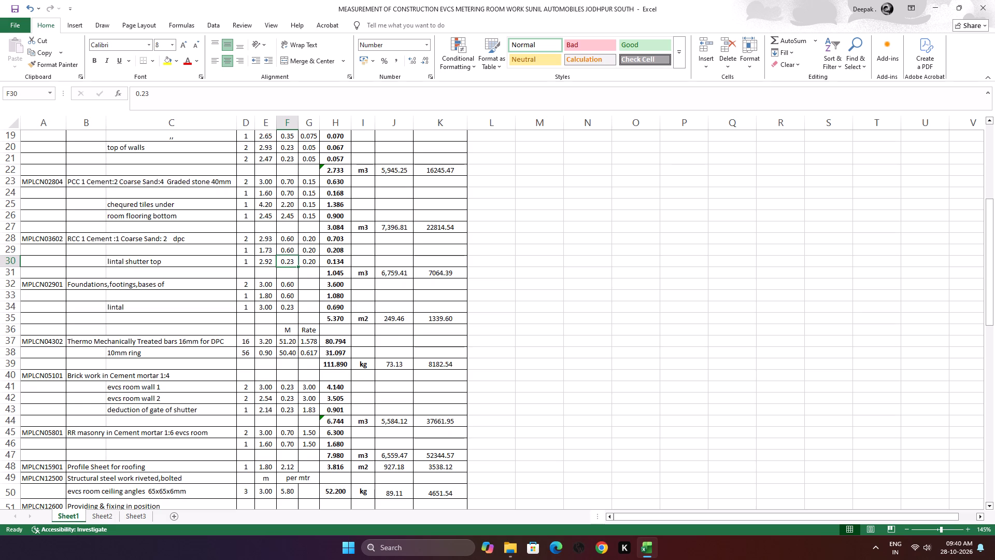
# Select the length of the "deduction of gate of shutter" row in the MPLCN05101 brick work item.
pyautogui.scroll(-1, 269, 269)
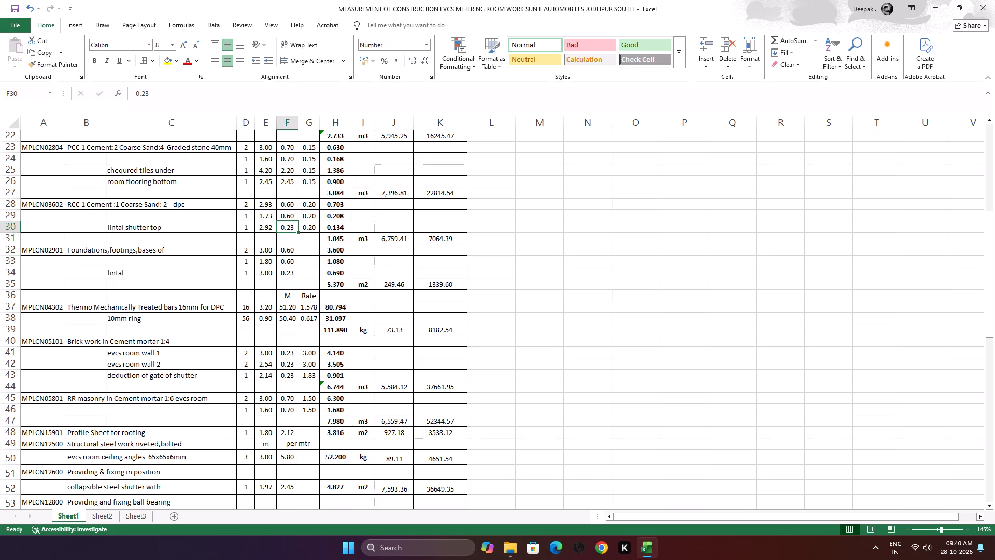
pyautogui.scroll(-2, 248, 269)
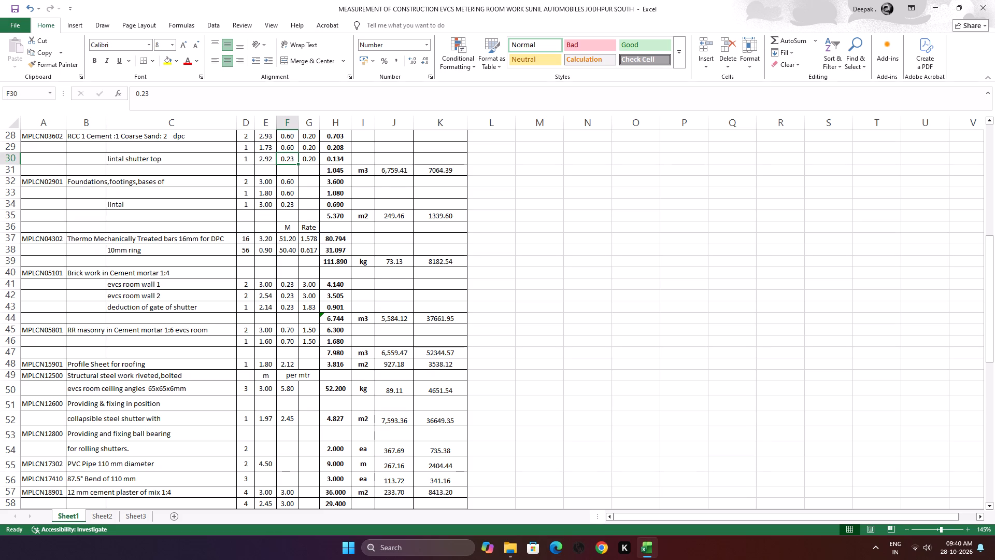
pyautogui.click(269, 309)
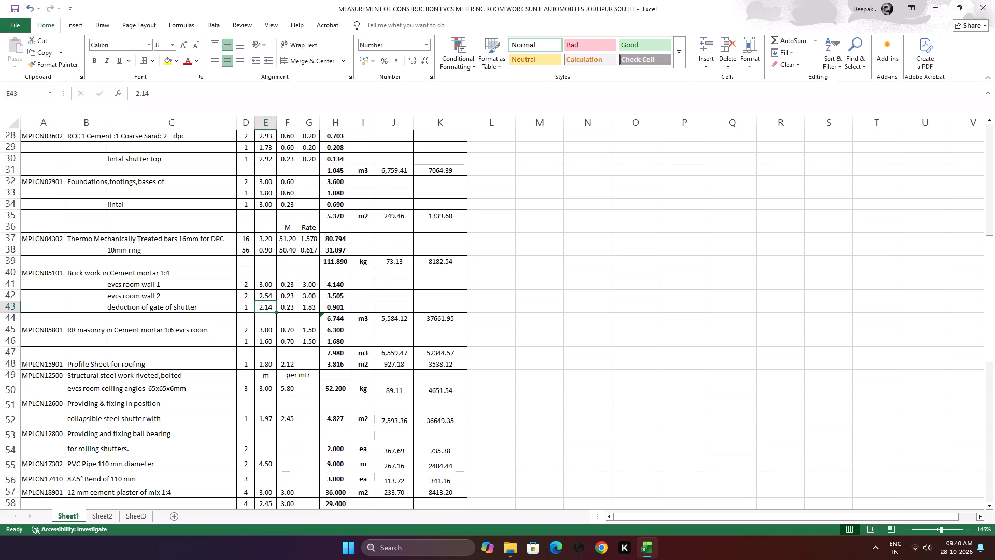
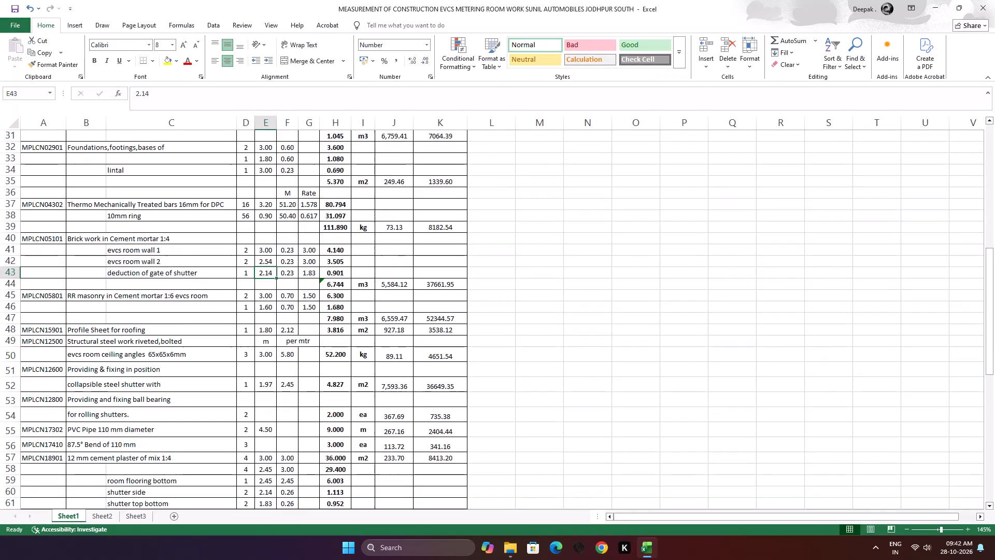
# Insert a blank row directly below the "deduction of gate of shutter" row in the MPLCN05101 brick work item.
pyautogui.scroll(-1, 191, 265)
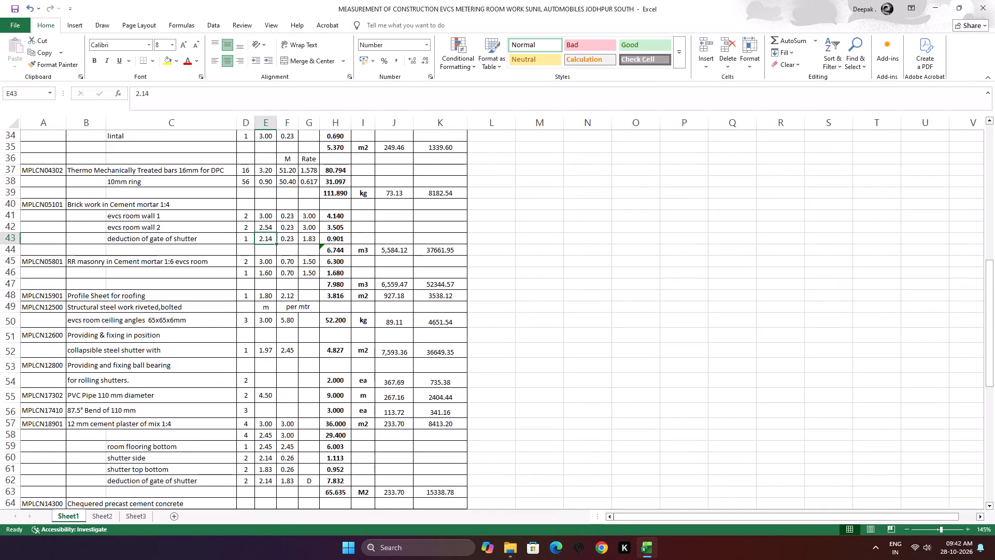
pyautogui.click(10, 250)
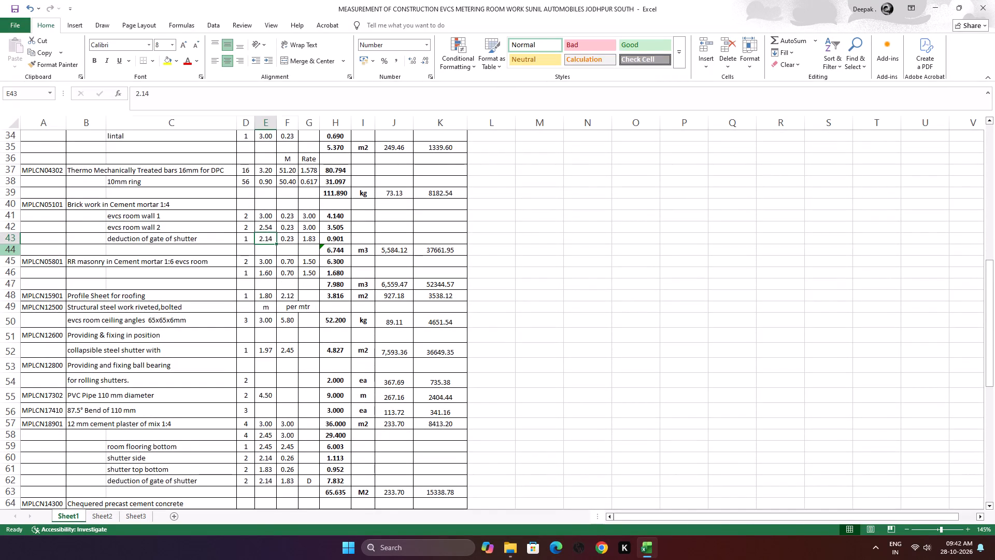
pyautogui.rightClick(8, 250)
pyautogui.click(73, 336)
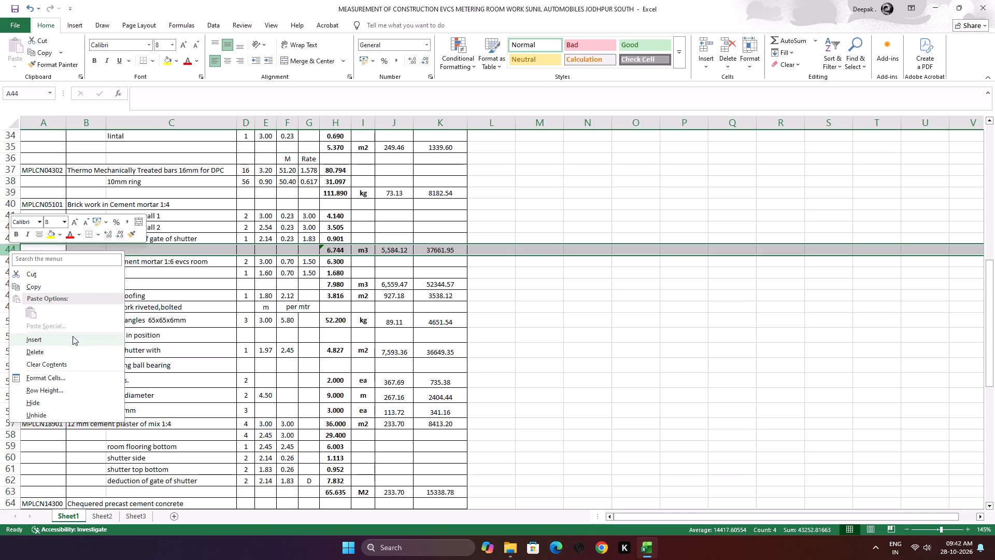
pyautogui.click(159, 250)
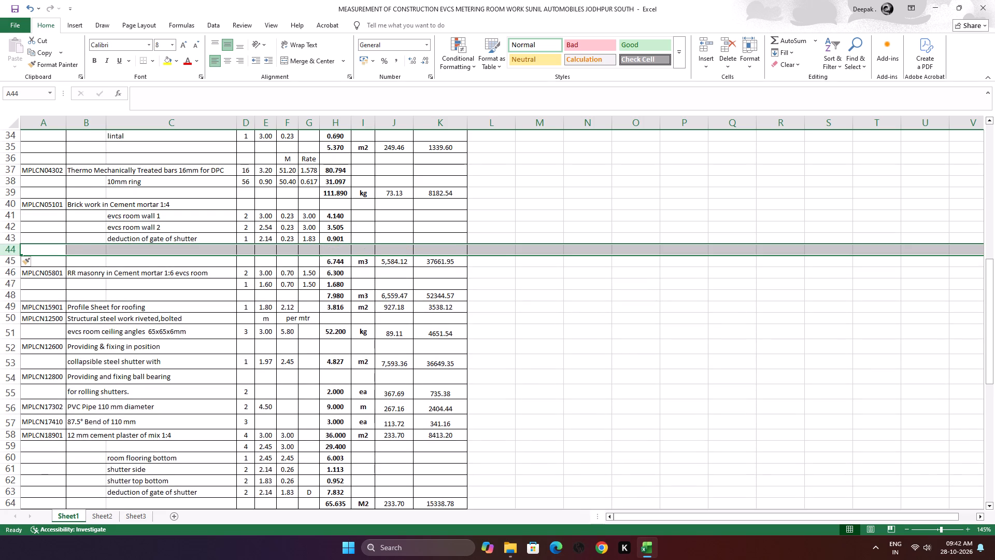
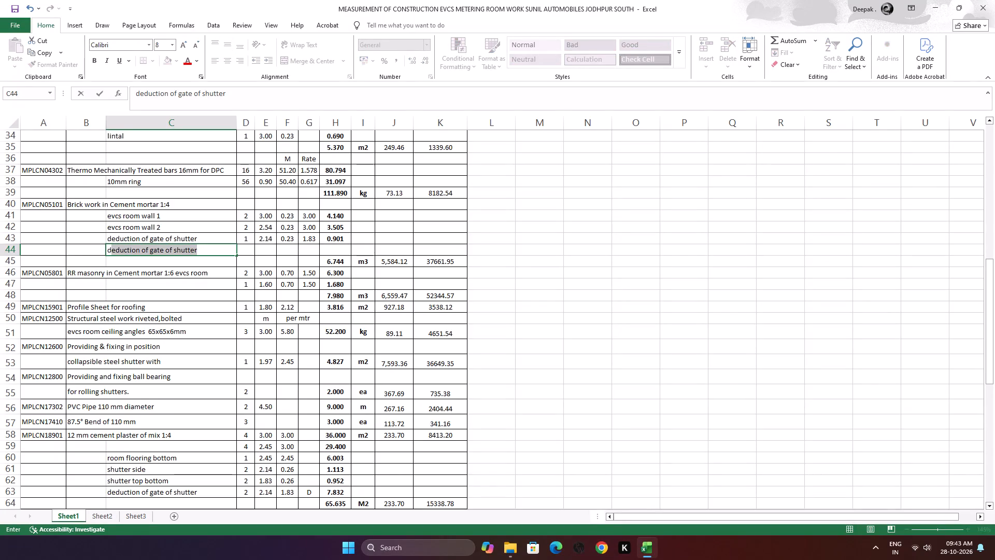
# Label the new row below the shutter deduction in the brick work item "deduction of boundry wall".
pyautogui.click(207, 253)
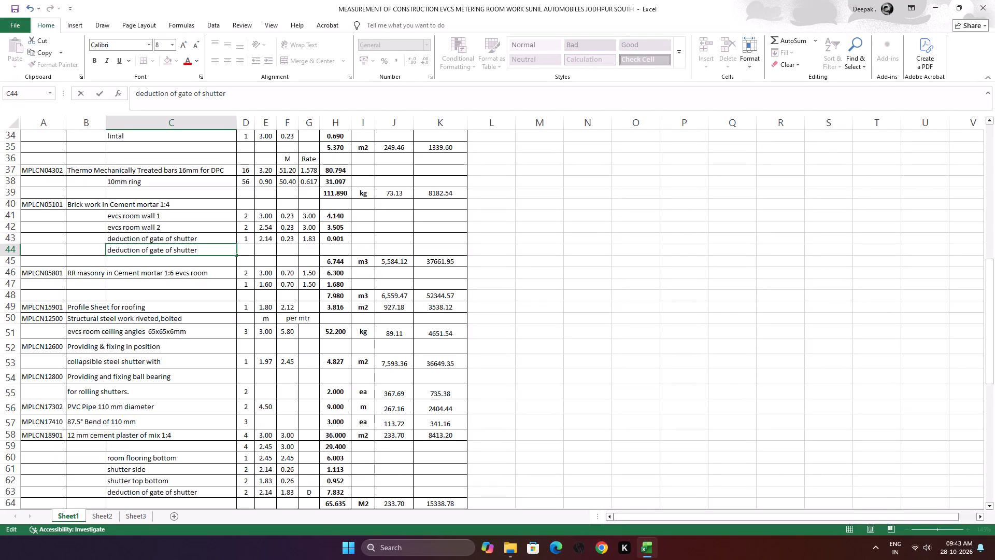
pyautogui.press('BackSpace')
pyautogui.press('BackSpace')
pyautogui.press('BackSpace')
pyautogui.press('BackSpace')
pyautogui.press('BackSpace')
pyautogui.press('BackSpace')
pyautogui.press('BackSpace')
pyautogui.press('BackSpace')
pyautogui.press('BackSpace')
pyautogui.press('BackSpace')
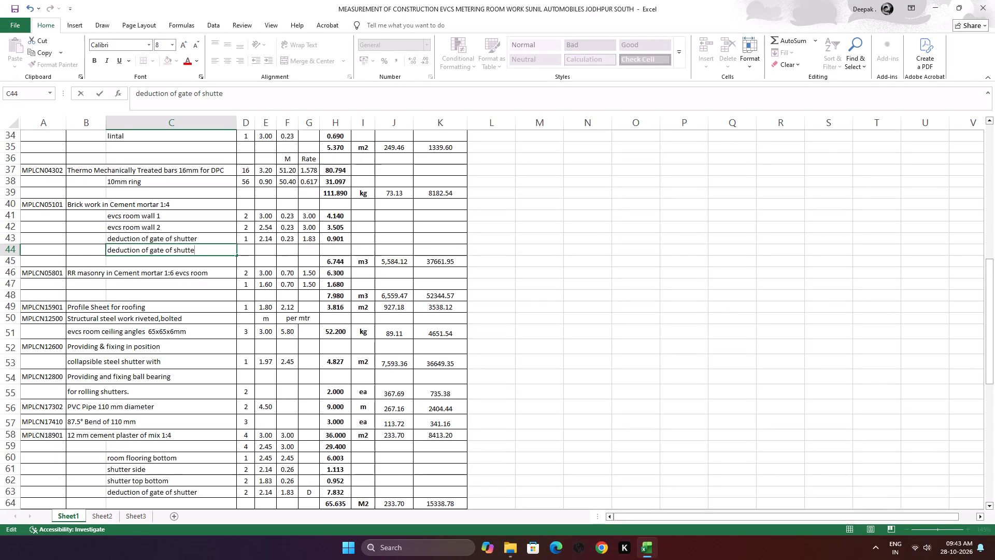
pyautogui.press('BackSpace')
pyautogui.press('BackSpace')
pyautogui.press('BackSpace')
pyautogui.press('BackSpace')
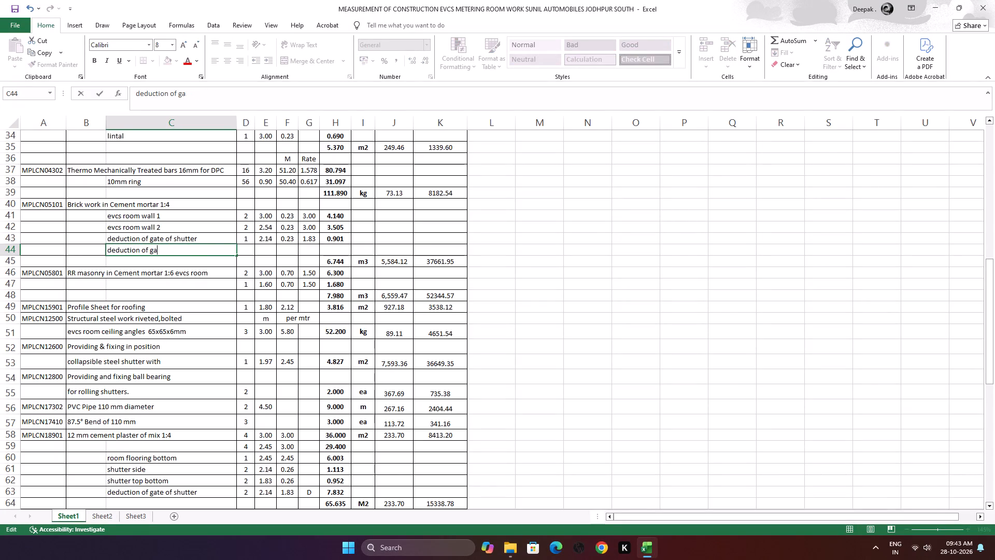
pyautogui.press('BackSpace')
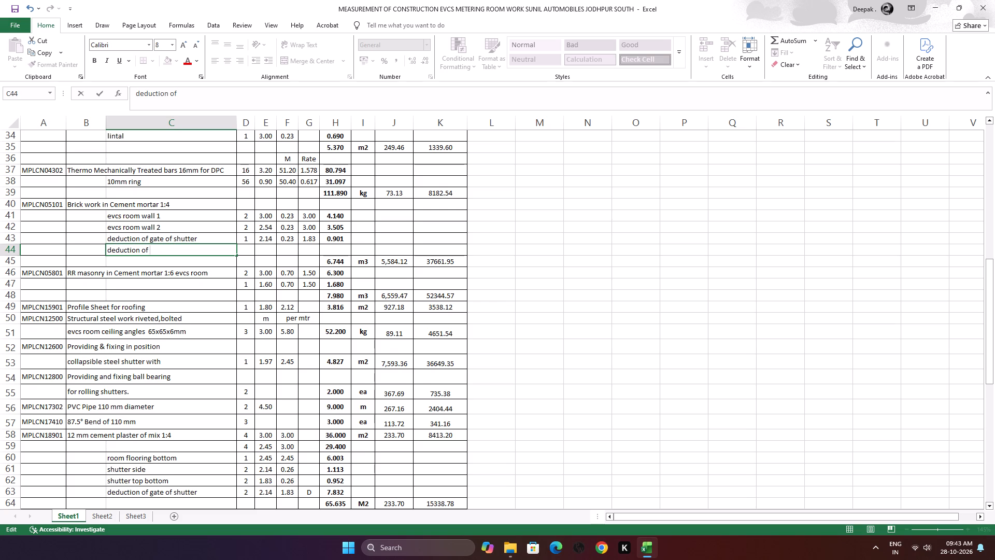
pyautogui.press('b')
pyautogui.write('oundry wall')
# Fill the boundary wall deduction row with count 1 and dimensions 2.93, 0.23 and 1.25.
pyautogui.click(245, 252)
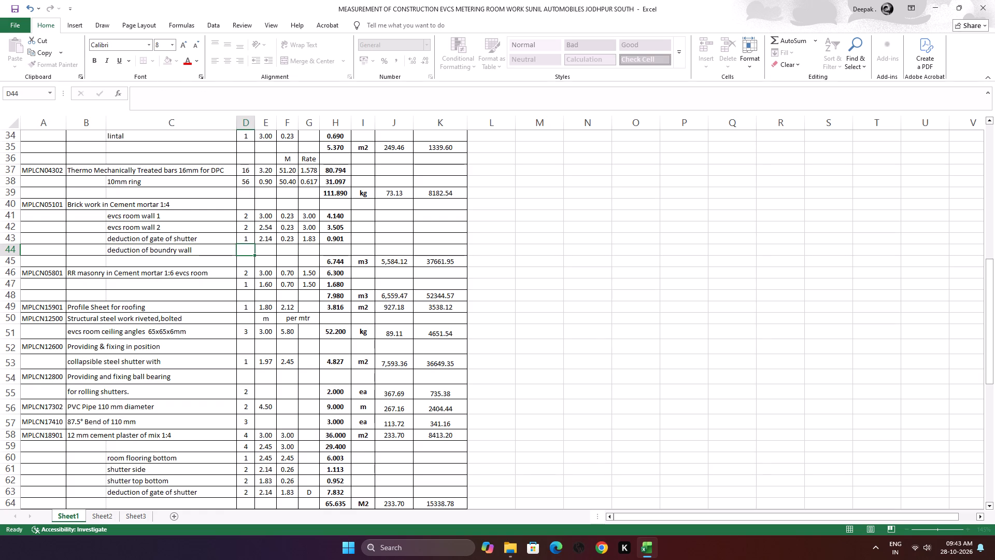
pyautogui.press('1')
pyautogui.press('Right')
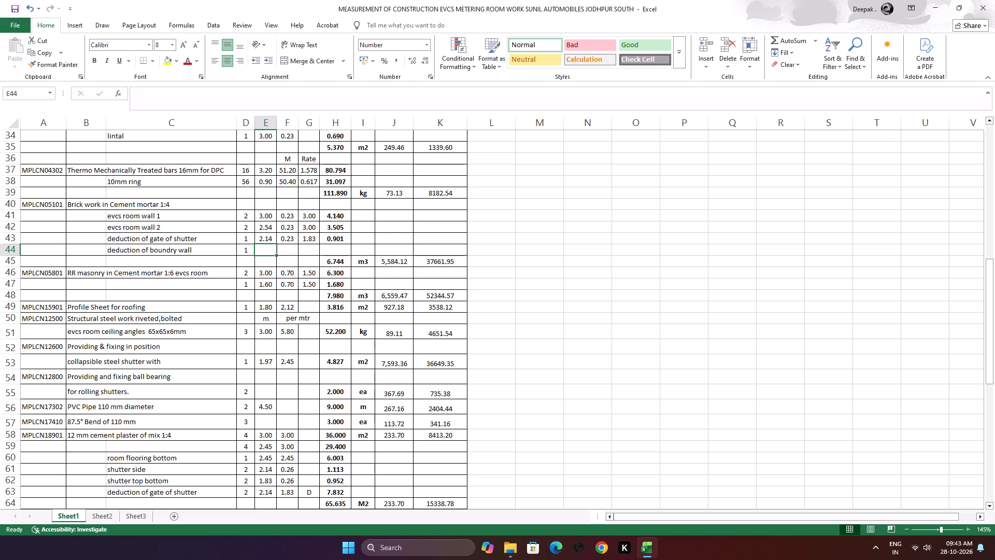
pyautogui.write('2.9')
pyautogui.press('3')
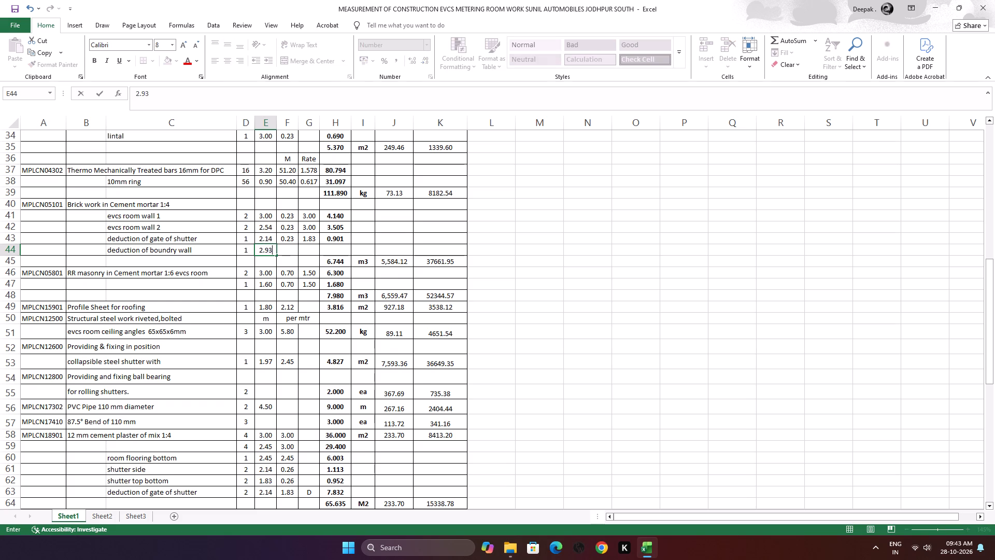
pyautogui.press('Right')
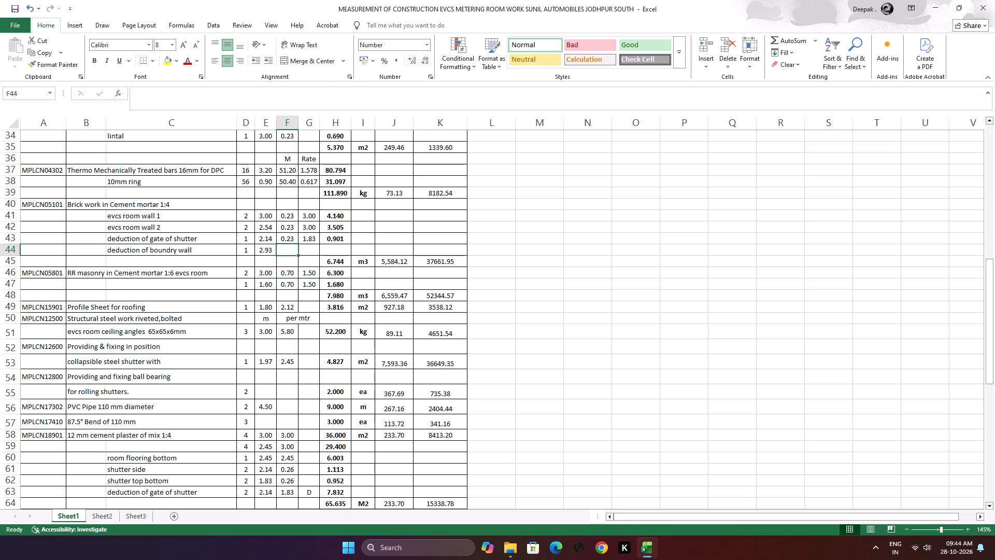
pyautogui.write('.23')
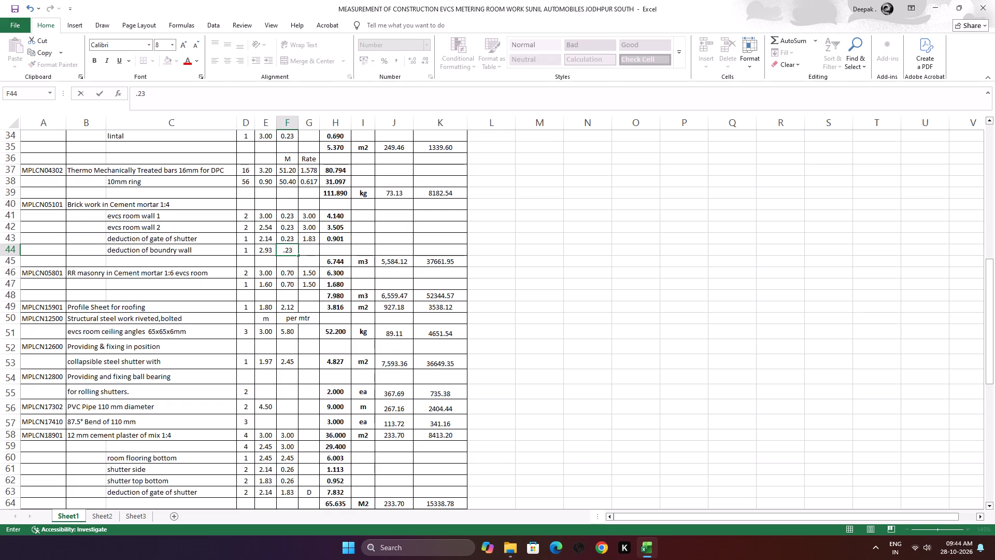
pyautogui.press('Right')
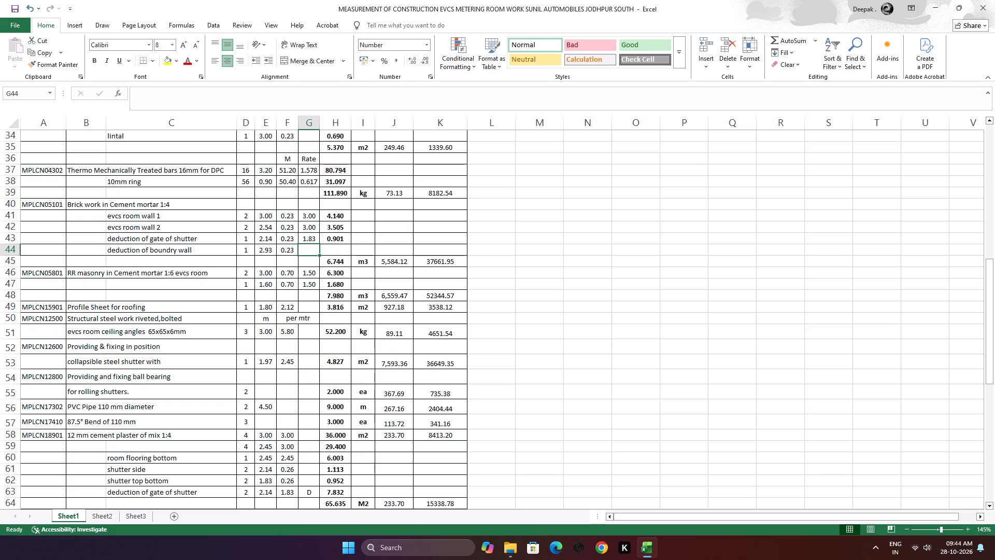
pyautogui.write('1.')
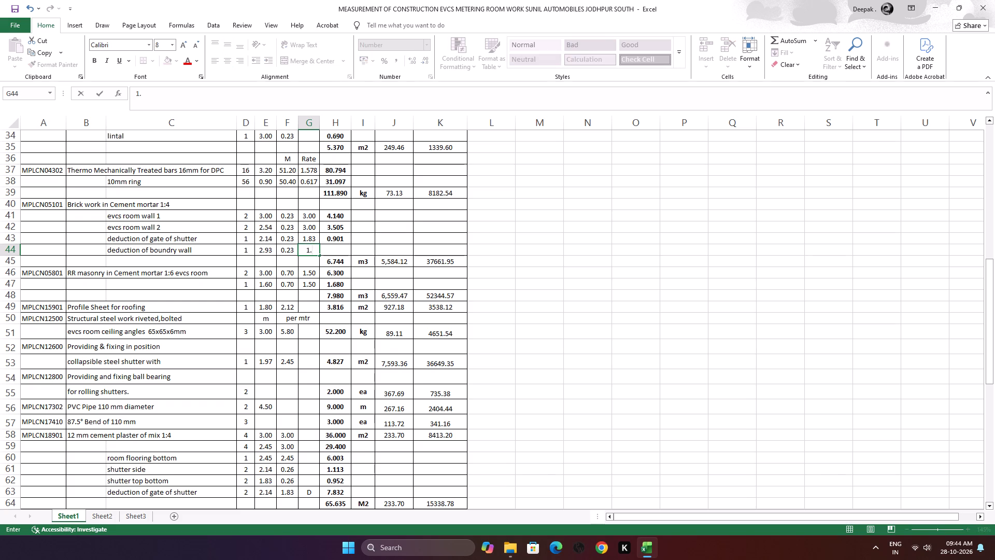
pyautogui.write('25')
pyautogui.press('Right')
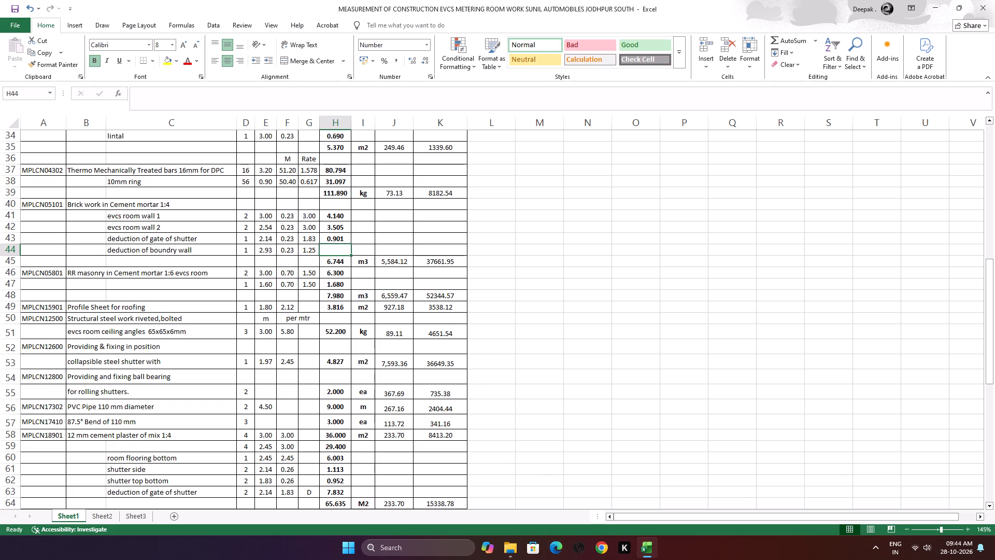
# Calculate the boundary wall deduction quantity in H44 with the formula =G44*F44*E44*D44.
pyautogui.press('=')
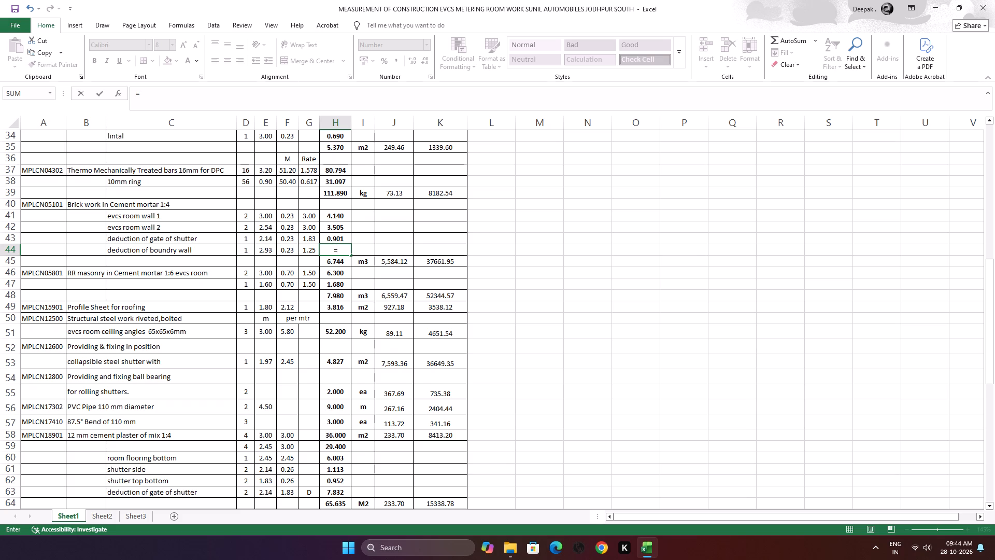
pyautogui.click(314, 251)
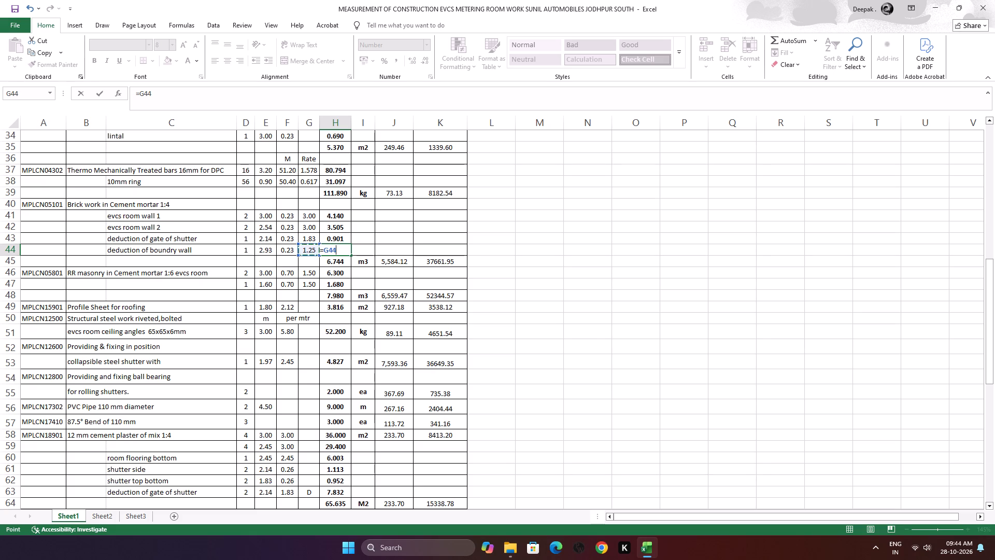
pyautogui.press('*')
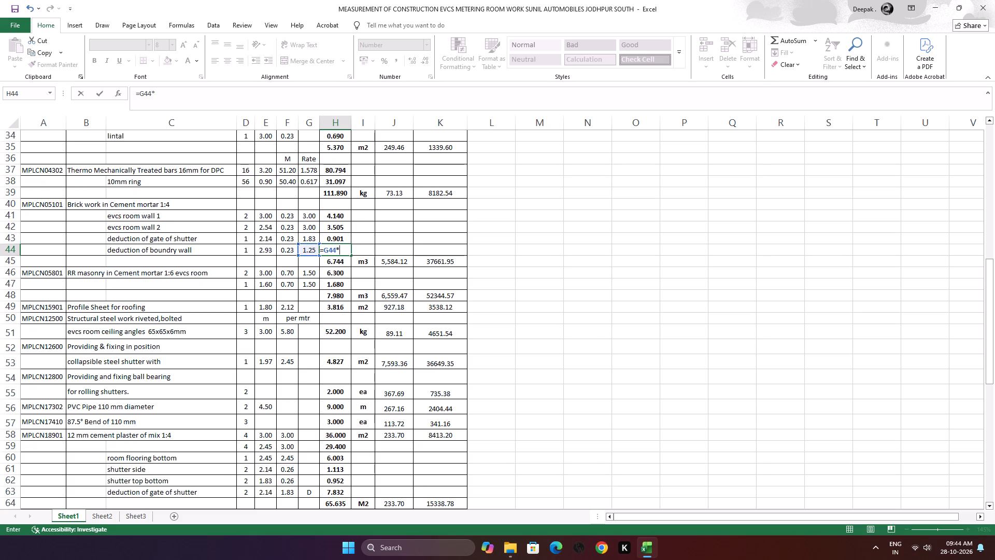
pyautogui.click(293, 249)
pyautogui.press('*')
pyautogui.click(269, 249)
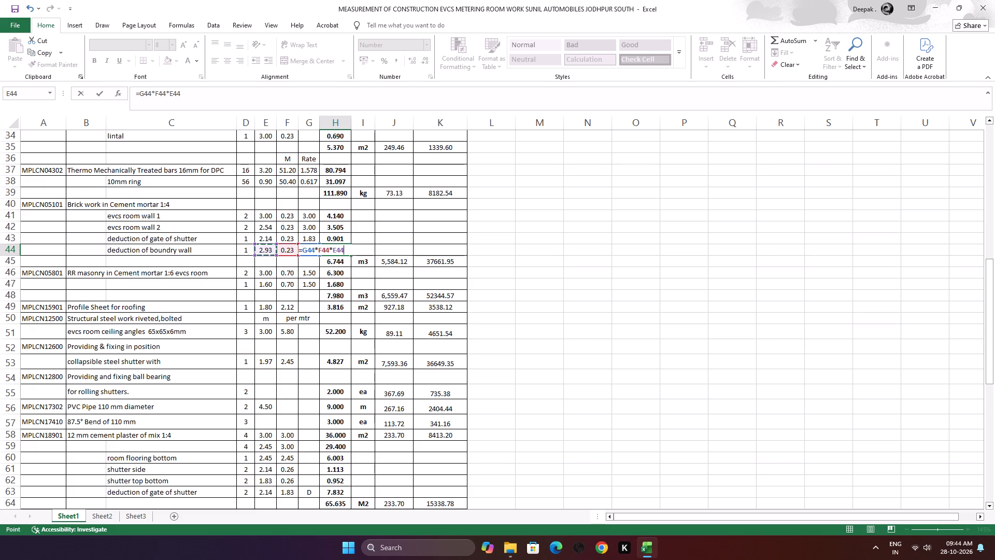
pyautogui.press('*')
pyautogui.click(245, 249)
pyautogui.press('Return')
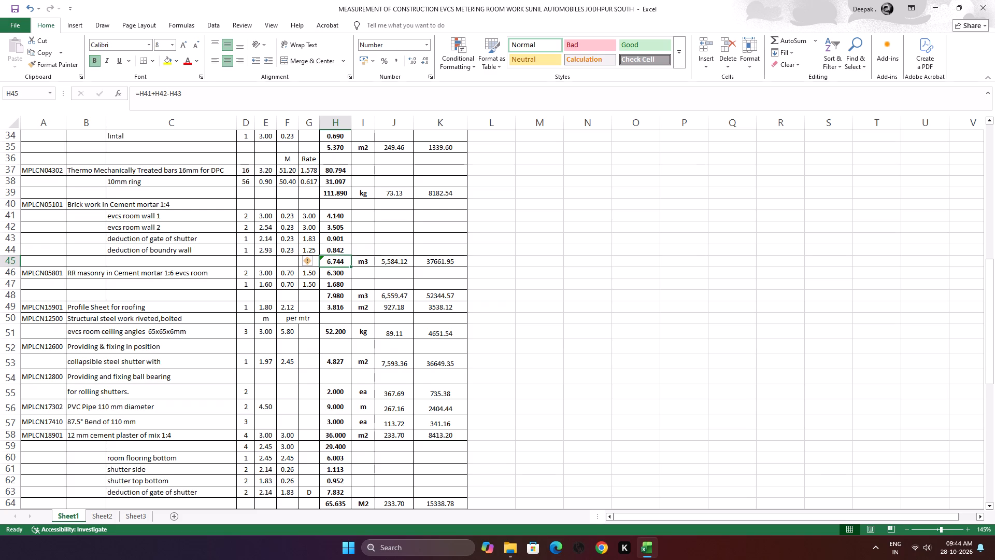
# Rewrite the brick work total in H45 as =H41+H42-H43-H44 to subtract both deductions.
pyautogui.press('=')
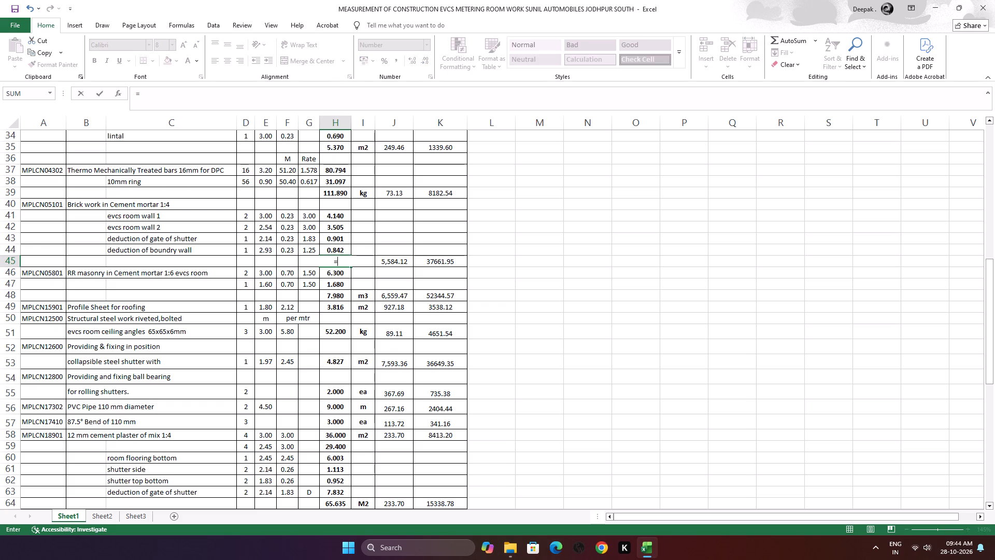
pyautogui.click(343, 217)
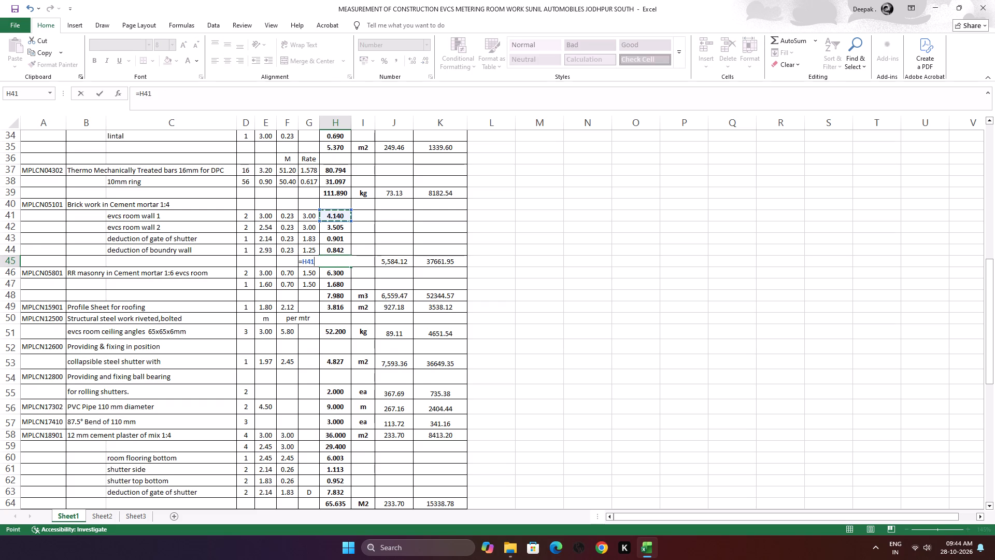
pyautogui.press('+')
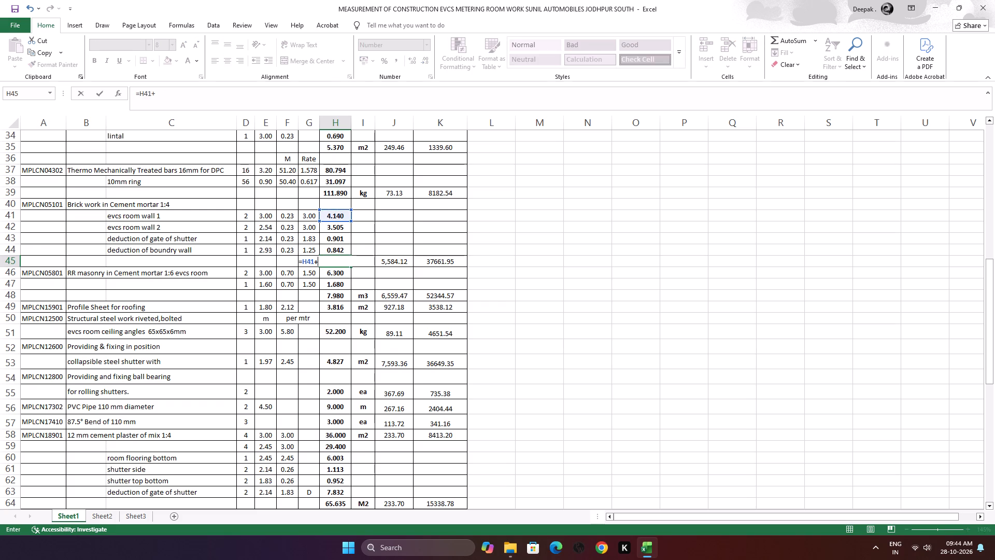
pyautogui.click(347, 229)
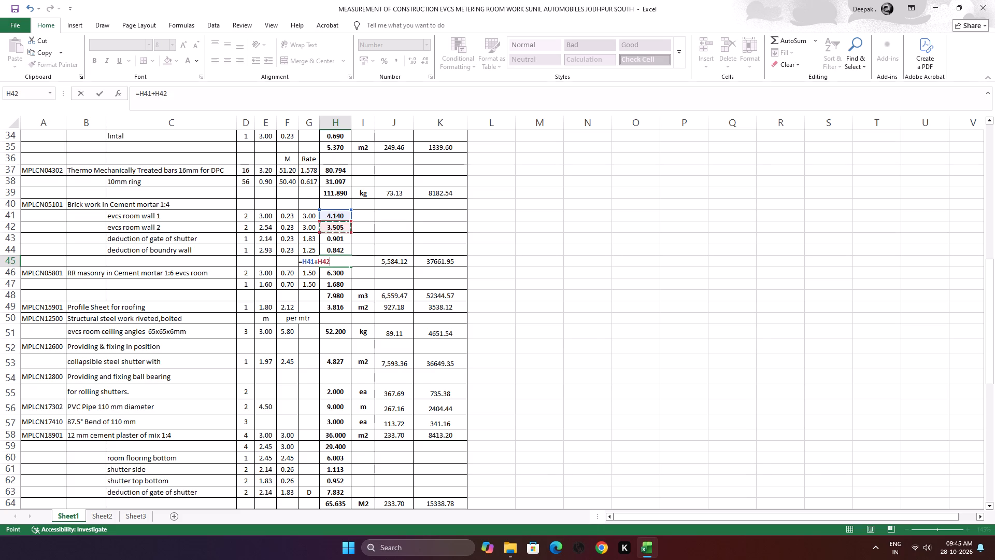
pyautogui.press('-')
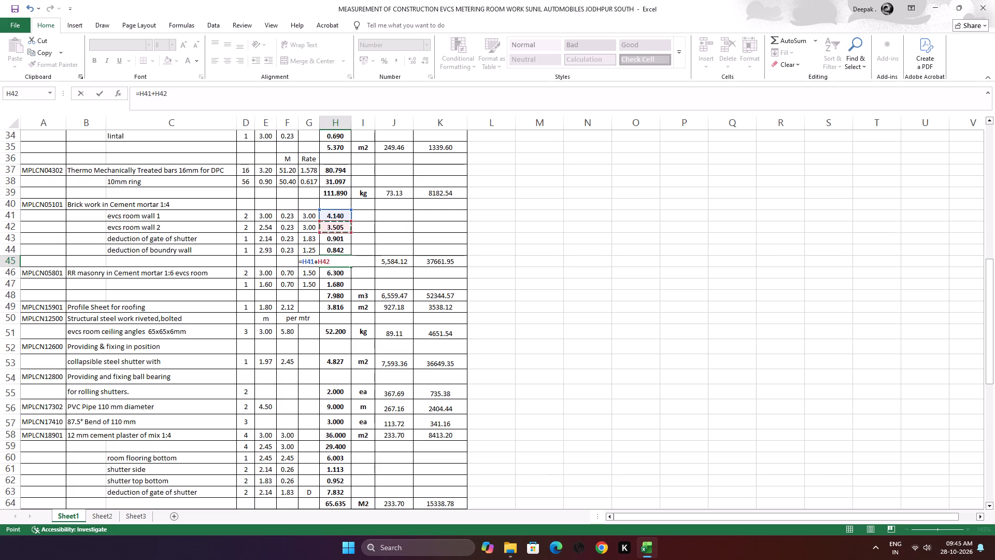
pyautogui.click(344, 239)
pyautogui.press('-')
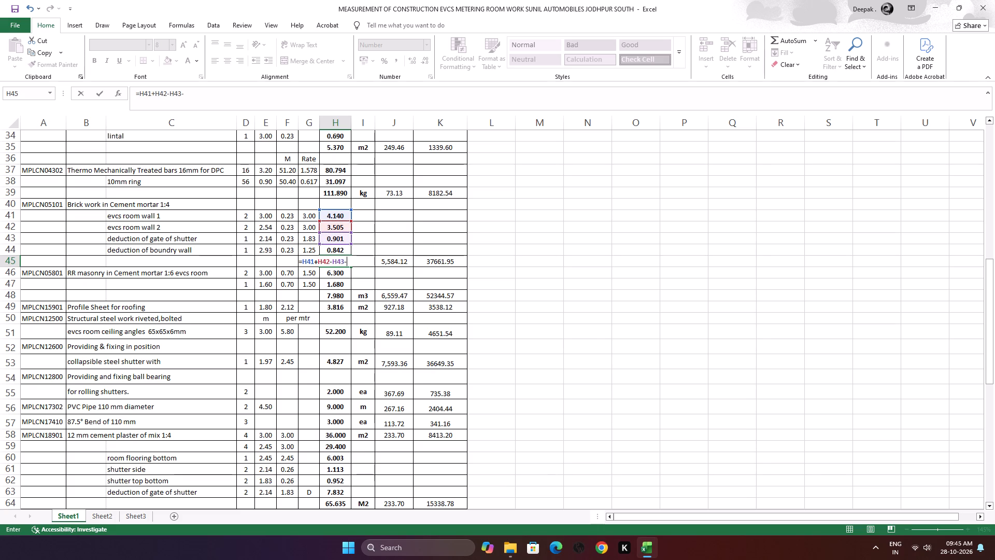
pyautogui.click(344, 248)
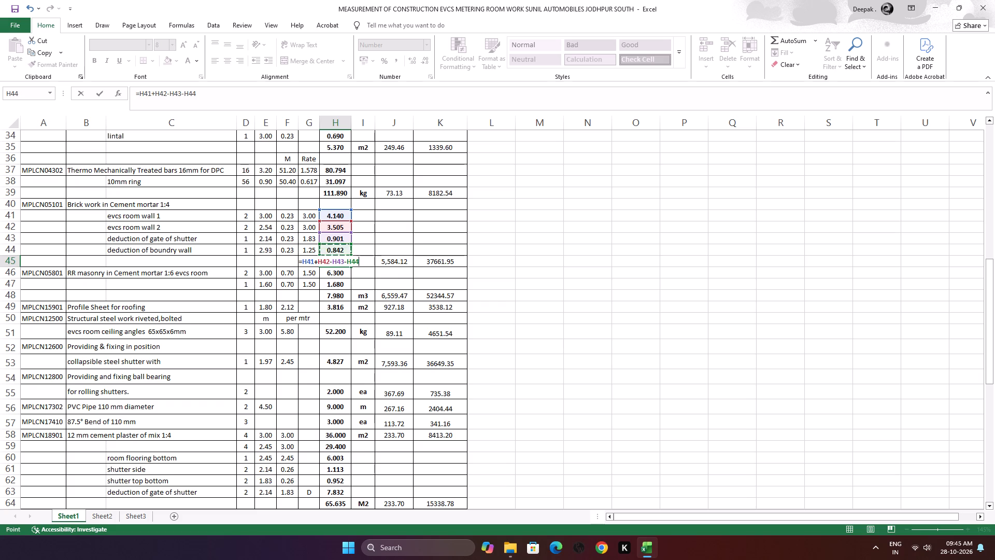
pyautogui.press('Return')
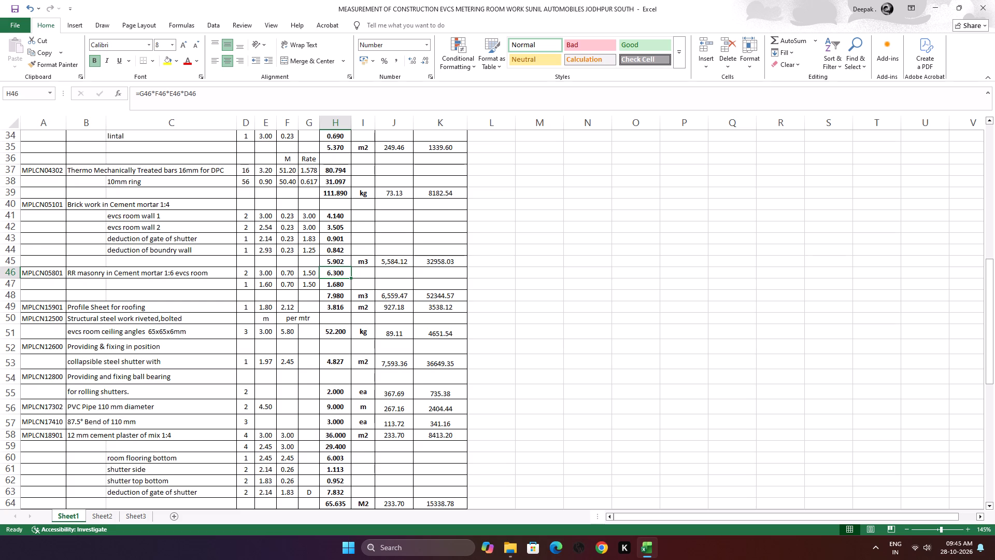
# Delete the entire MPLCN15901 "Profile Sheet for roofing" row.
pyautogui.scroll(-1, 161, 303)
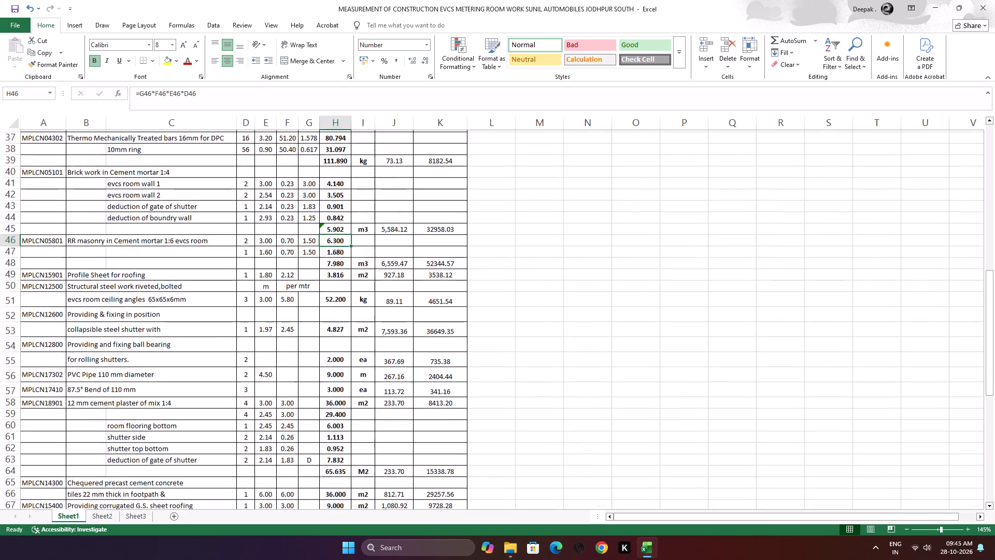
pyautogui.scroll(-1, 161, 303)
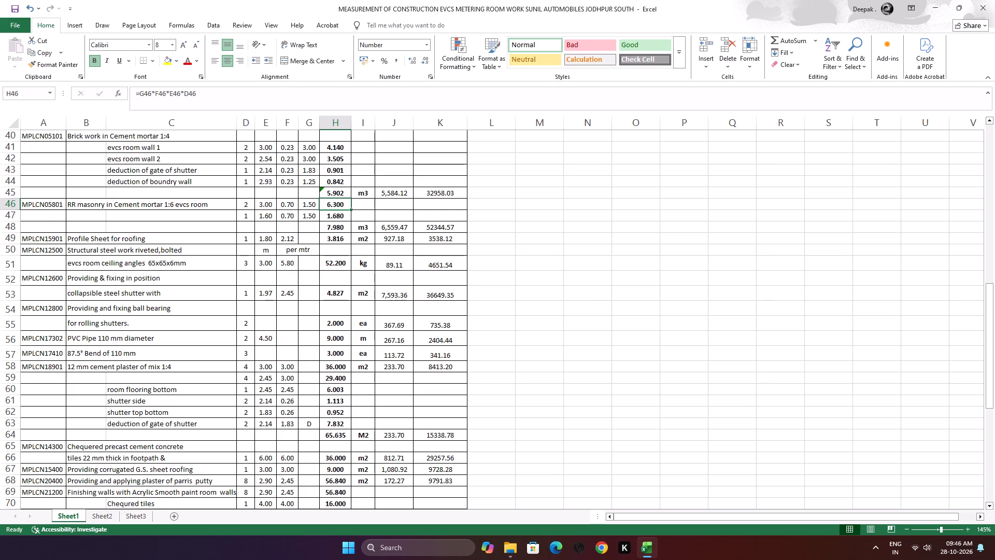
pyautogui.click(10, 239)
pyautogui.rightClick(4, 245)
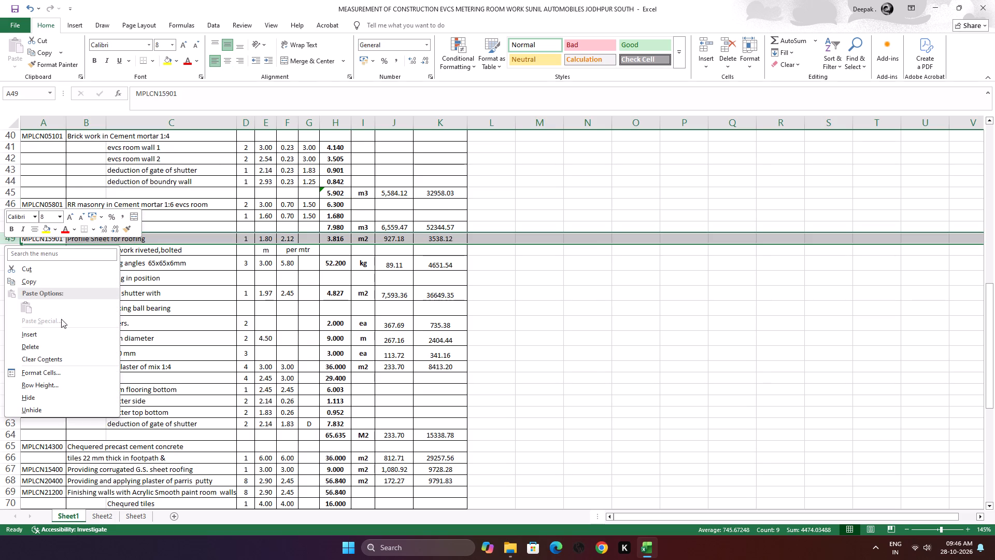
pyautogui.click(78, 345)
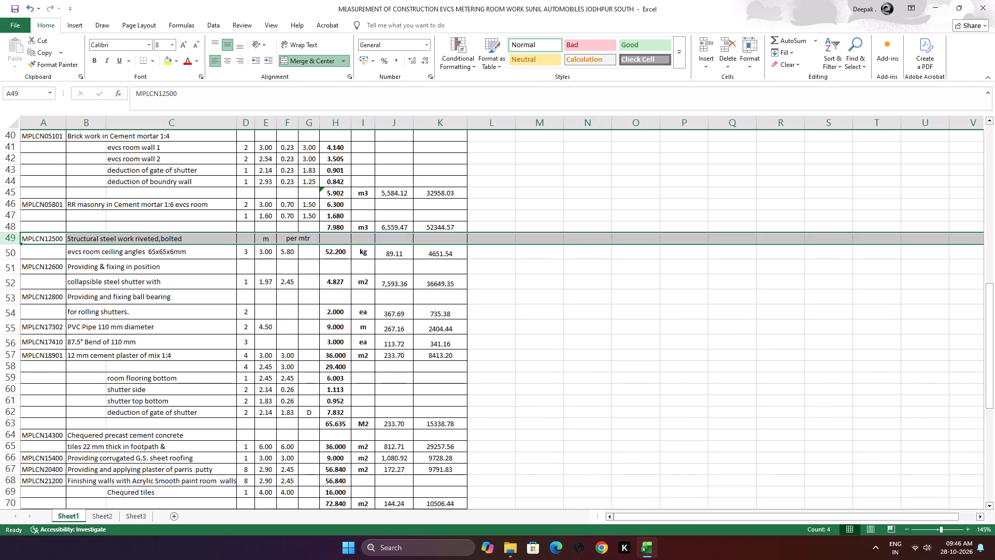
pyautogui.click(141, 286)
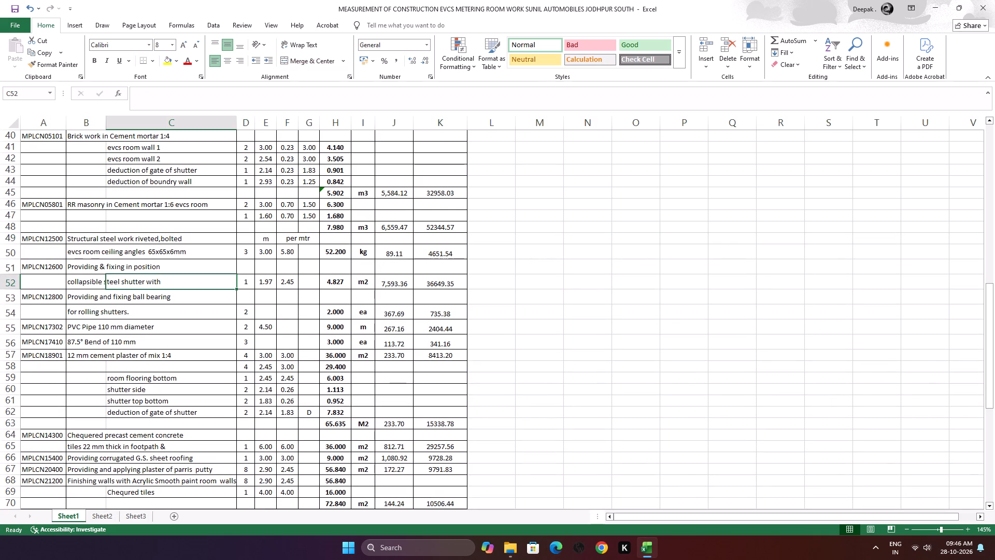
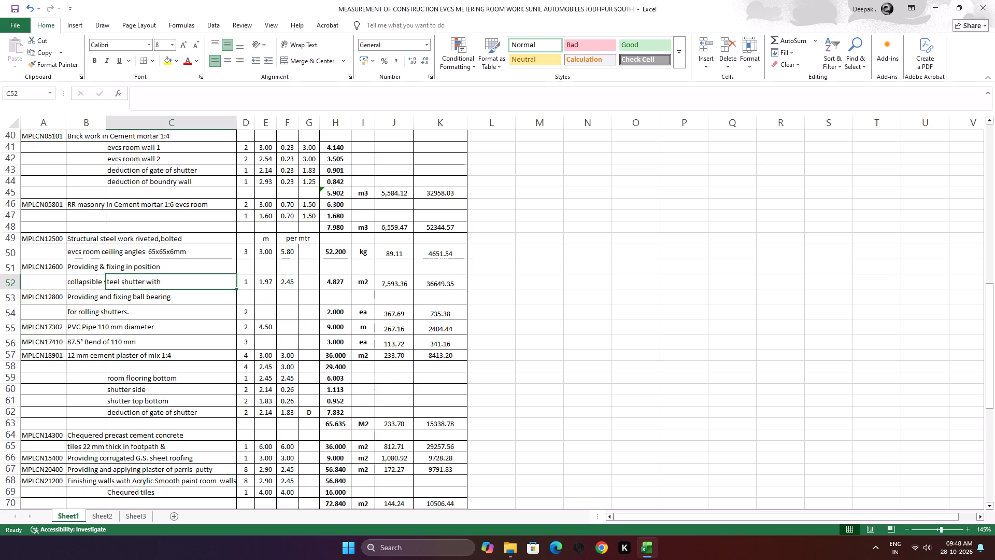
# Set the length of the evcs room ceiling angles 65x65x6mm in the structural steel work item to 2.93 m.
pyautogui.click(262, 253)
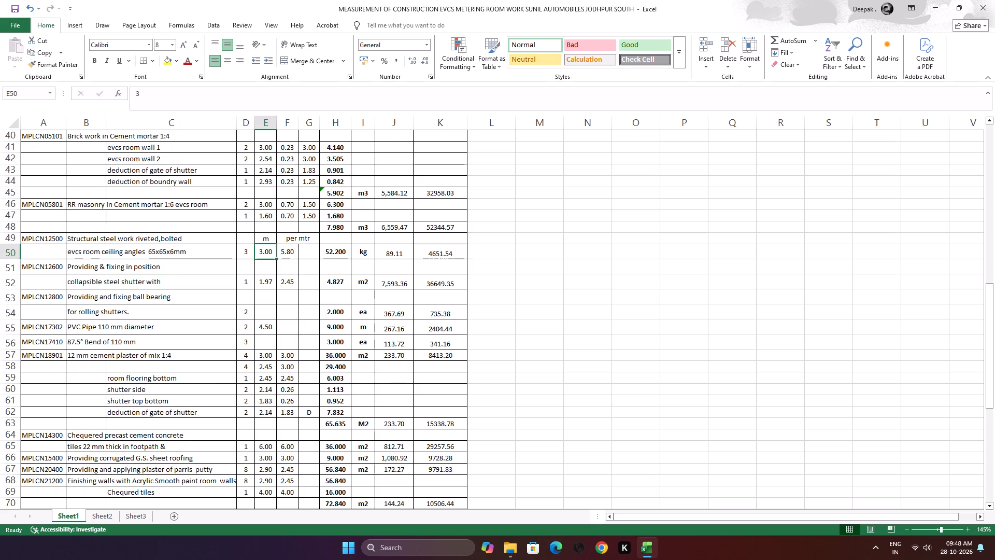
pyautogui.press('2')
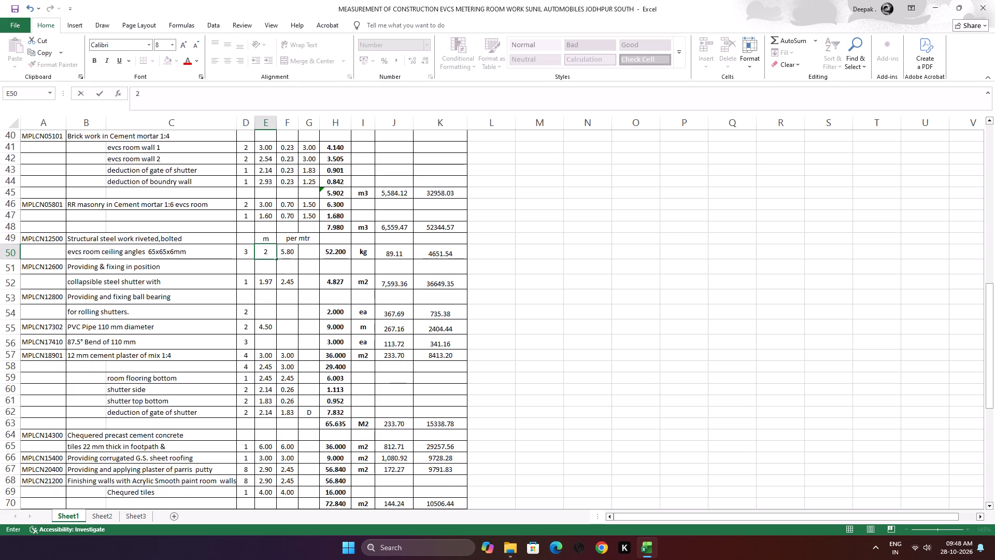
pyautogui.write('.9')
pyautogui.press('3')
pyautogui.press('Right')
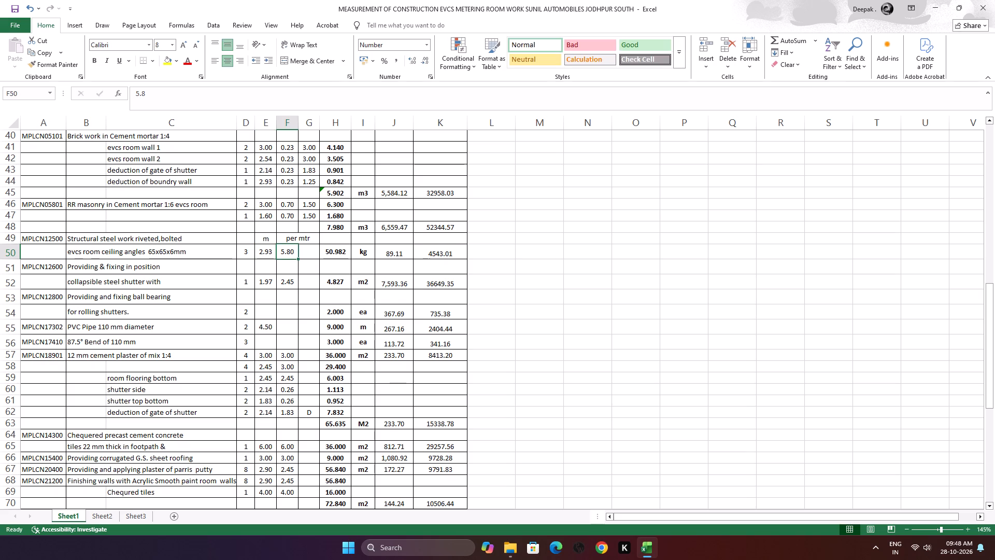
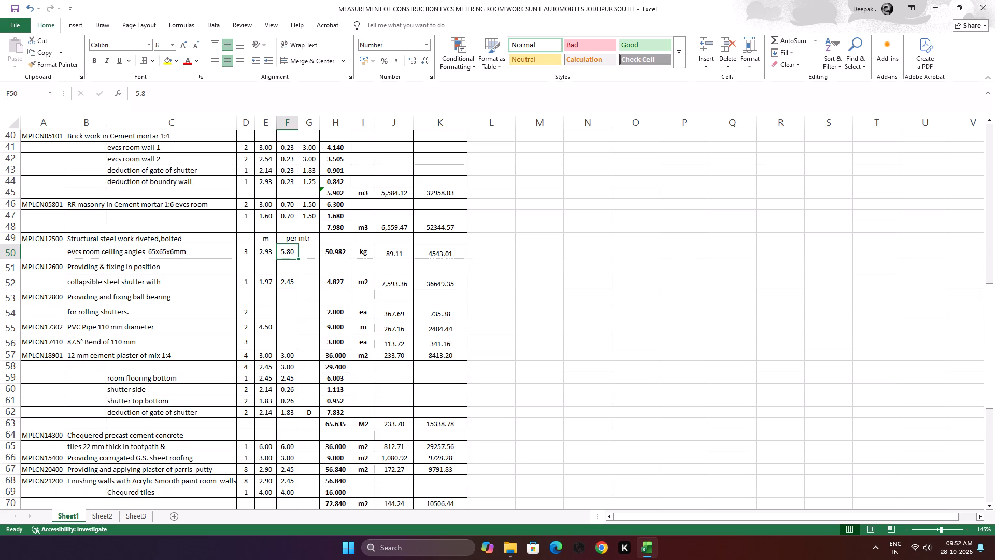
# Select the length value of the collapsible steel shutter item for editing.
pyautogui.click(267, 282)
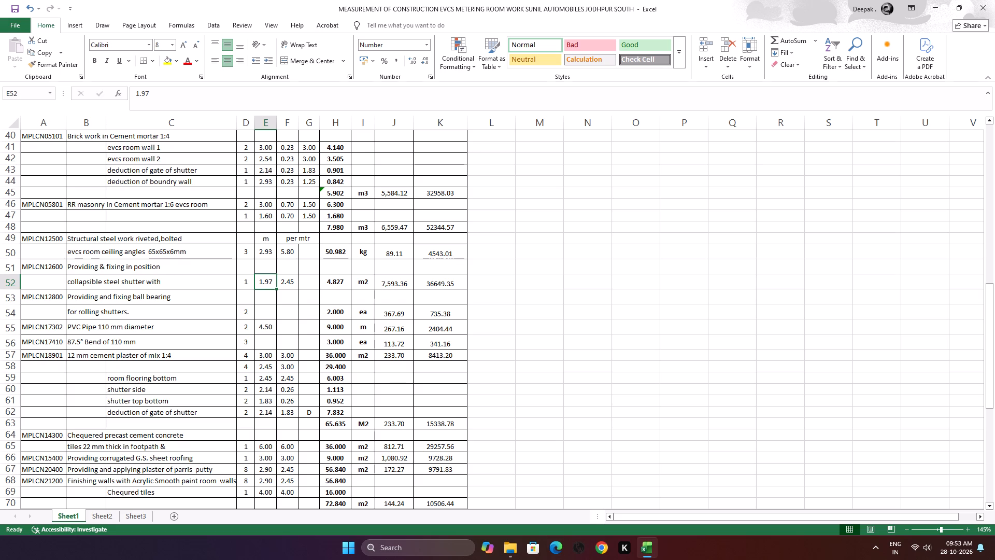
pyautogui.click(263, 285)
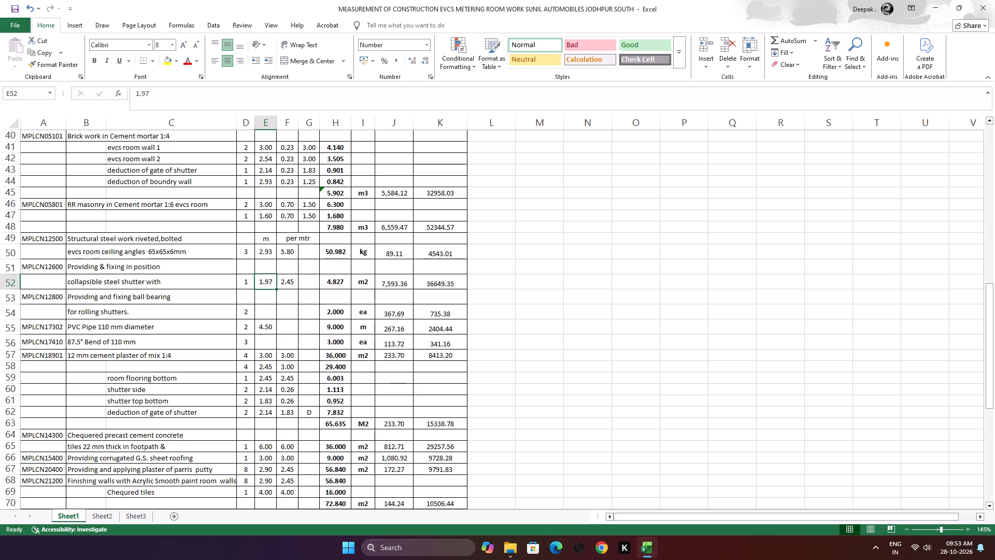
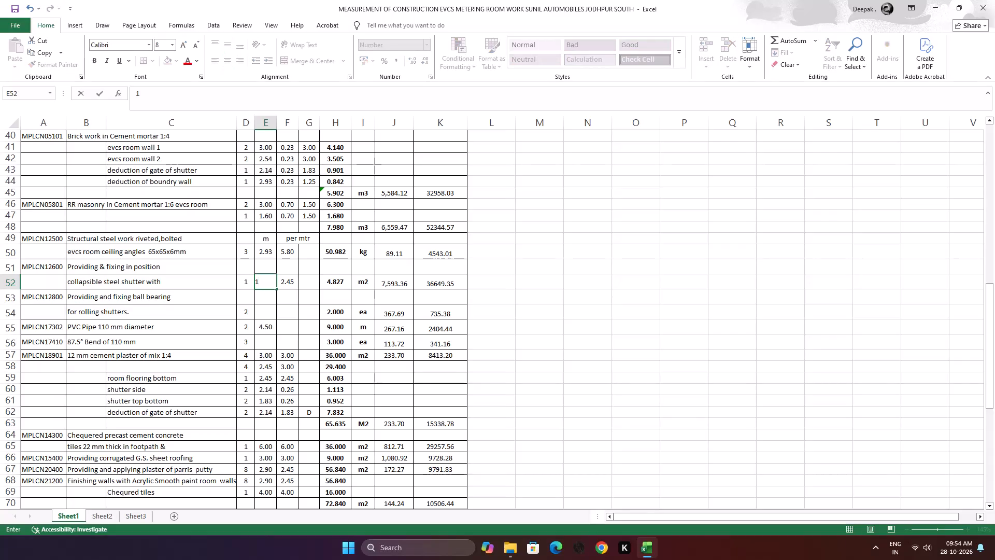
# Set the collapsible steel shutter dimensions to 1.80 by 2.15.
pyautogui.write('.8*')
pyautogui.press('Right')
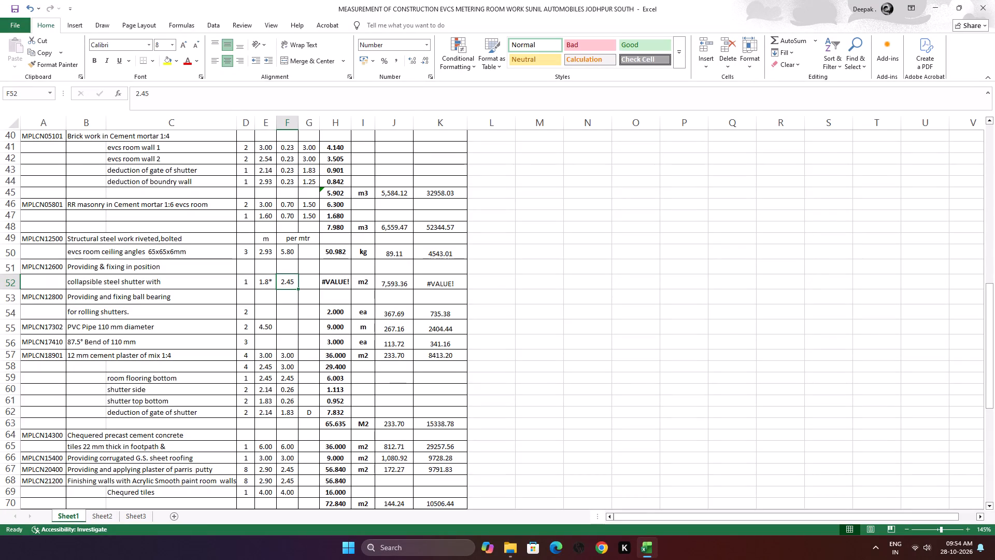
pyautogui.press('Left')
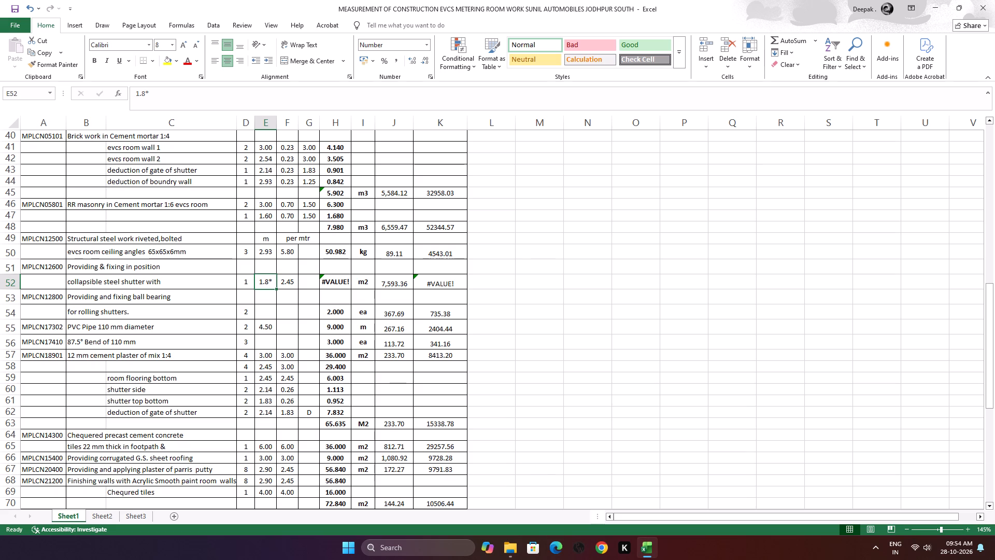
pyautogui.write('1.80')
pyautogui.press('Right')
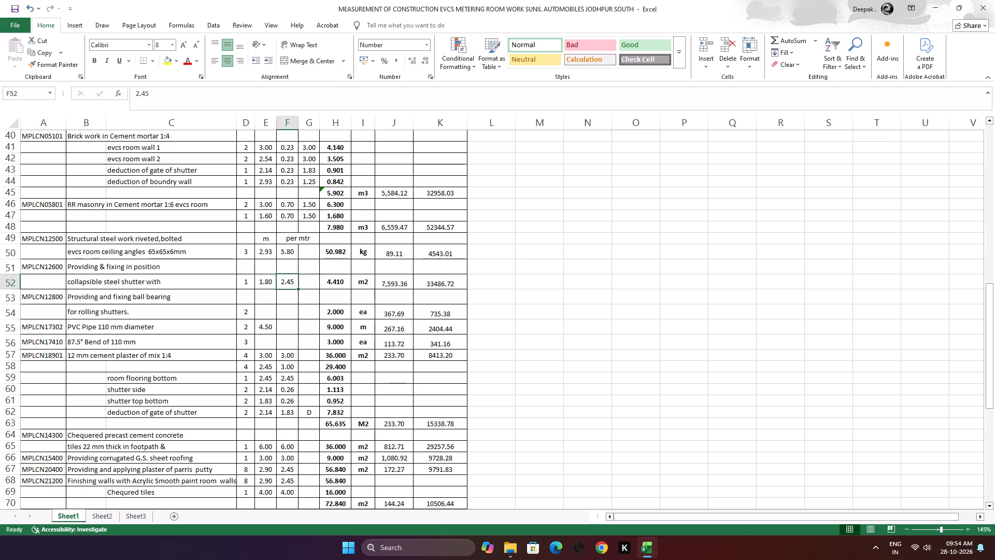
pyautogui.write('2.1')
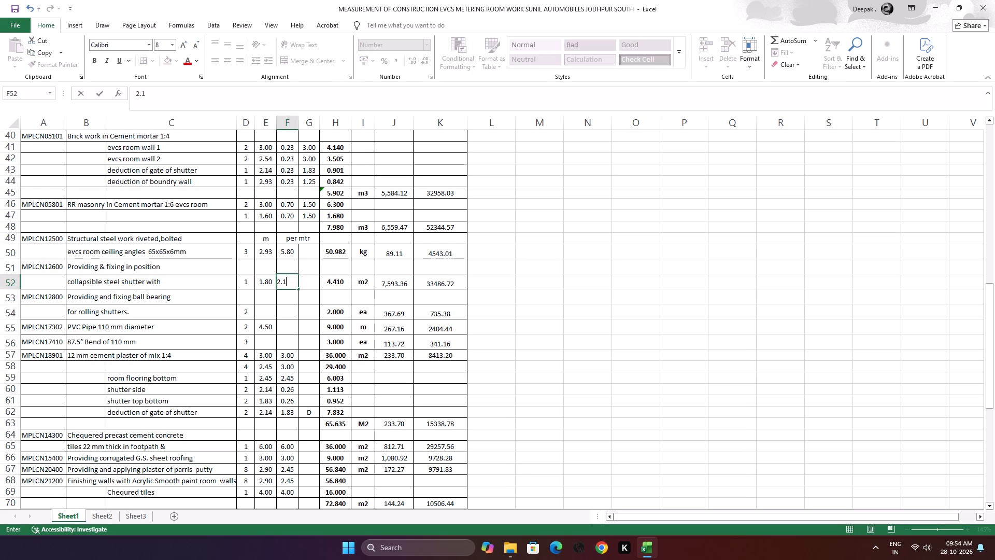
pyautogui.press('5')
pyautogui.click(215, 317)
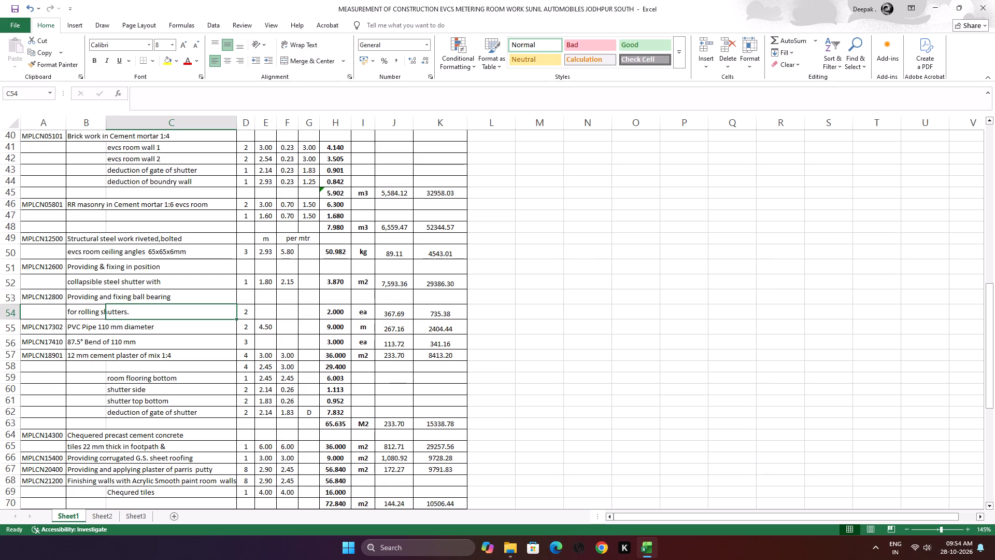
# Set the 110 mm PVC pipe item's count to 3 and its length to 3.00.
pyautogui.scroll(-2, 221, 328)
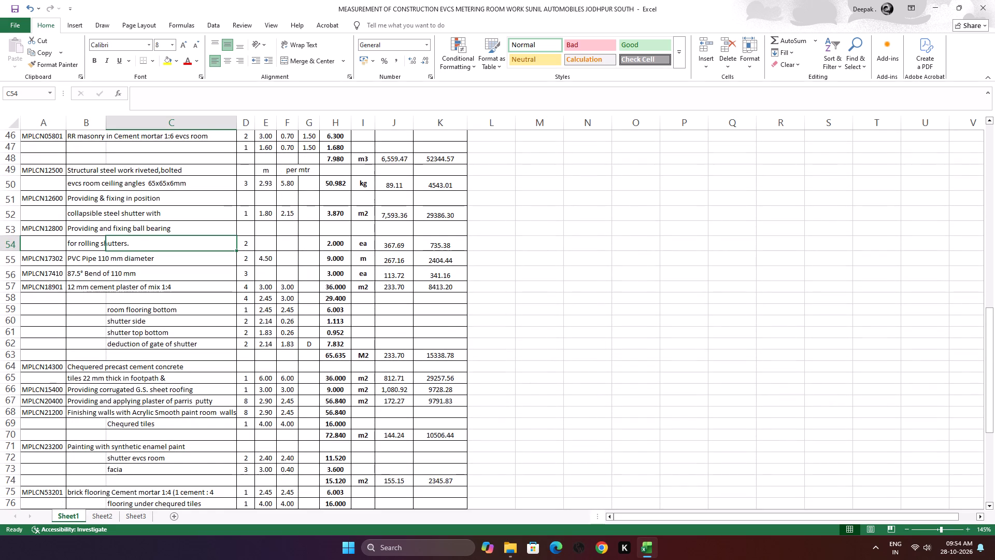
pyautogui.click(241, 260)
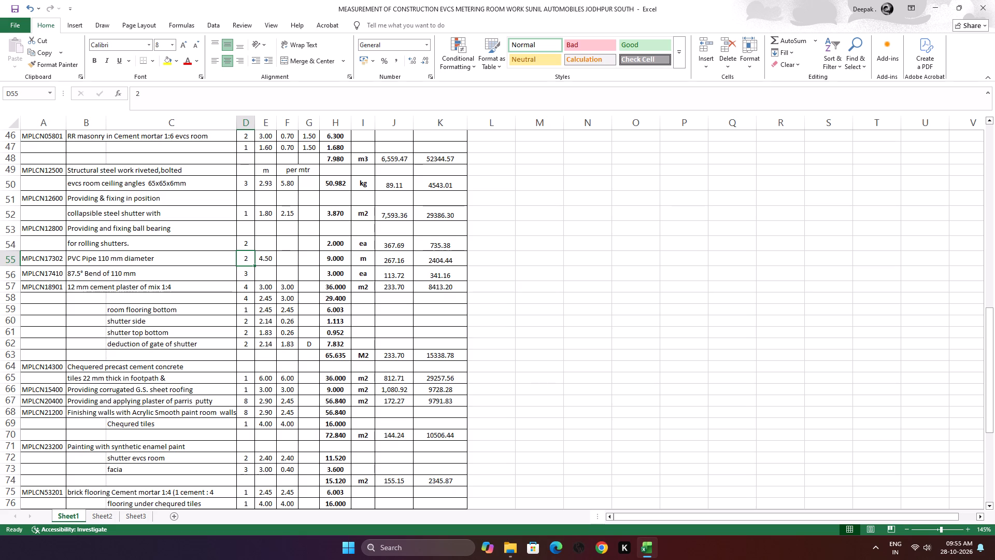
pyautogui.press('3')
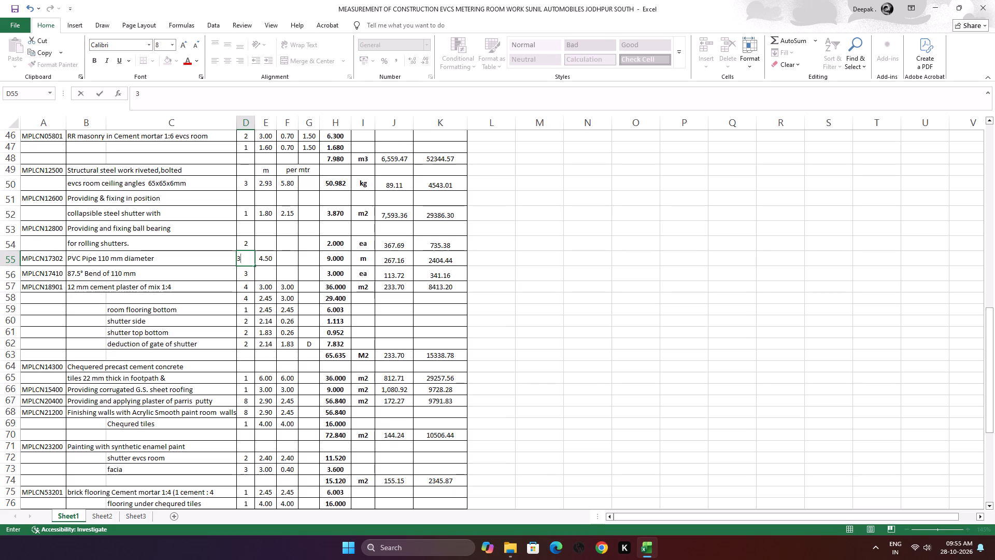
pyautogui.press('Right')
pyautogui.press('3')
pyautogui.press('Right')
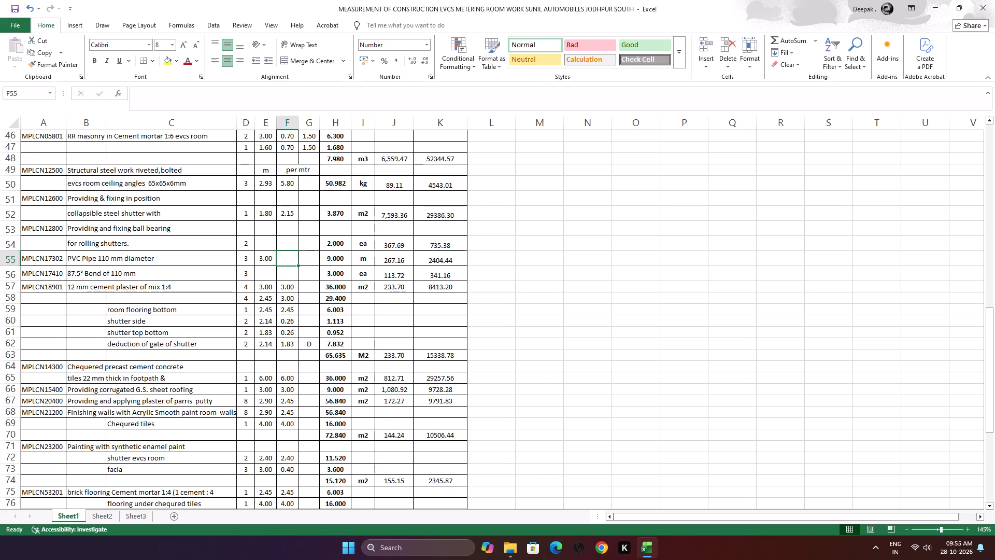
# Set the first row of the 12 mm cement plaster item to 2.93 by 2.92.
pyautogui.scroll(-2, 179, 297)
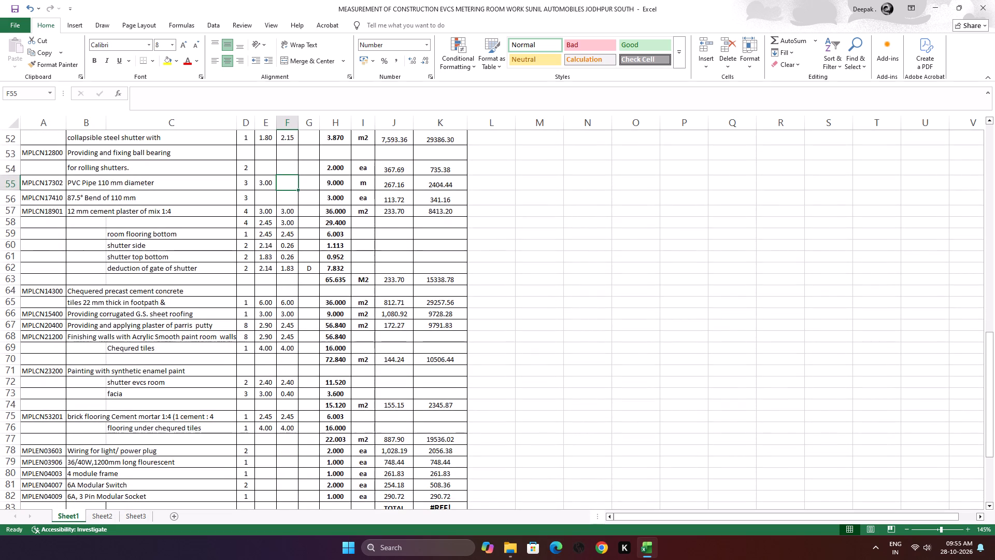
pyautogui.click(249, 213)
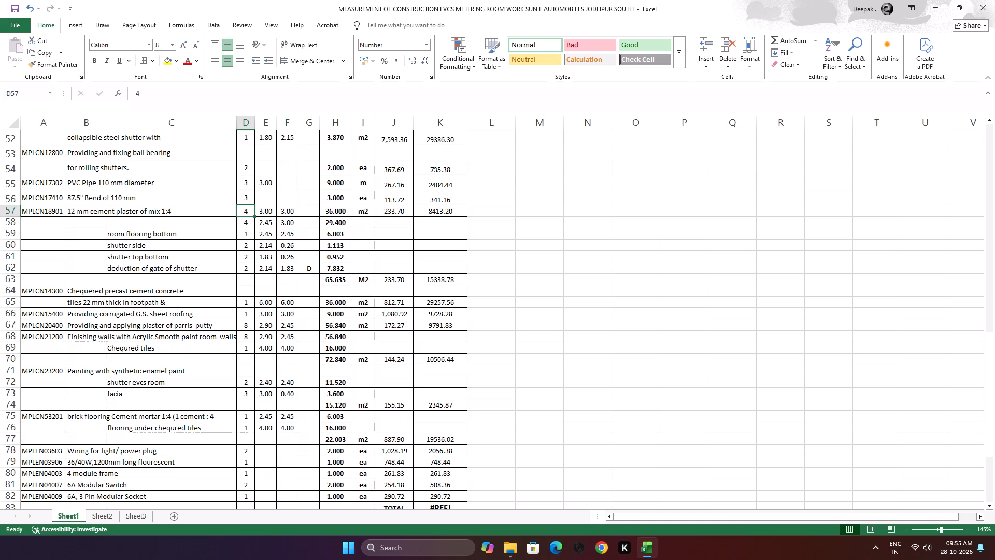
pyautogui.click(268, 214)
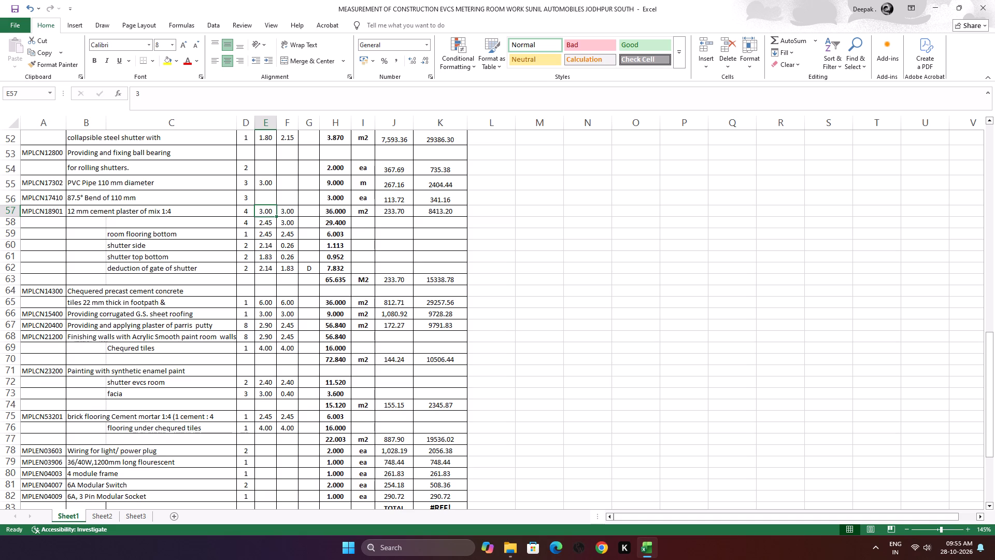
pyautogui.write('2.9')
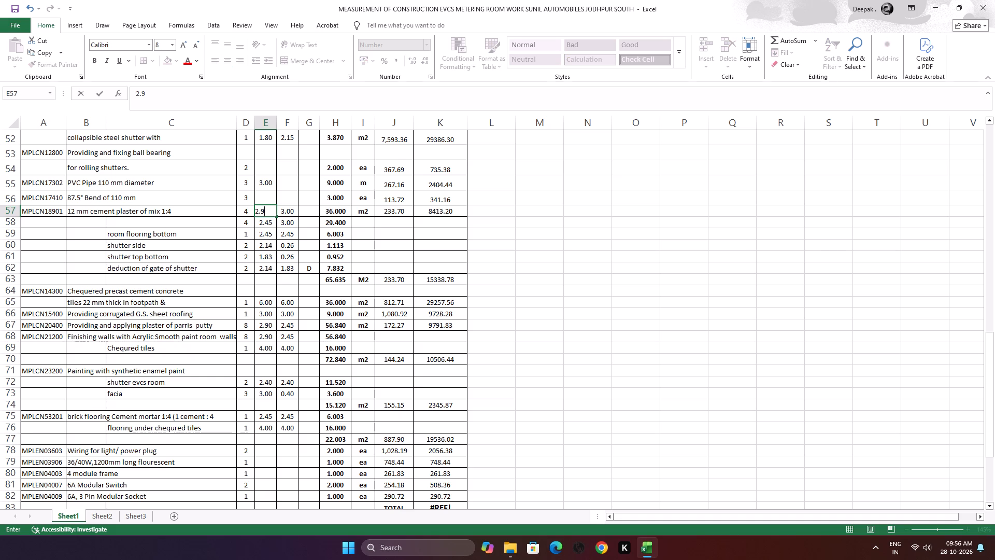
pyautogui.press('3')
pyautogui.press('Right')
pyautogui.write('2.')
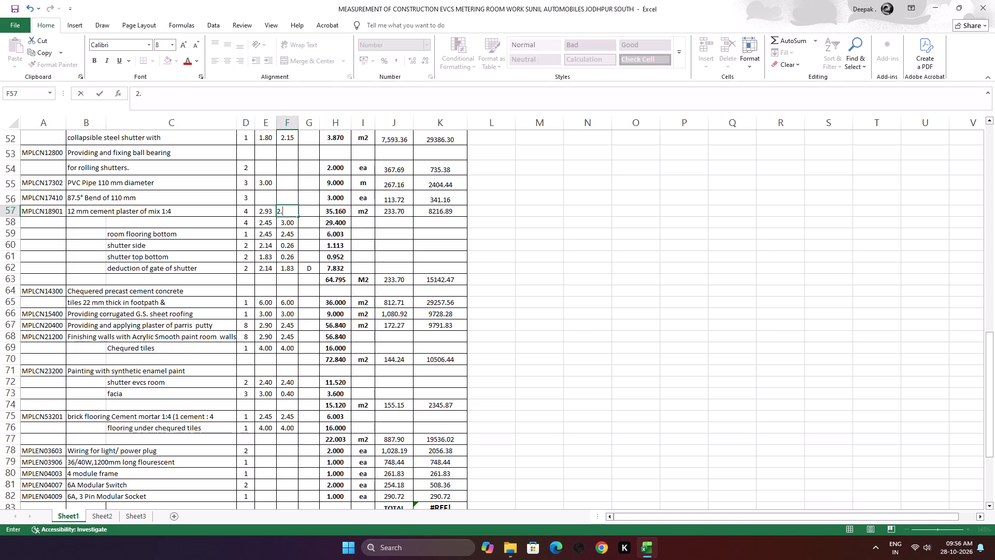
pyautogui.write('92')
pyautogui.press('Down')
# Set the second, unlabelled row of the 12 mm cement plaster item to 2.40 by 2.40.
pyautogui.press('Left')
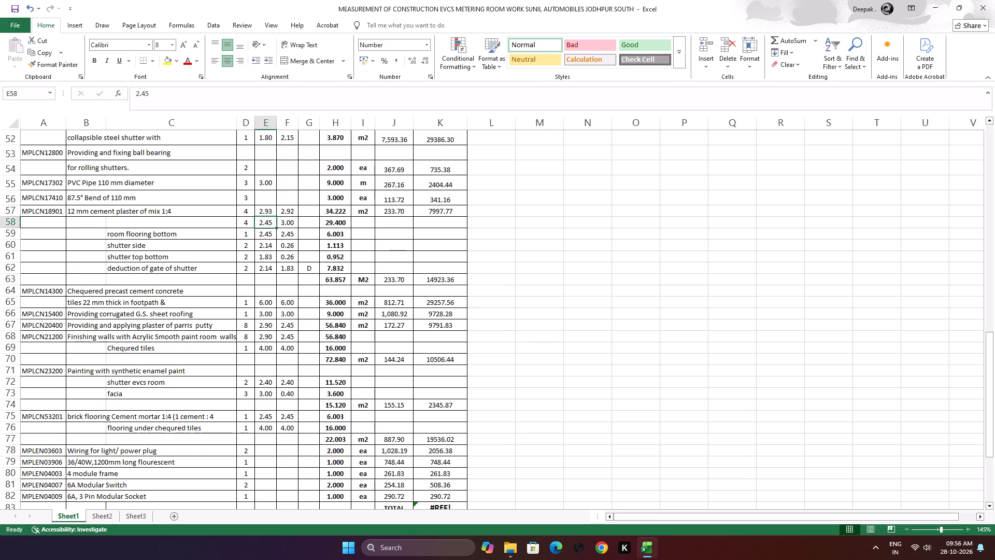
pyautogui.press('Left')
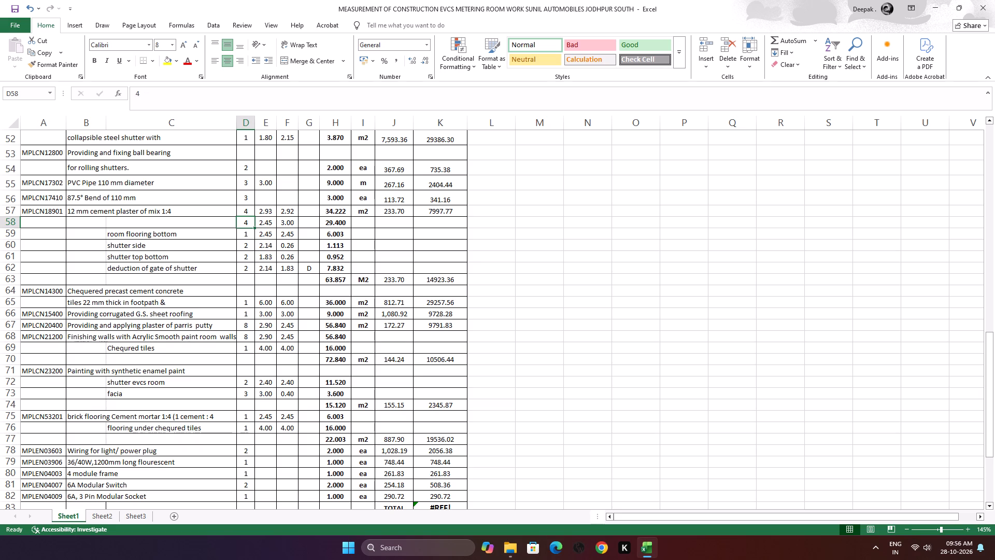
pyautogui.press('Right')
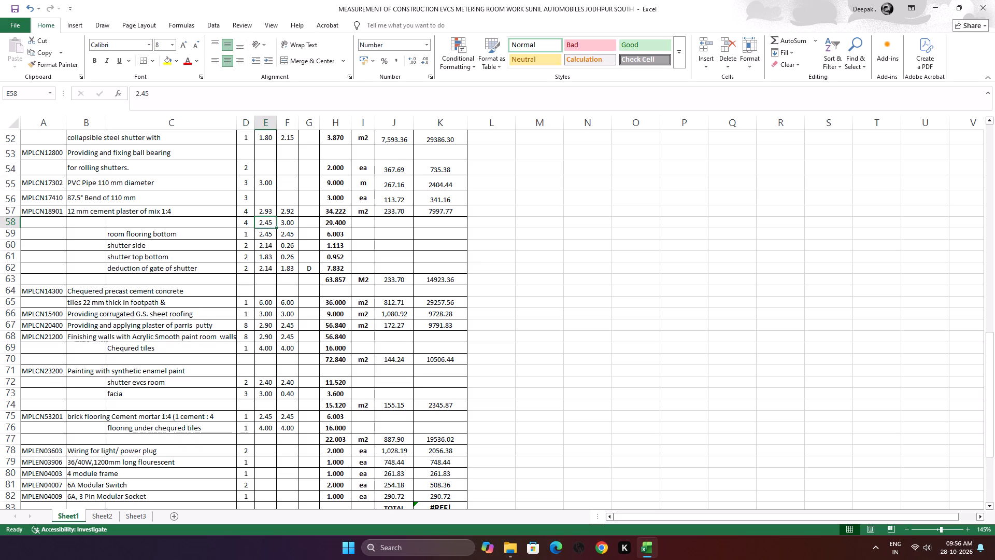
pyautogui.write('2.40')
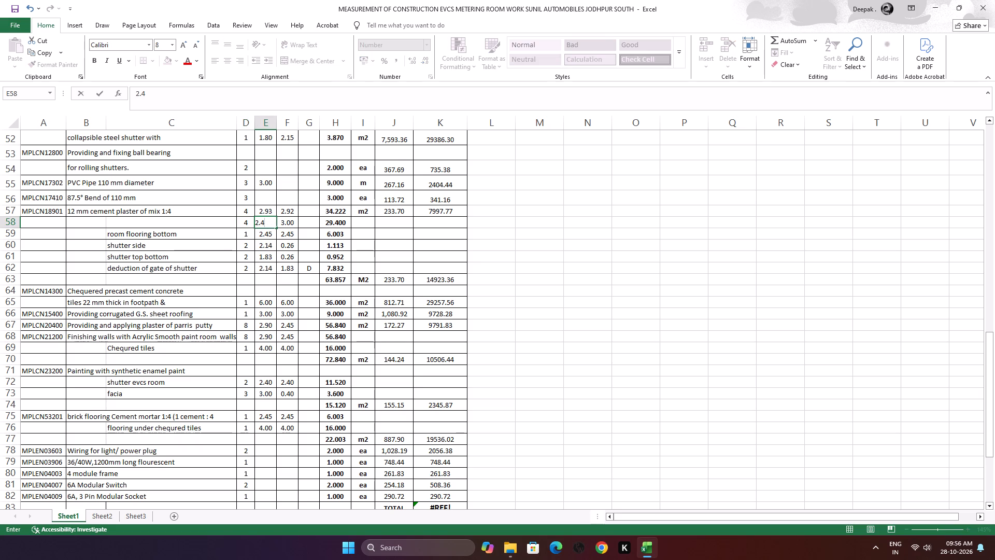
pyautogui.press('Right')
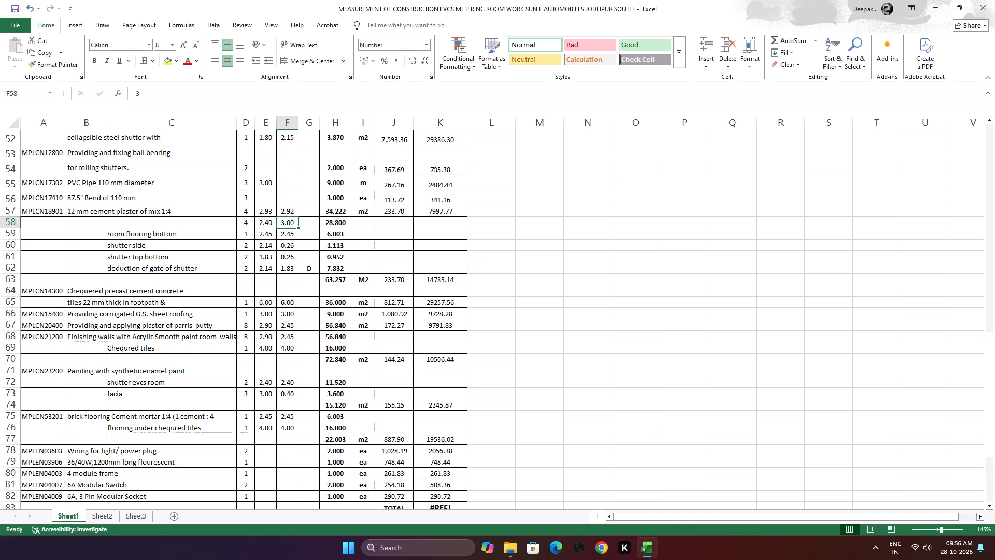
pyautogui.write('2.')
pyautogui.write('40')
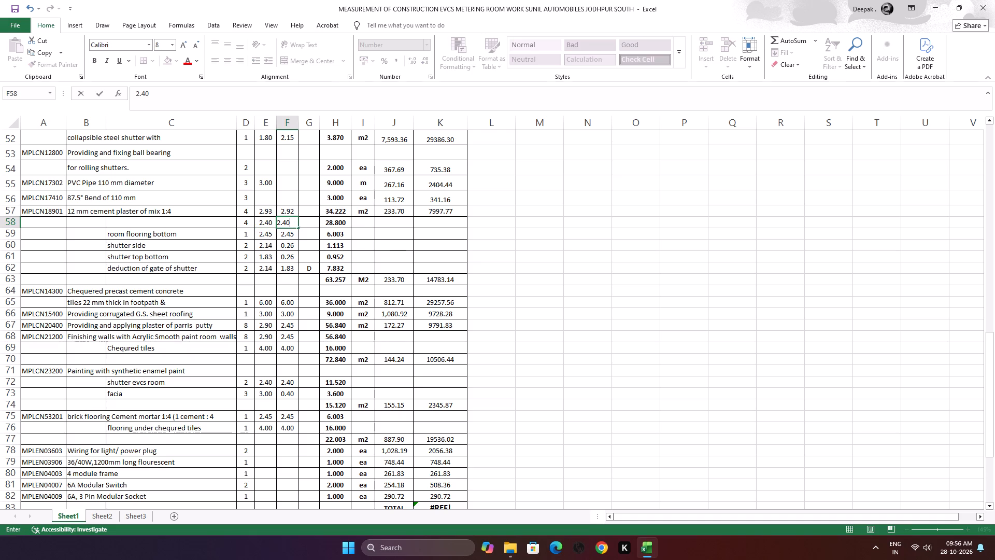
pyautogui.press('Down')
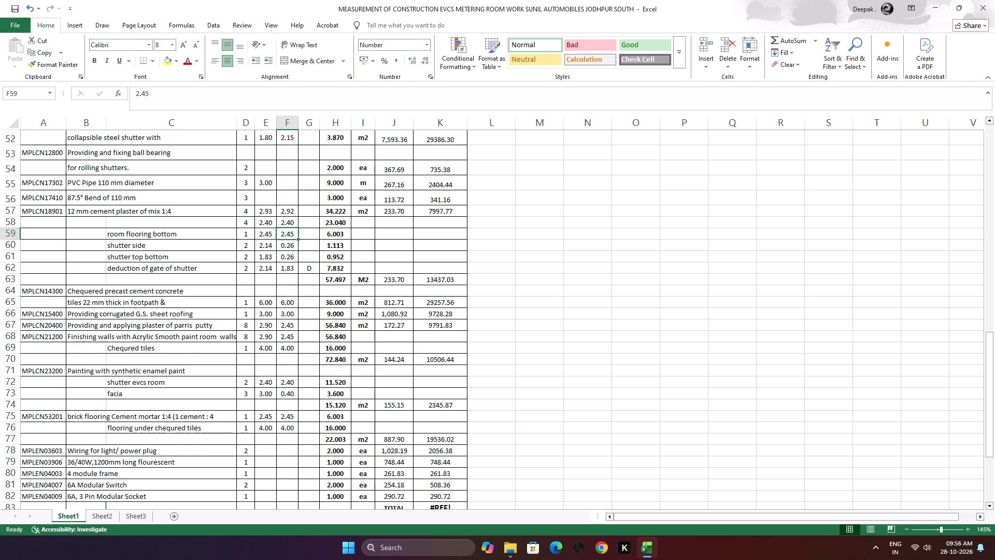
# Select the length value of the shutter side row in the cement plaster item.
pyautogui.click(268, 245)
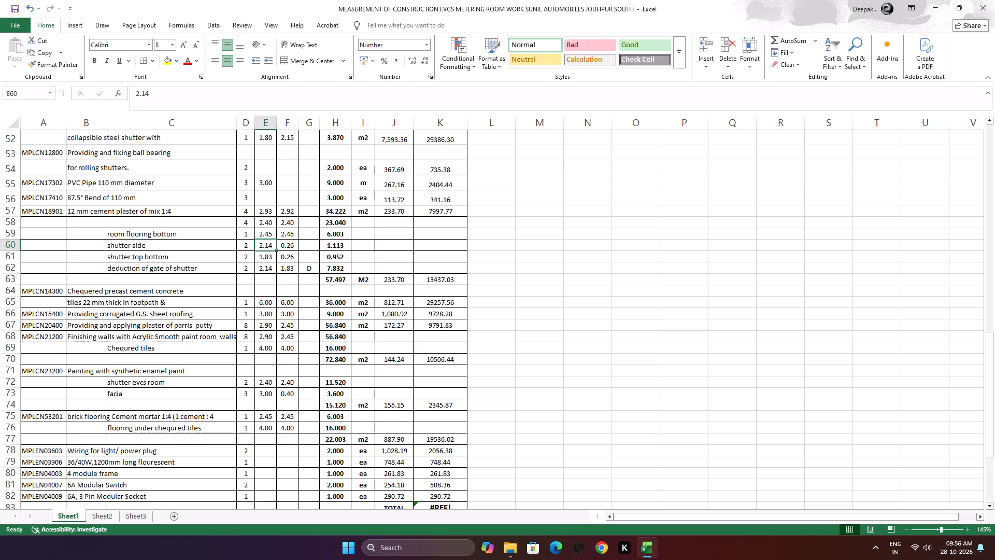
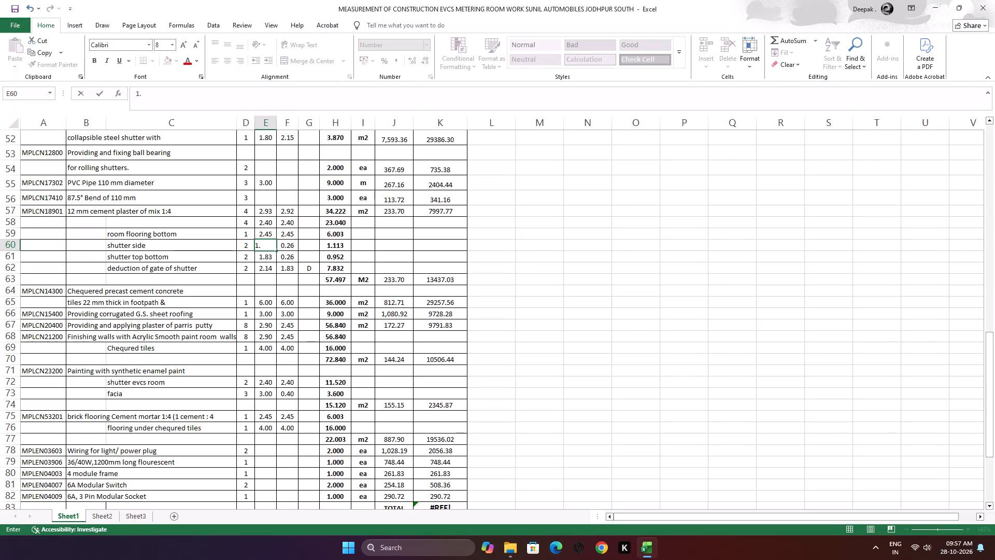
# In the cement plaster item, set the shutter side row's length to 1.80 and the shutter top bottom row's to 2.15.
pyautogui.write('80')
pyautogui.press('Down')
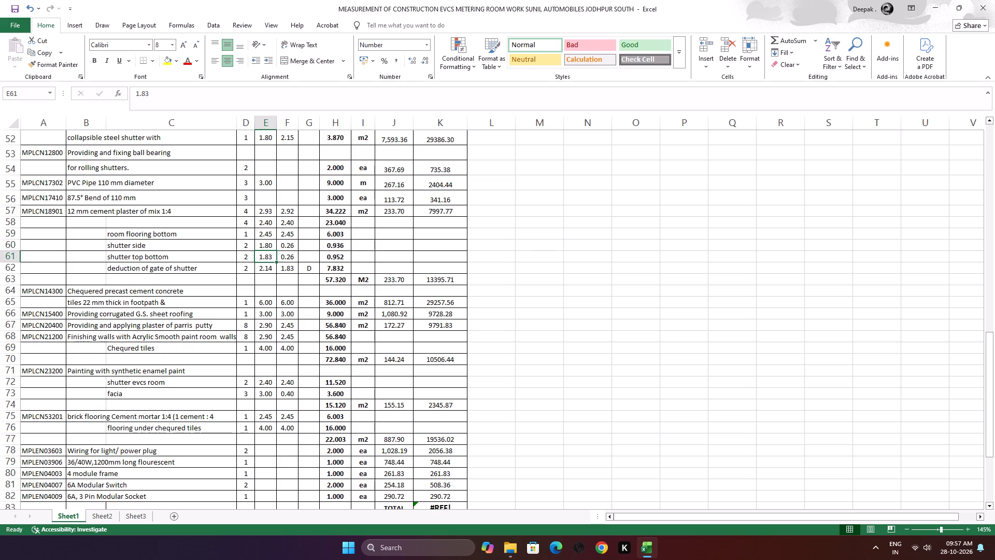
pyautogui.write('2.15')
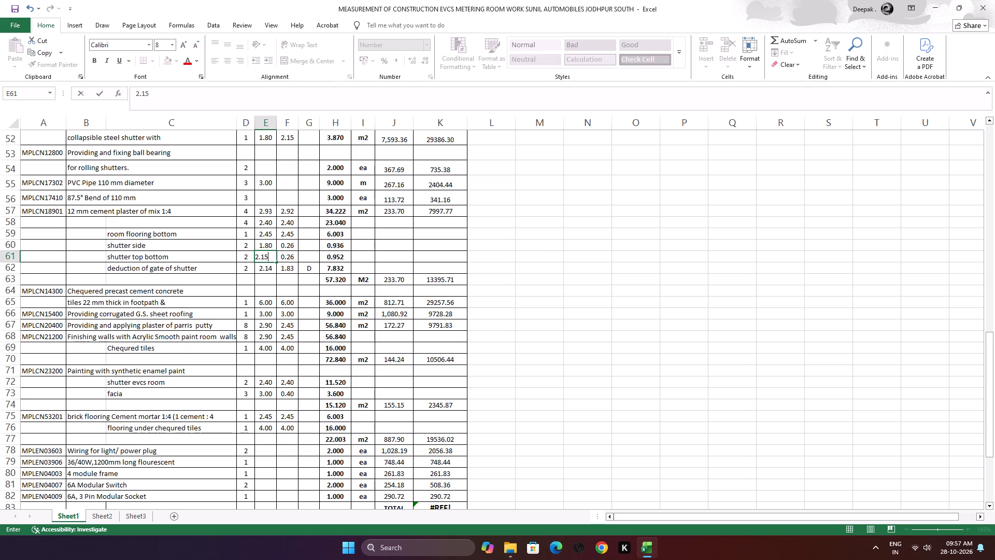
pyautogui.press('Right')
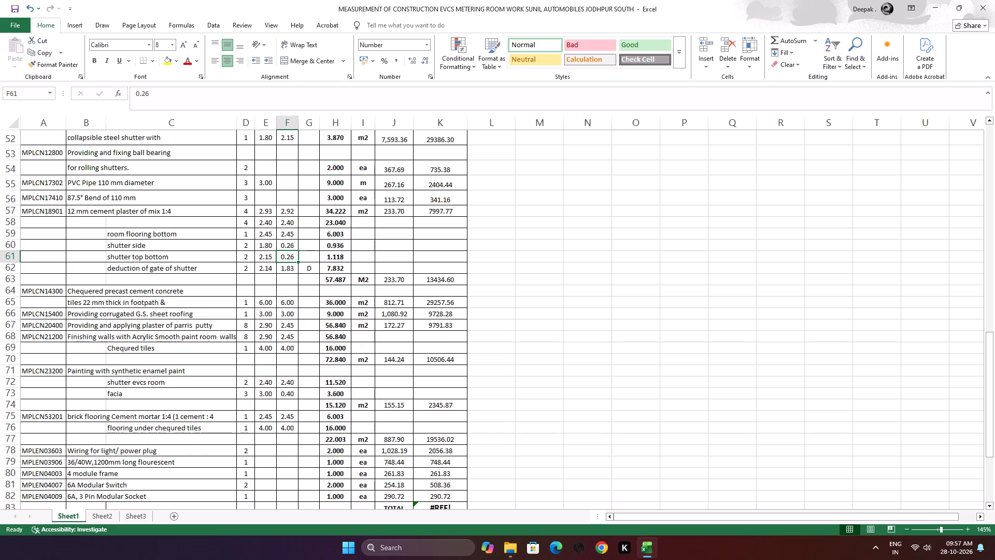
# Set the deduction of gate of shutter row in the cement plaster item to 2.15 by 1.80.
pyautogui.click(265, 268)
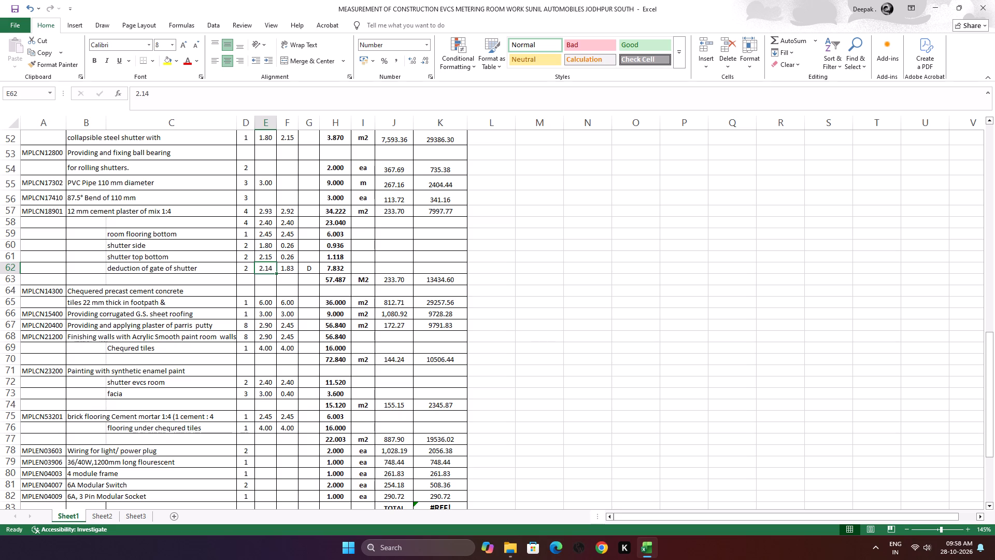
pyautogui.write('2.15')
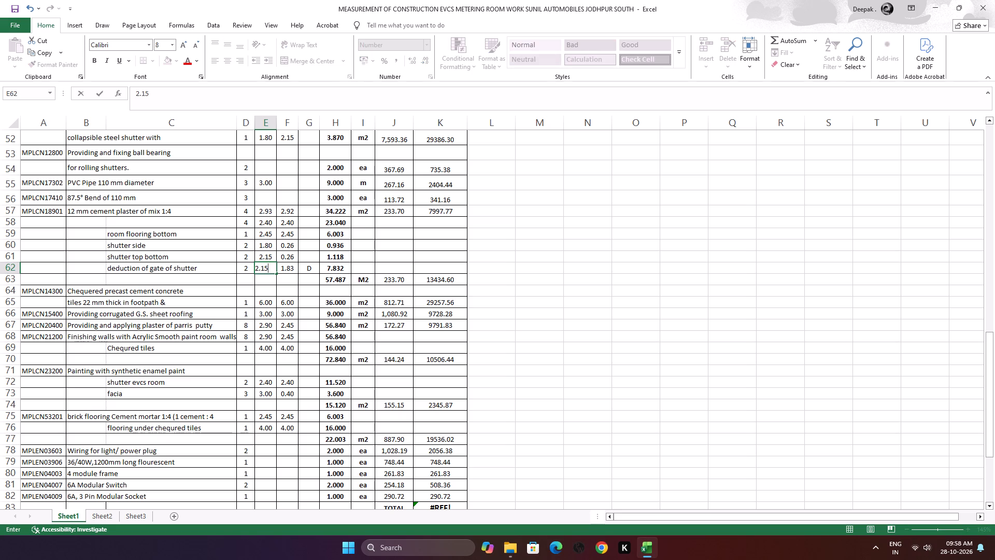
pyautogui.press('Right')
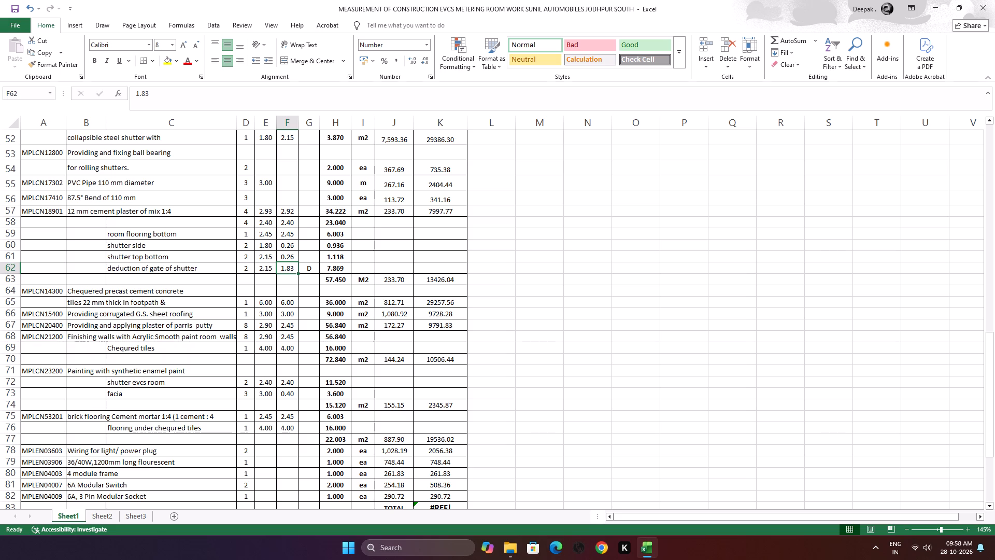
pyautogui.write('1.')
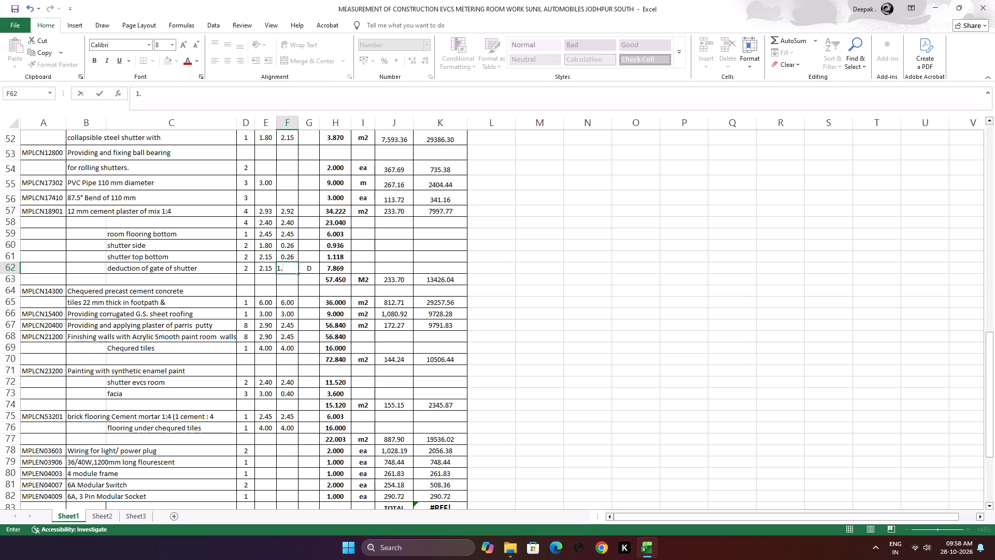
pyautogui.write('80')
pyautogui.click(245, 293)
# Insert three blank rows between the chequered precast tiles item and the corrugated G.S. sheet roofing item.
pyautogui.scroll(-2, 257, 286)
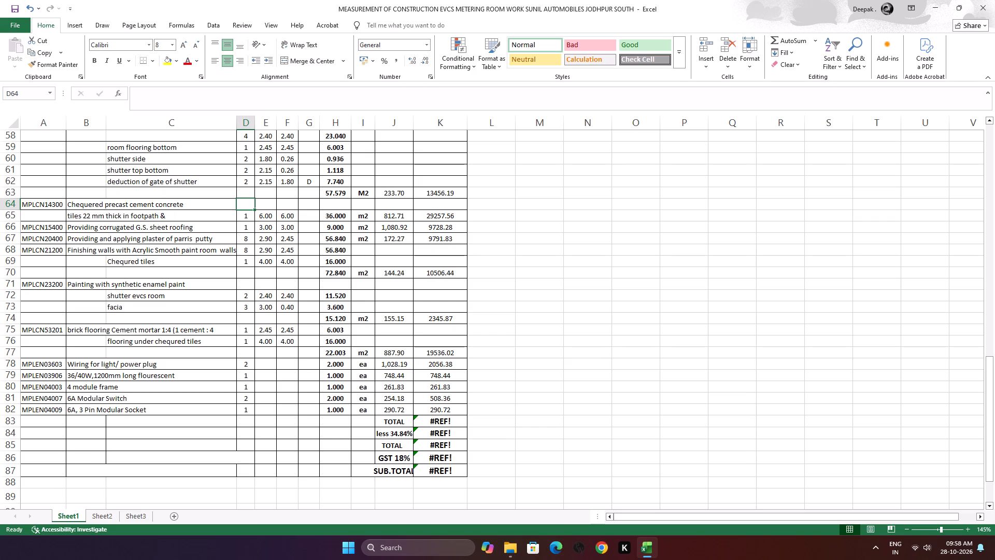
pyautogui.moveTo(12, 227); pyautogui.dragTo(11, 239)
pyautogui.click(11, 239)
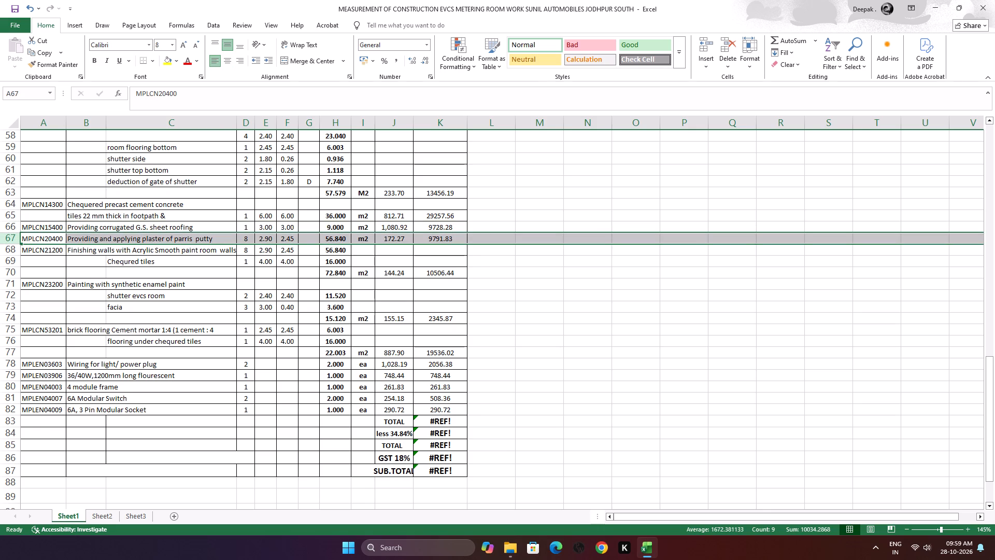
pyautogui.moveTo(17, 227); pyautogui.dragTo(17, 234)
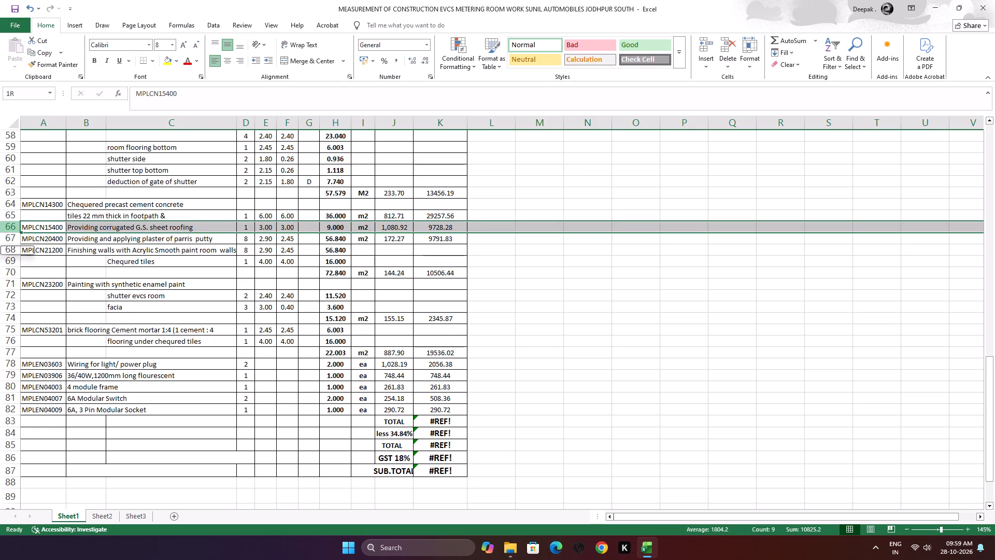
pyautogui.moveTo(17, 234); pyautogui.dragTo(16, 246)
pyautogui.rightClick(15, 247)
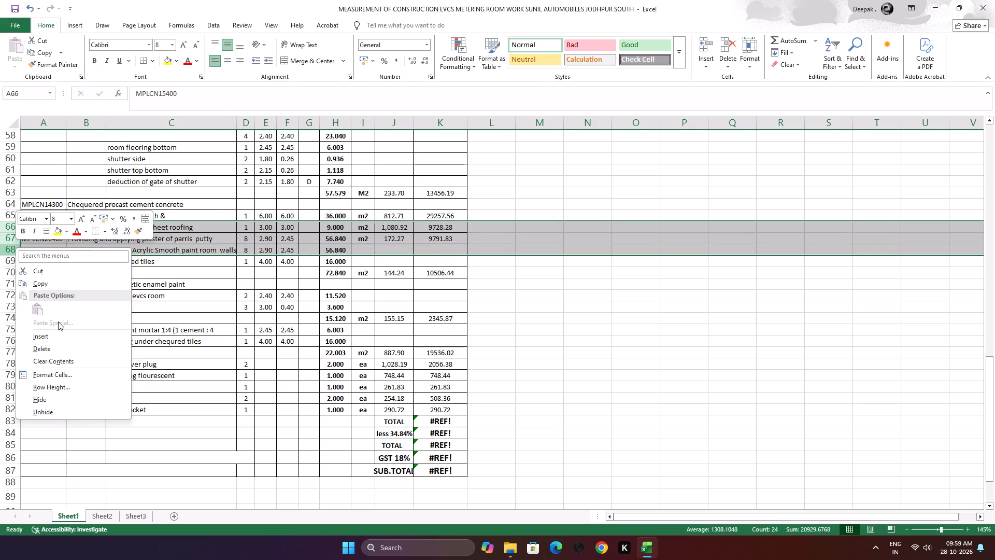
pyautogui.click(69, 334)
pyautogui.click(108, 299)
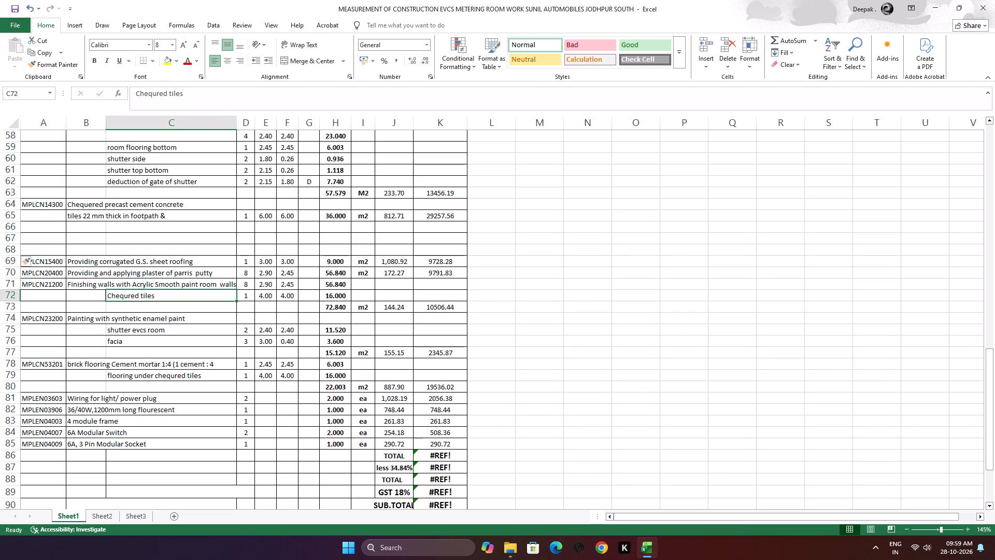
# Set the existing measurement row of the chequered precast tiles item to 4.10 by 2.50.
pyautogui.click(248, 227)
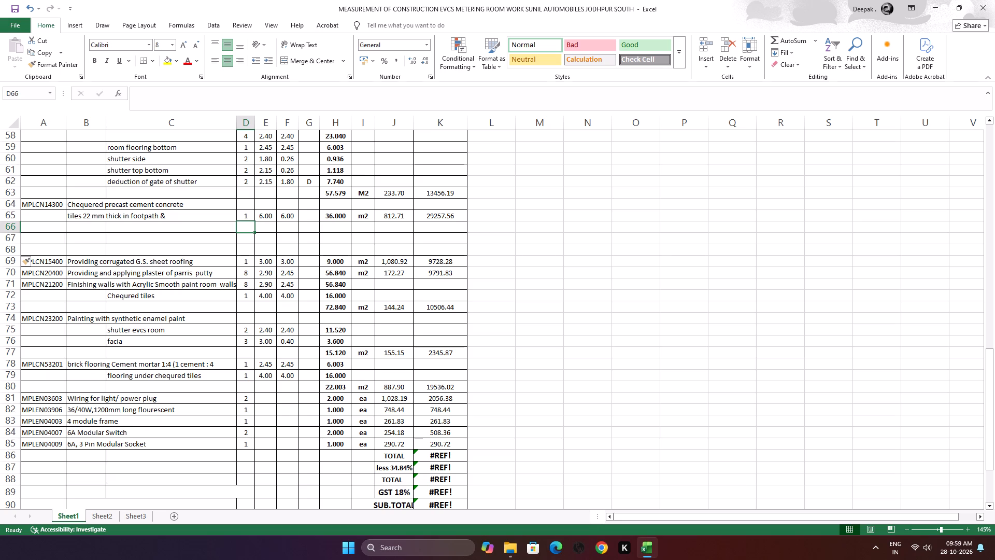
pyautogui.press('Up')
pyautogui.press('Right')
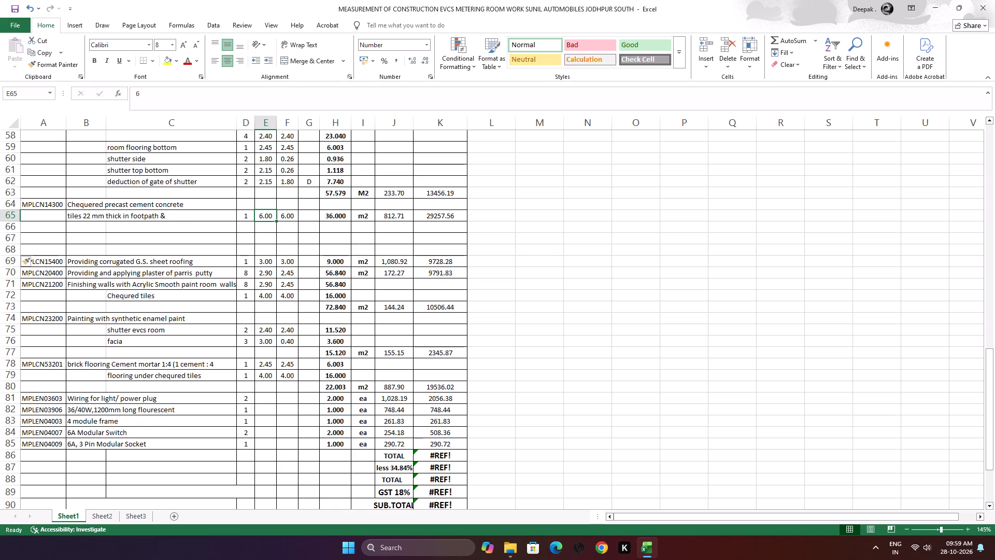
pyautogui.write('4.10')
pyautogui.press('Right')
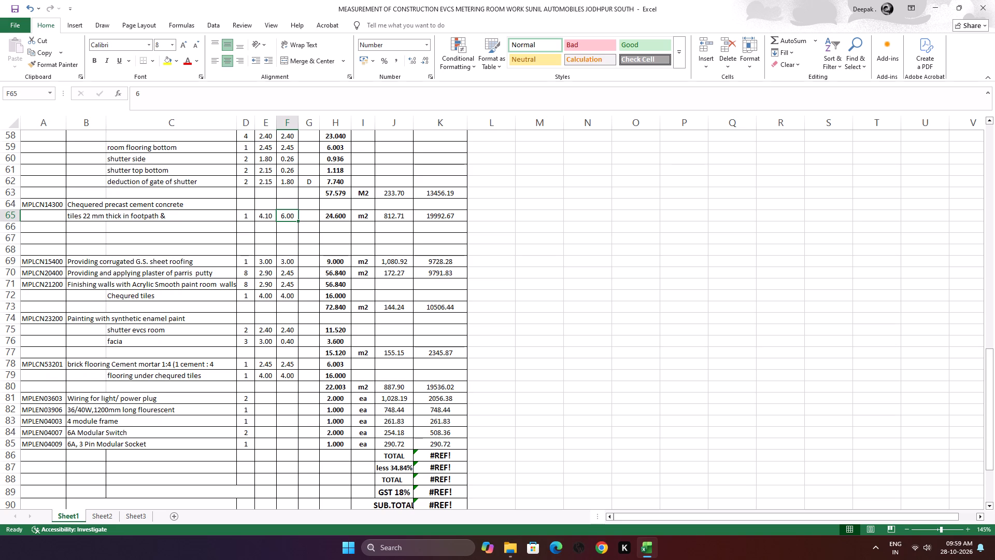
pyautogui.write('2.50')
pyautogui.press('Down')
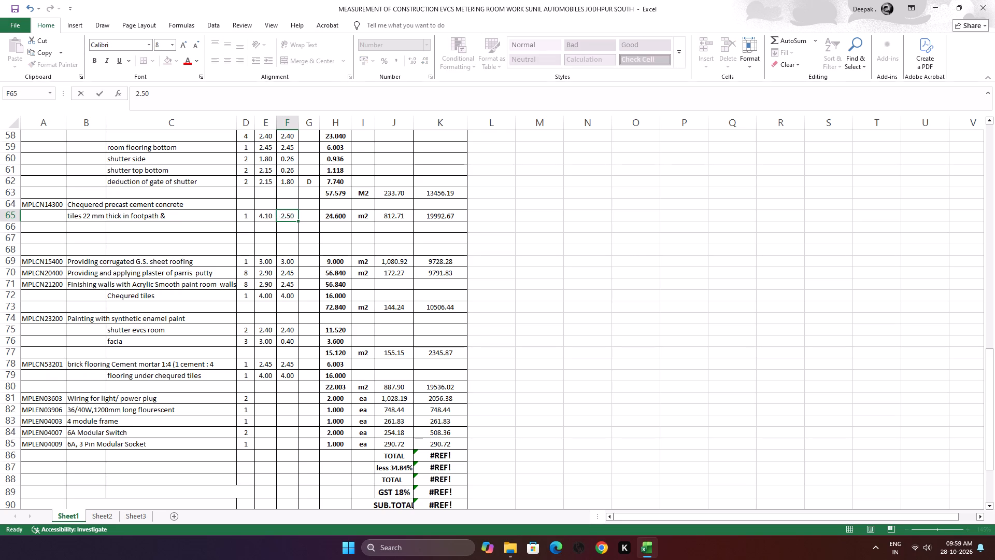
# Fill the first blank row under the chequered tiles item with count 1 and dimensions 1.80 by 0.80.
pyautogui.press('Left')
pyautogui.press('Left')
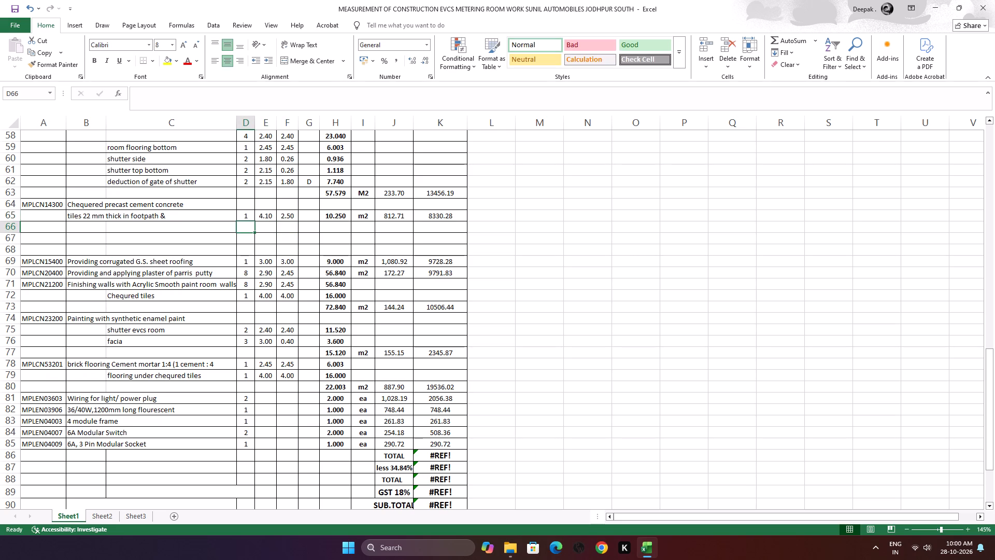
pyautogui.press('1')
pyautogui.press('Right')
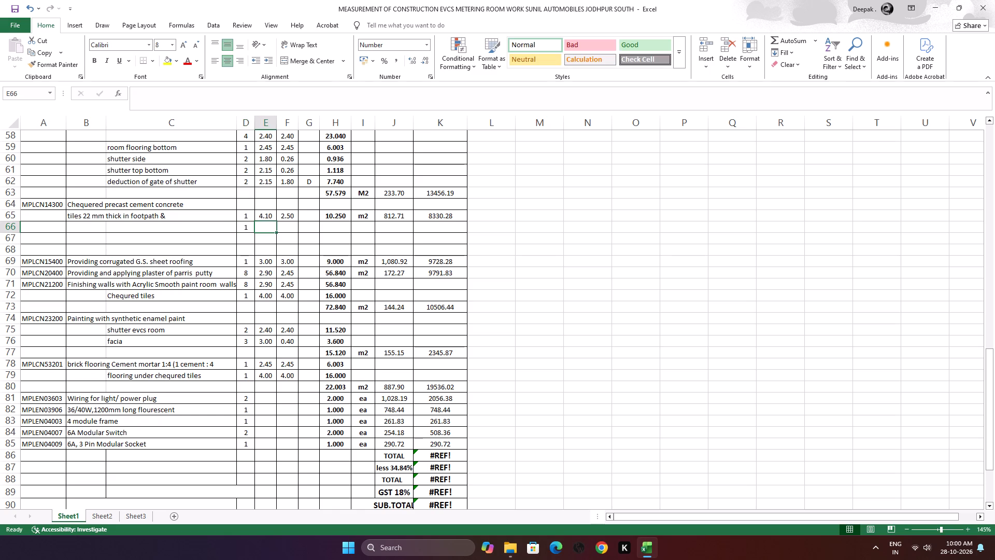
pyautogui.write('1.80')
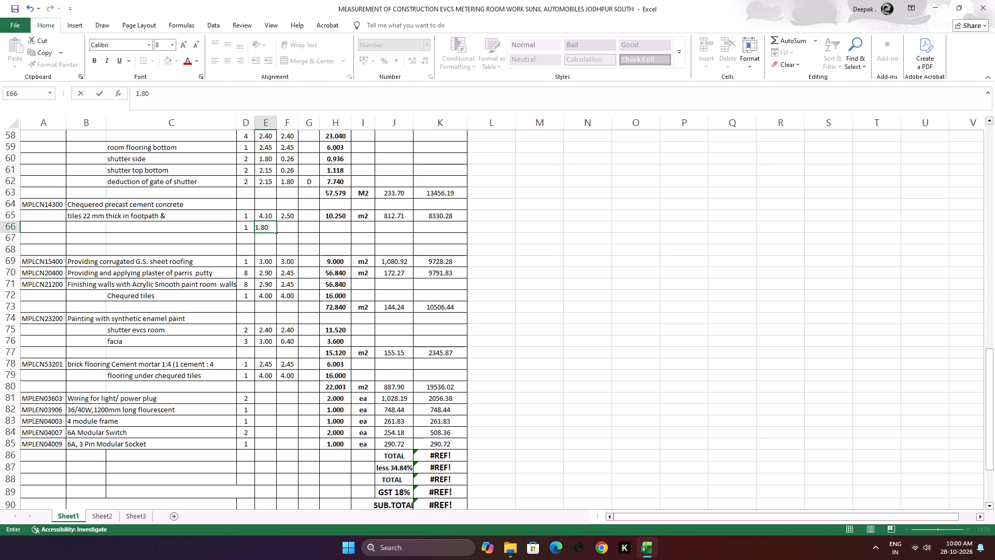
pyautogui.press('Right')
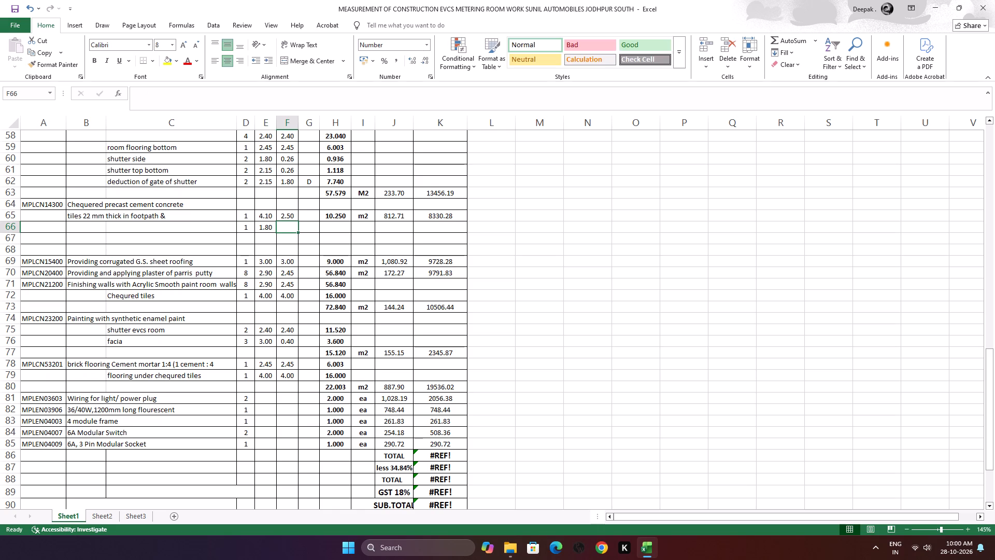
pyautogui.write('.80')
pyautogui.press('Down')
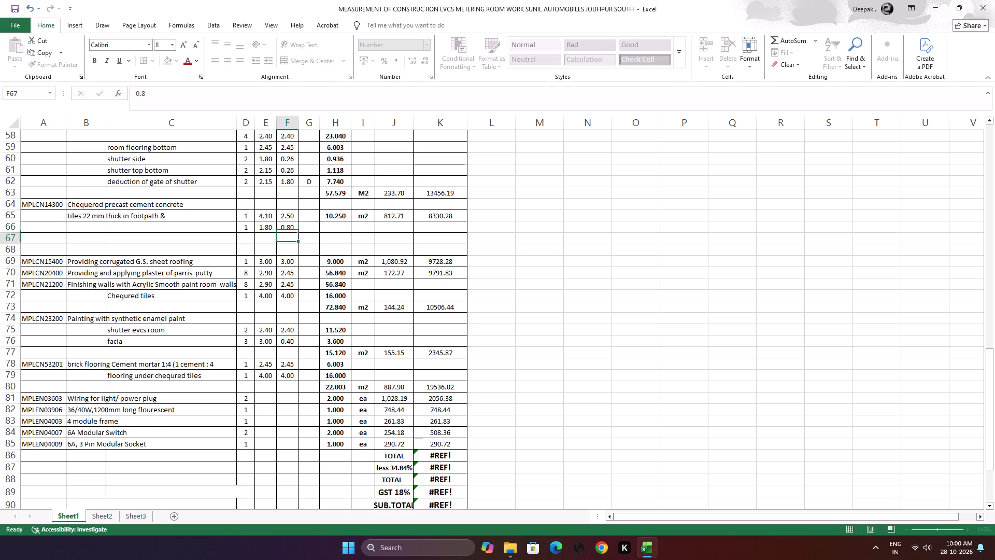
# Fill the second blank row under the chequered tiles item with count 1 and dimensions 2.65 by 0.35.
pyautogui.press('Left')
pyautogui.press('Left')
pyautogui.press('1')
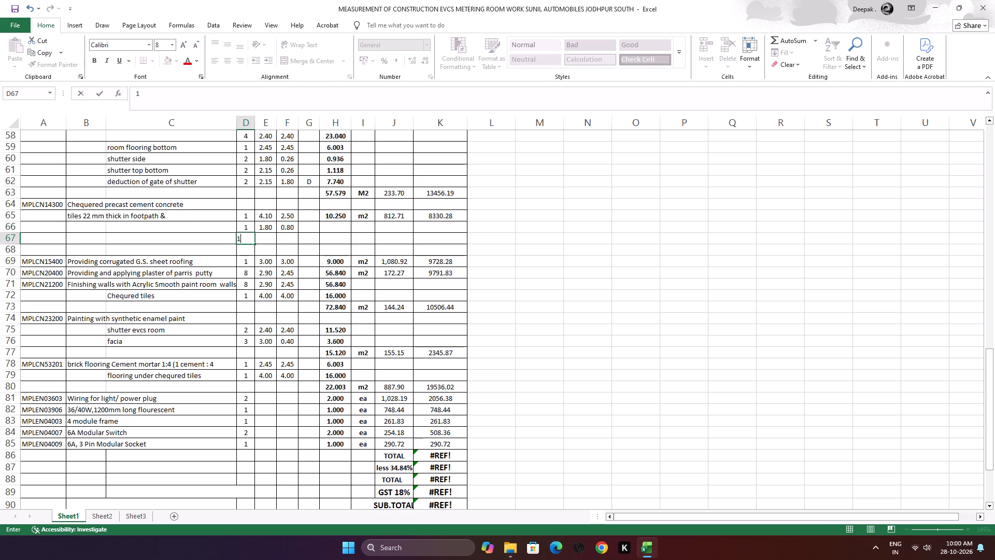
pyautogui.press('Right')
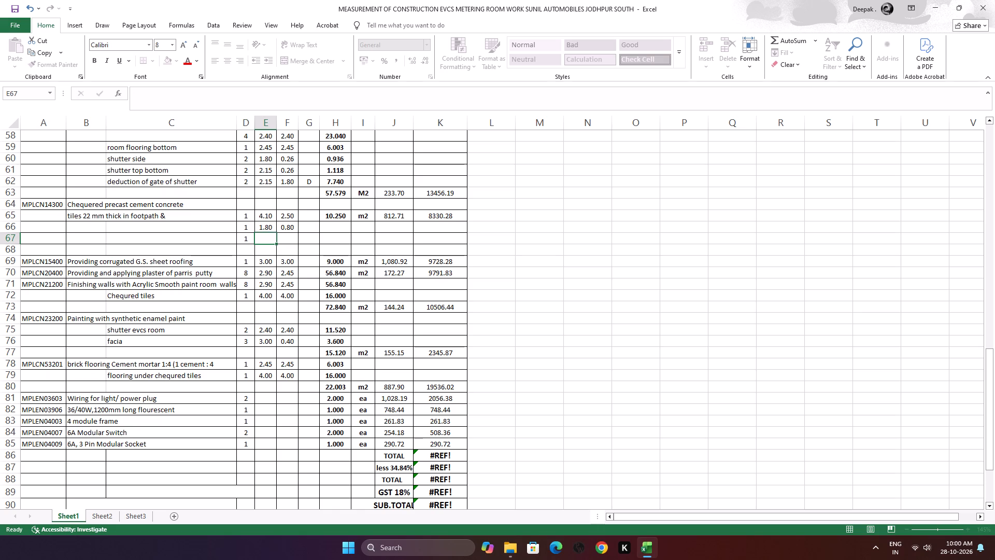
pyautogui.write('2.')
pyautogui.write('65')
pyautogui.press('Right')
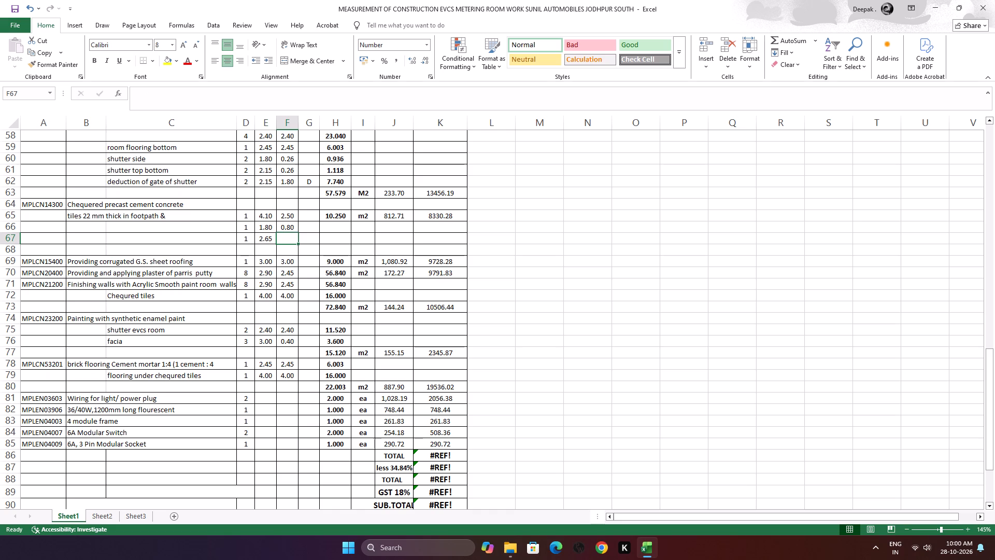
pyautogui.press('.')
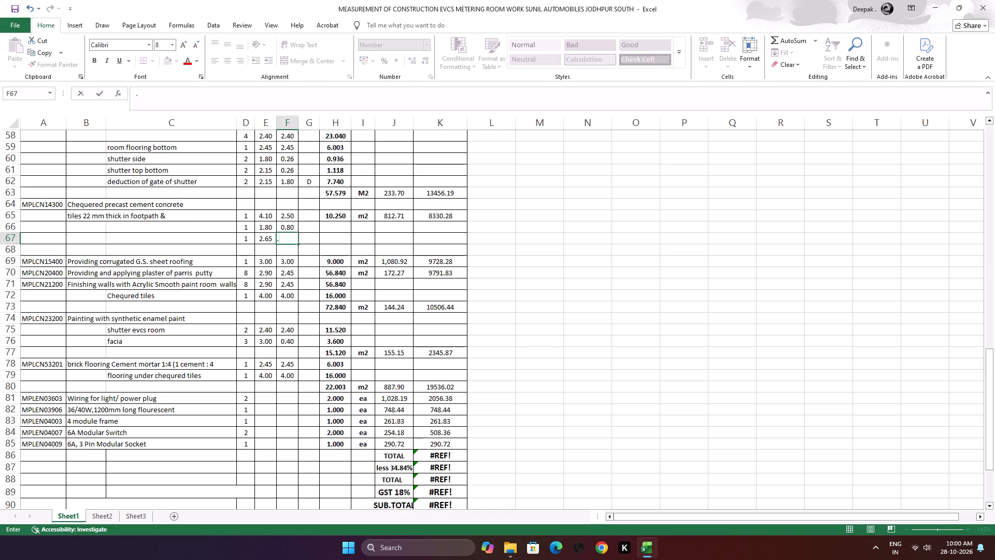
pyautogui.write('35')
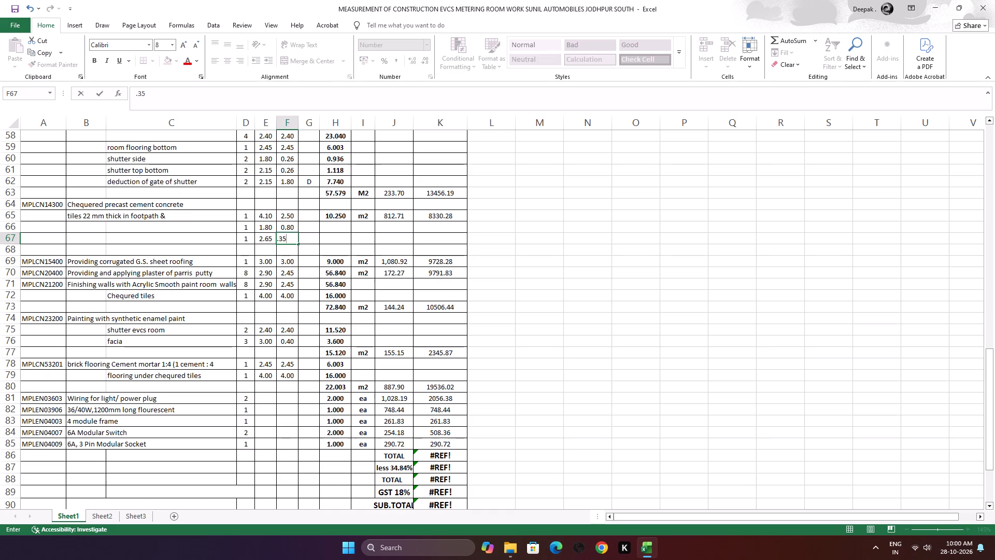
pyautogui.click(219, 300)
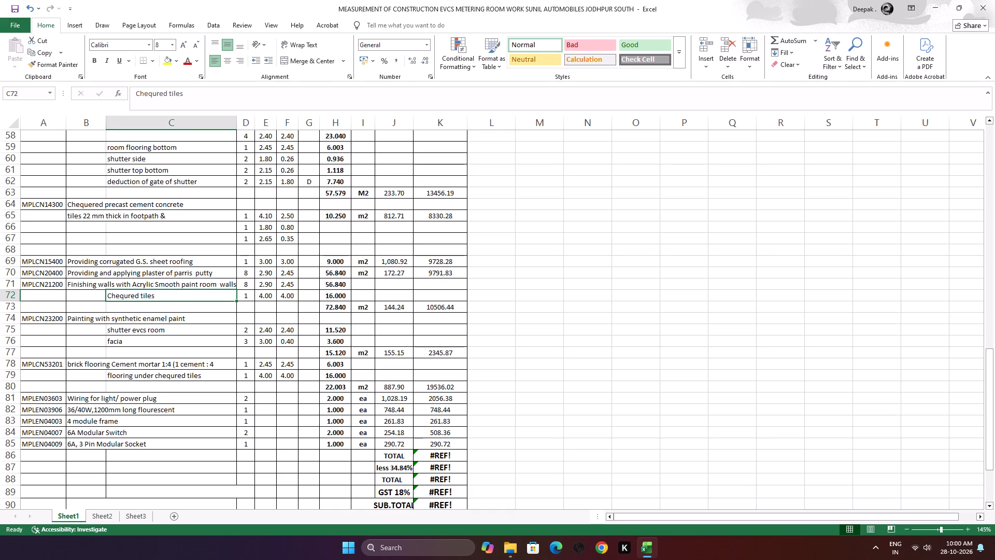
# Enter quantity formulas multiplying the two dimensions in both added chequered tiles rows, =F66*E66 and =F67*E67.
pyautogui.click(338, 230)
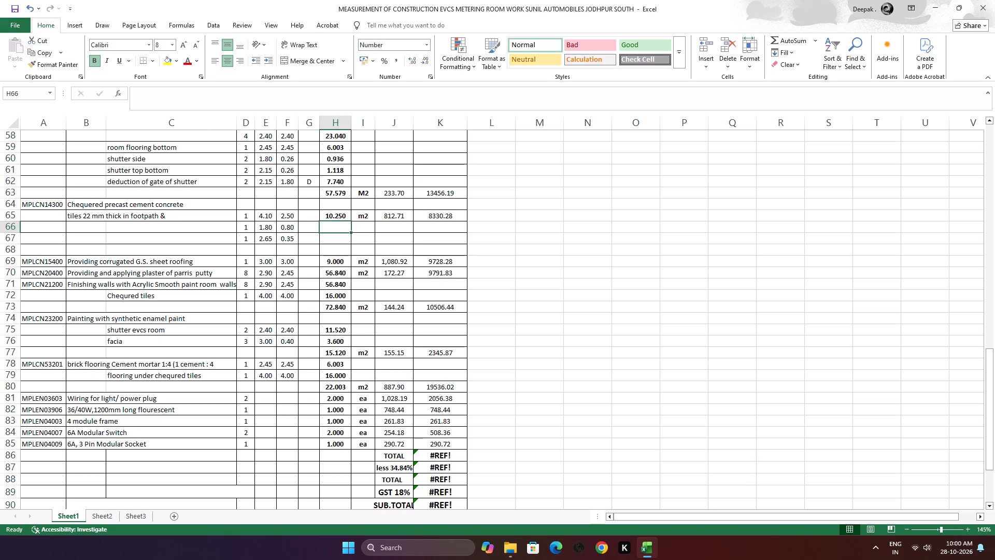
pyautogui.press('=')
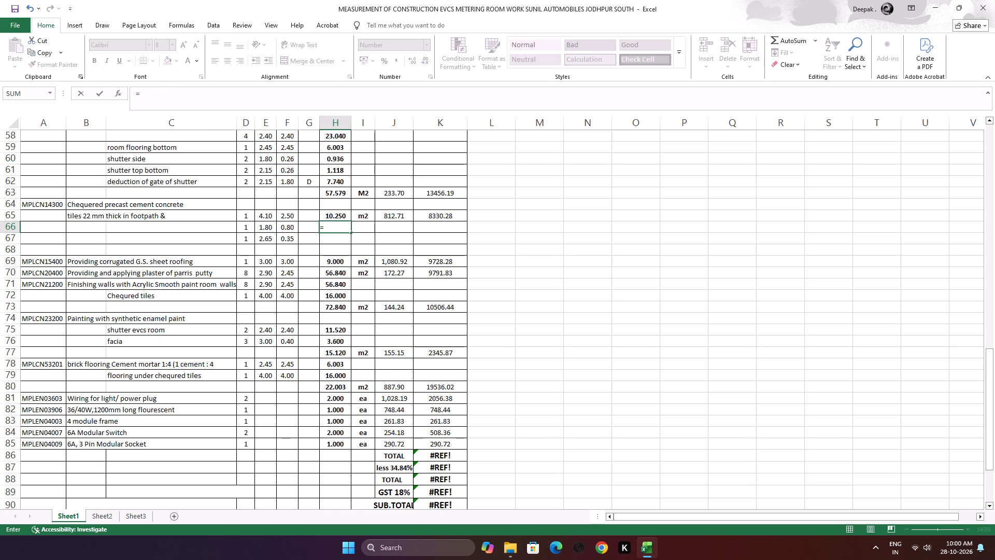
pyautogui.click(292, 228)
pyautogui.hotkey('shift', '*')
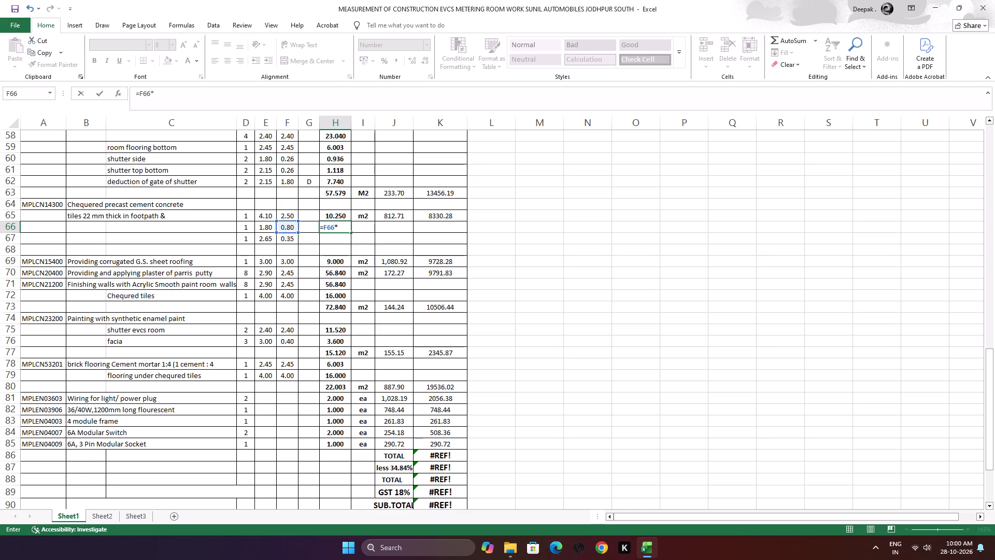
pyautogui.click(268, 226)
pyautogui.press('Return')
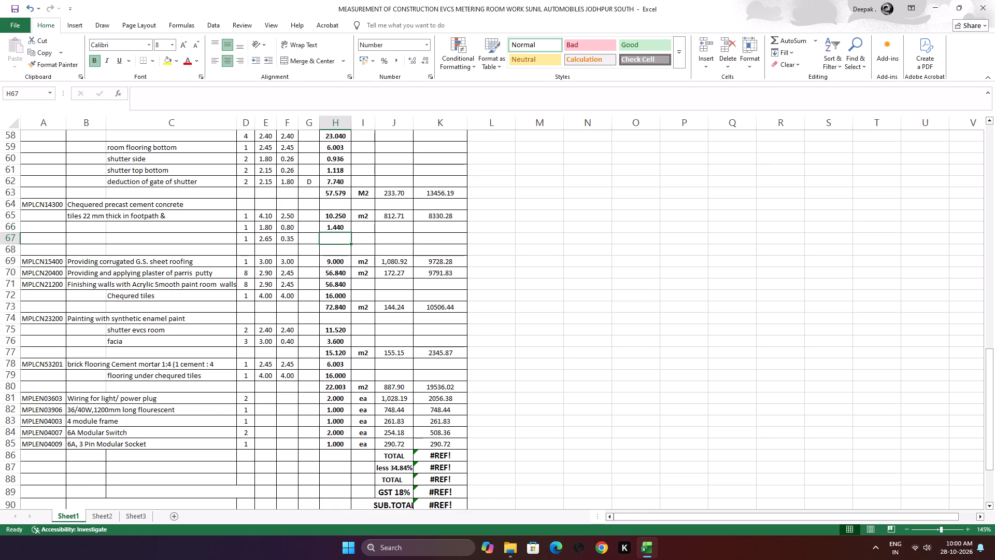
pyautogui.press('=')
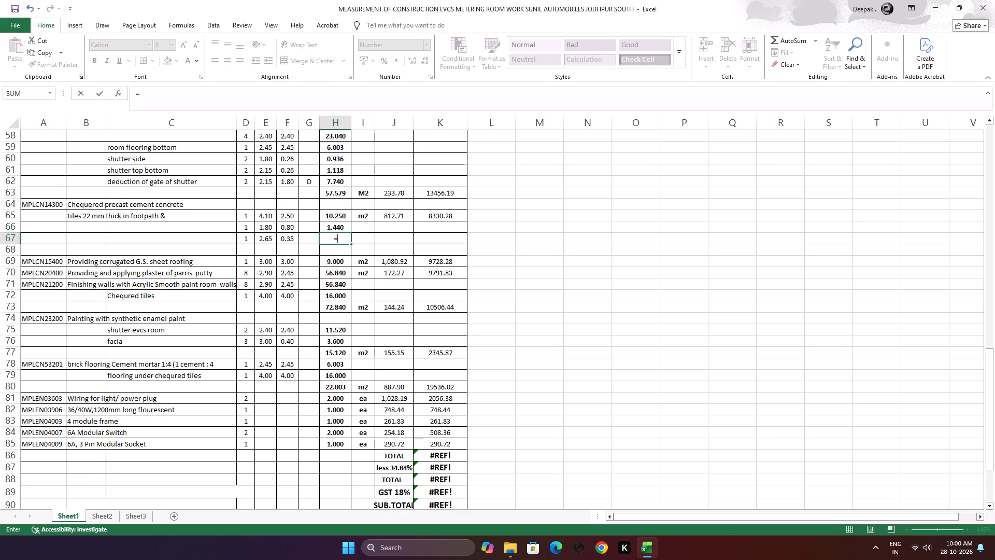
pyautogui.click(290, 236)
pyautogui.hotkey('shift', '*')
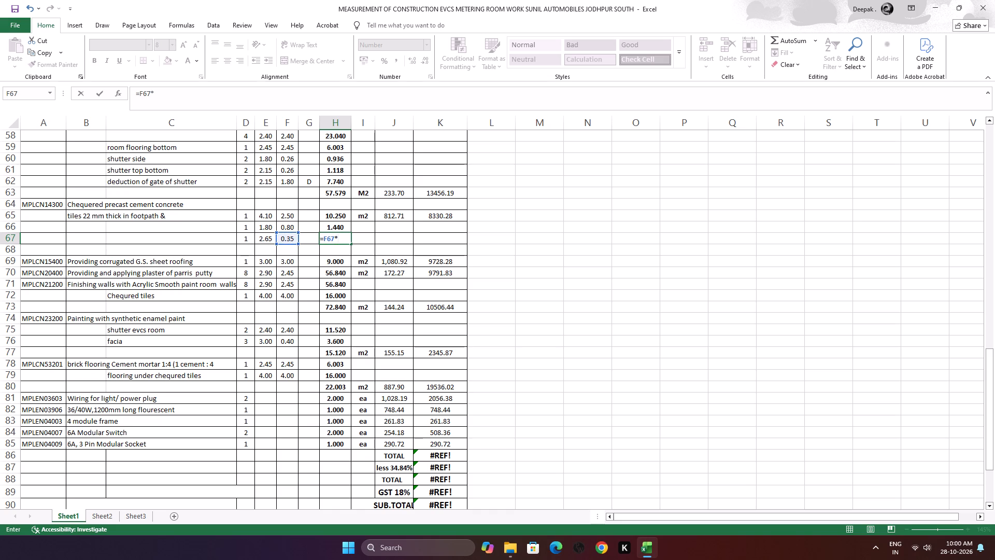
pyautogui.click(268, 240)
pyautogui.press('Return')
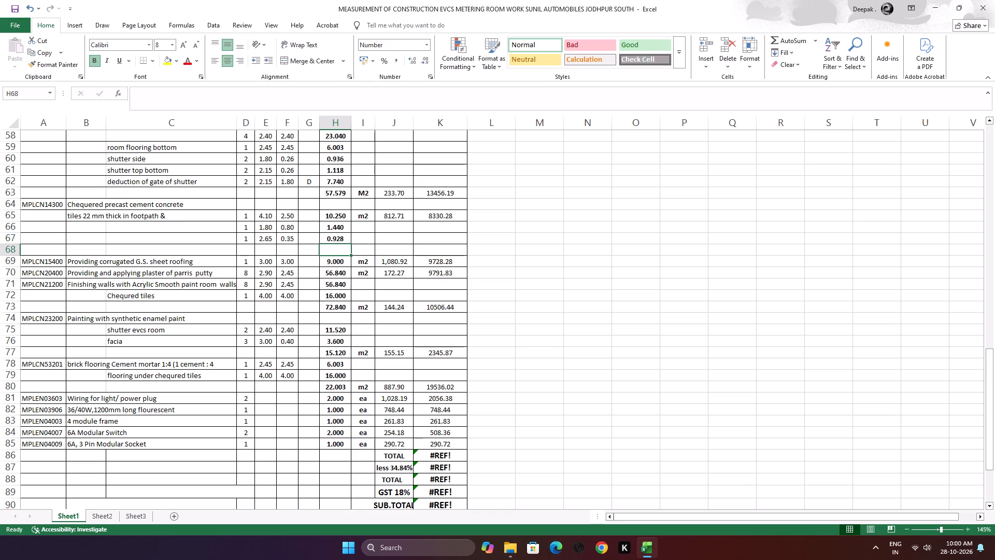
# Total the three chequered tiles quantities in the blank row below them with the formula =H65+H66+H67.
pyautogui.press('=')
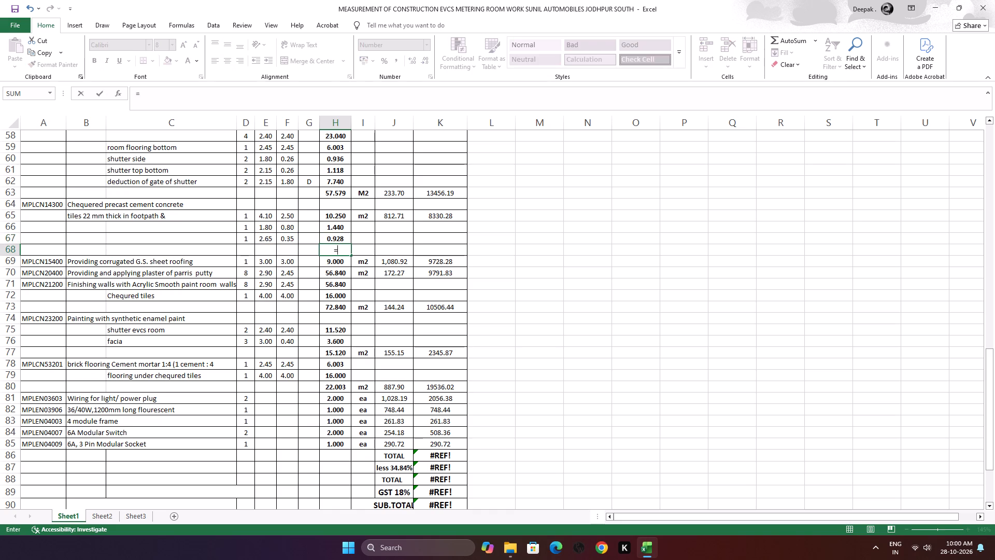
pyautogui.click(341, 216)
pyautogui.hotkey('shift', '+')
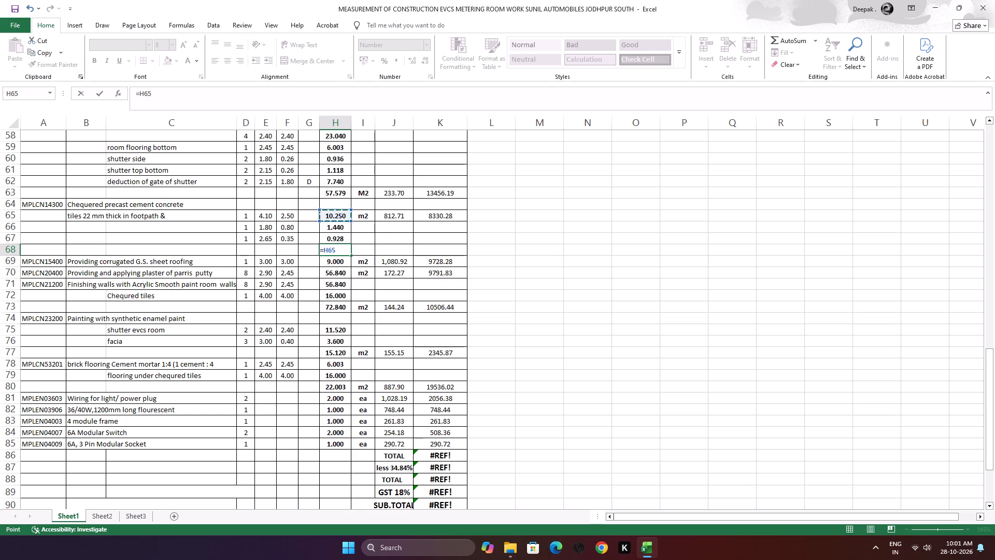
pyautogui.click(345, 228)
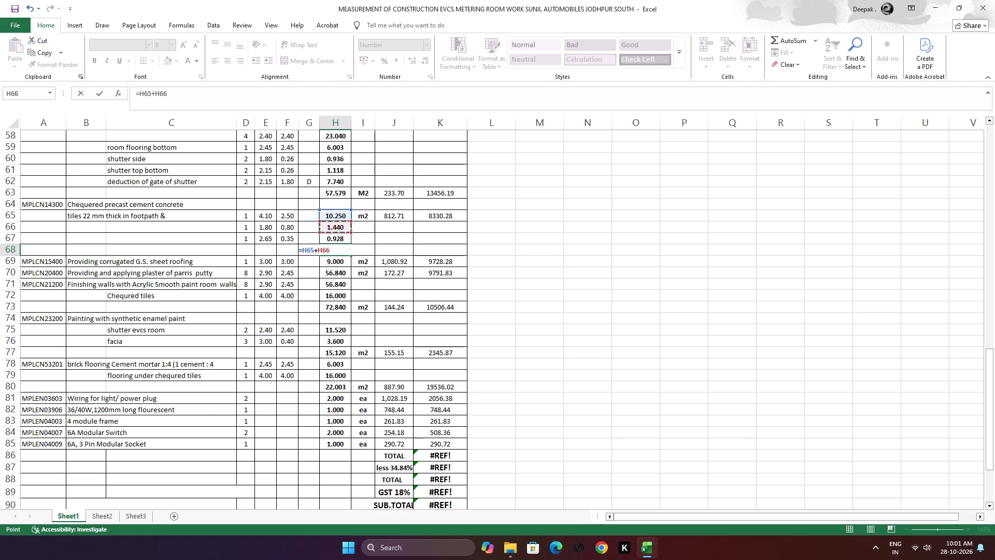
pyautogui.hotkey('shift', '+')
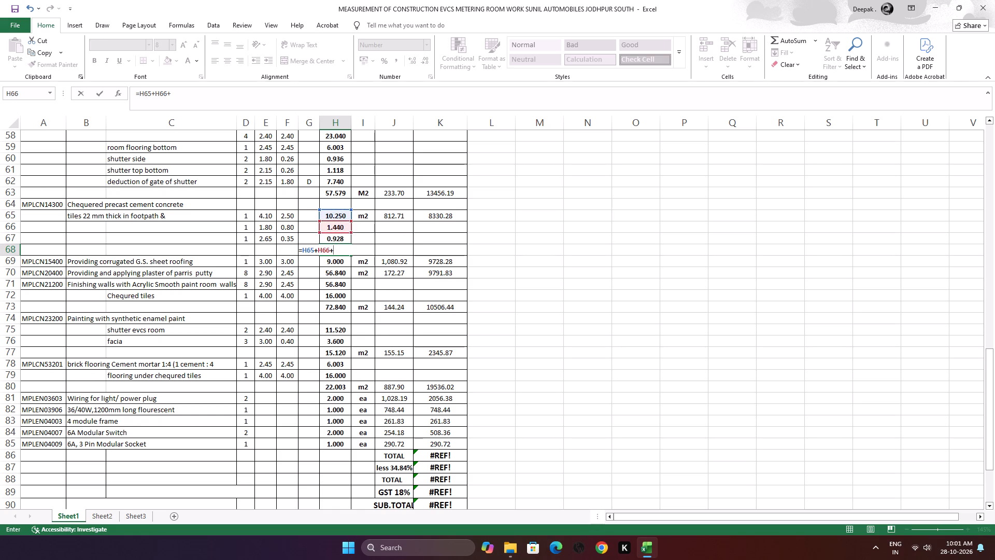
pyautogui.click(342, 240)
pyautogui.press('Return')
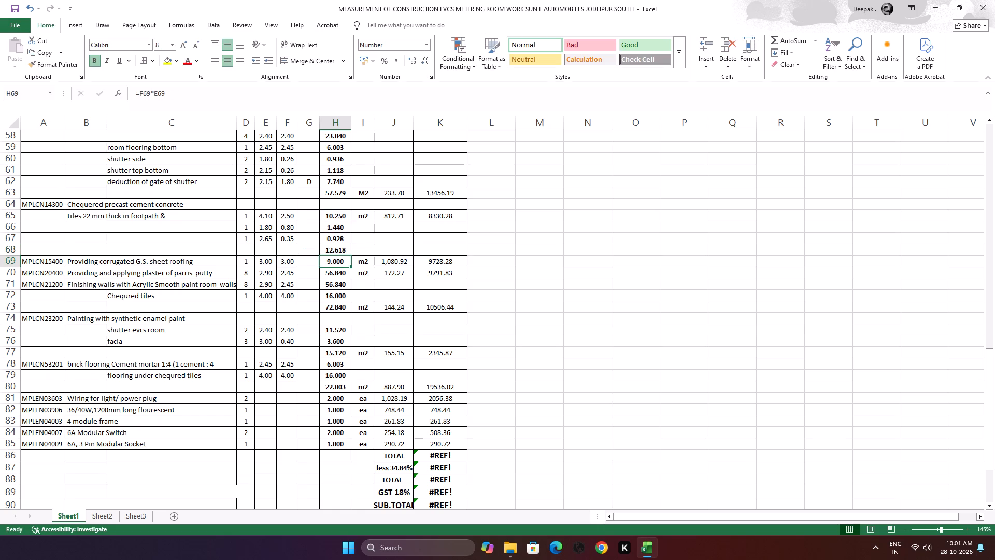
# Complete the chequered tiles total row with unit m2, rate 812.71 and an amount formula multiplying rate by total quantity.
pyautogui.click(365, 248)
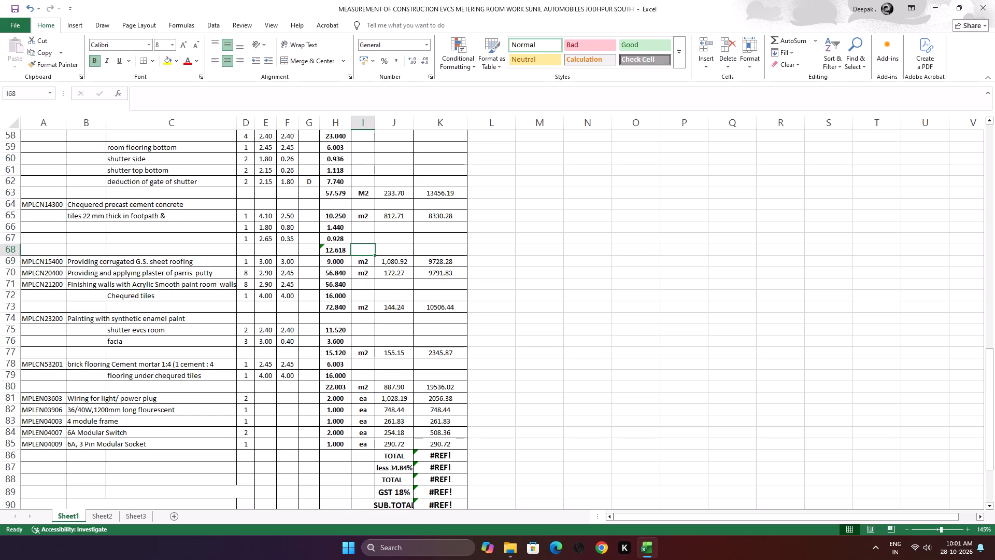
pyautogui.write('m2')
pyautogui.press('Right')
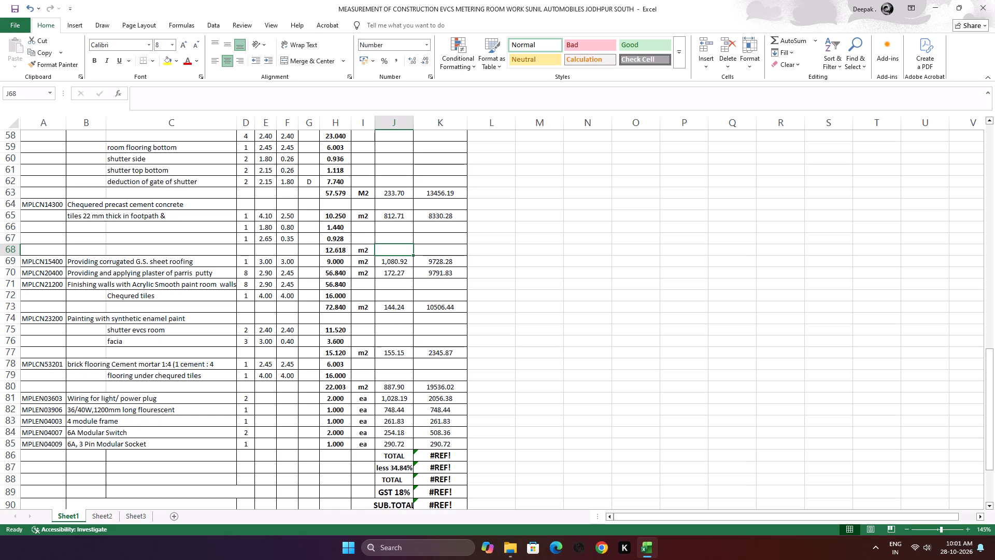
pyautogui.press('8')
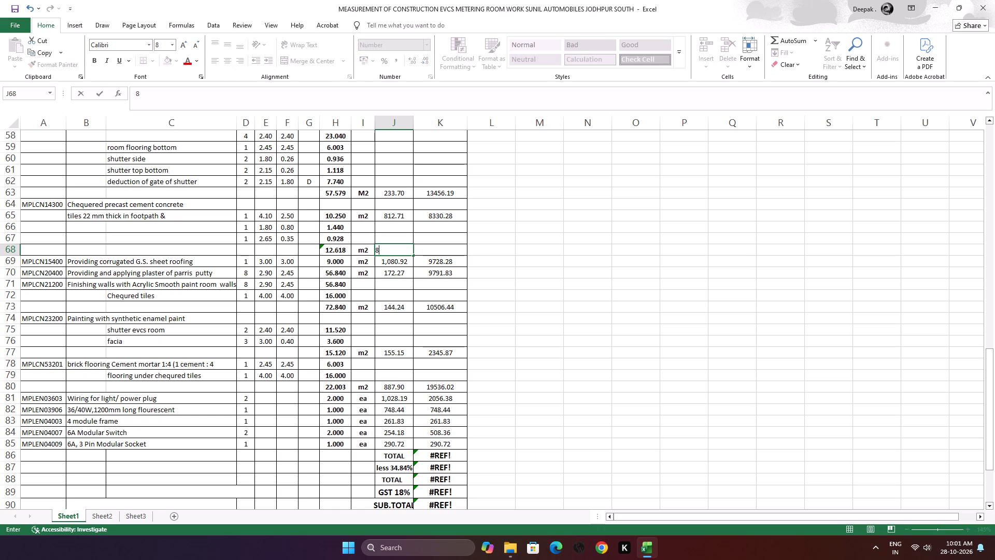
pyautogui.write('12')
pyautogui.press('.')
pyautogui.write('71')
pyautogui.press('Right')
pyautogui.press('=')
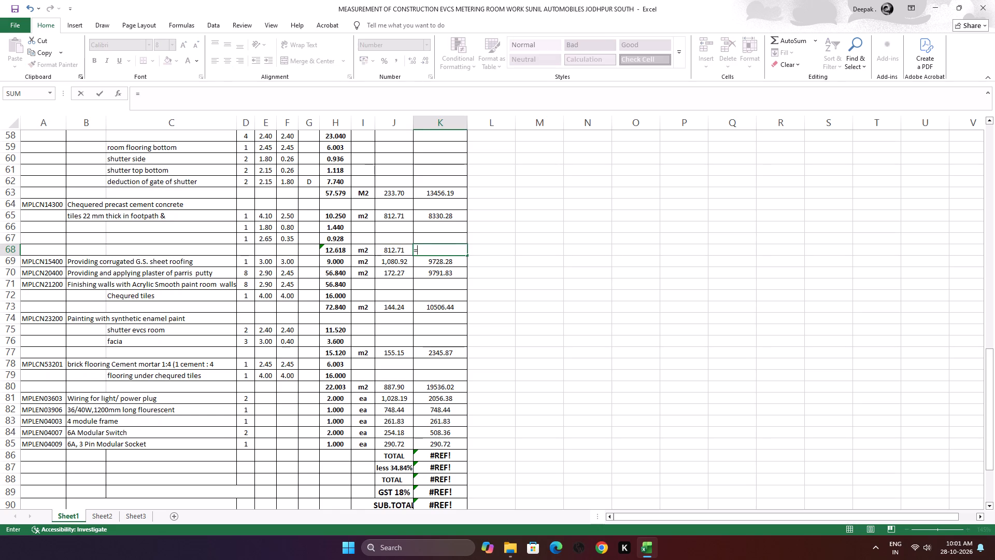
pyautogui.click(402, 248)
pyautogui.hotkey('shift', '*')
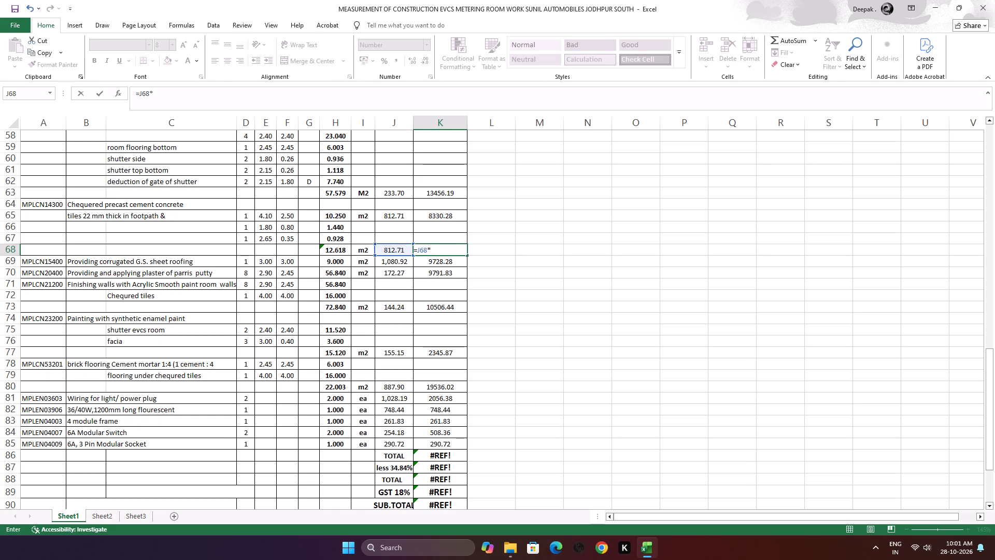
pyautogui.click(341, 248)
pyautogui.press('Return')
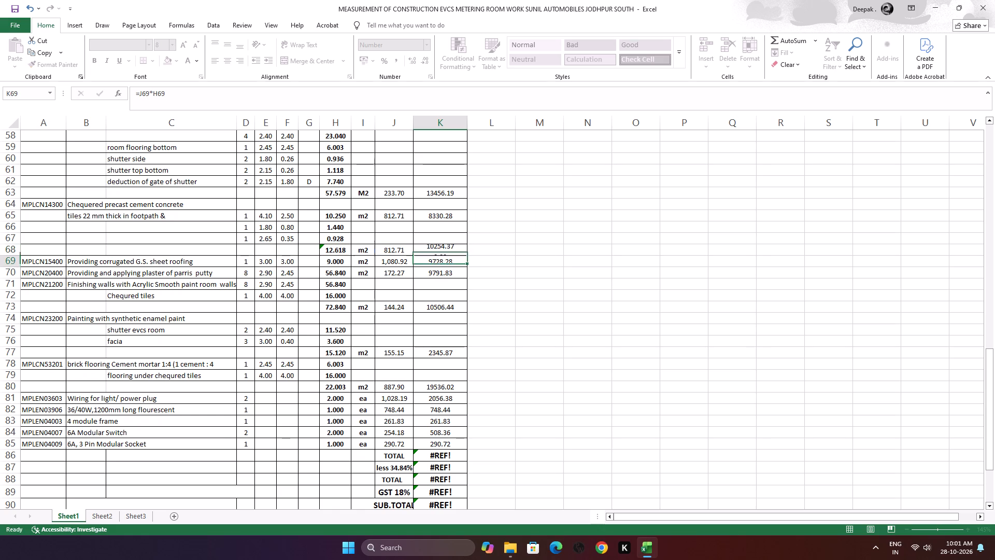
# Clear the amount, rate and unit from the first measurement row of the chequered tiles item.
pyautogui.click(450, 214)
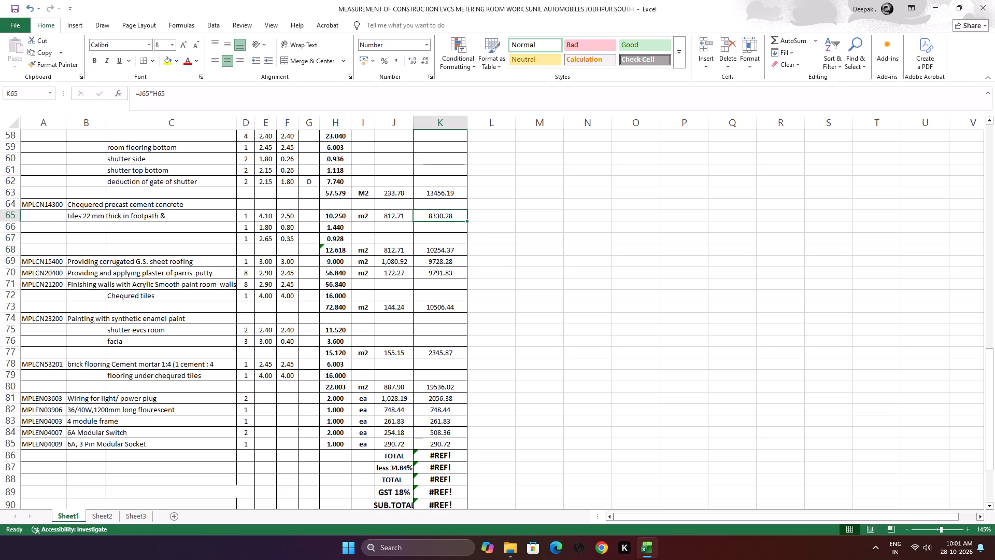
pyautogui.press('BackSpace')
pyautogui.press('Left')
pyautogui.press('BackSpace')
pyautogui.press('Left')
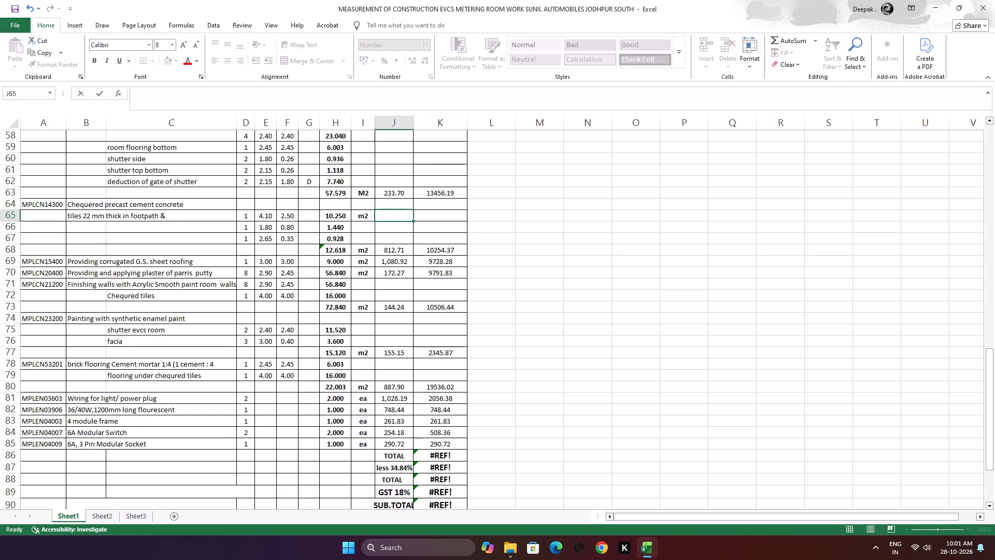
pyautogui.press('BackSpace')
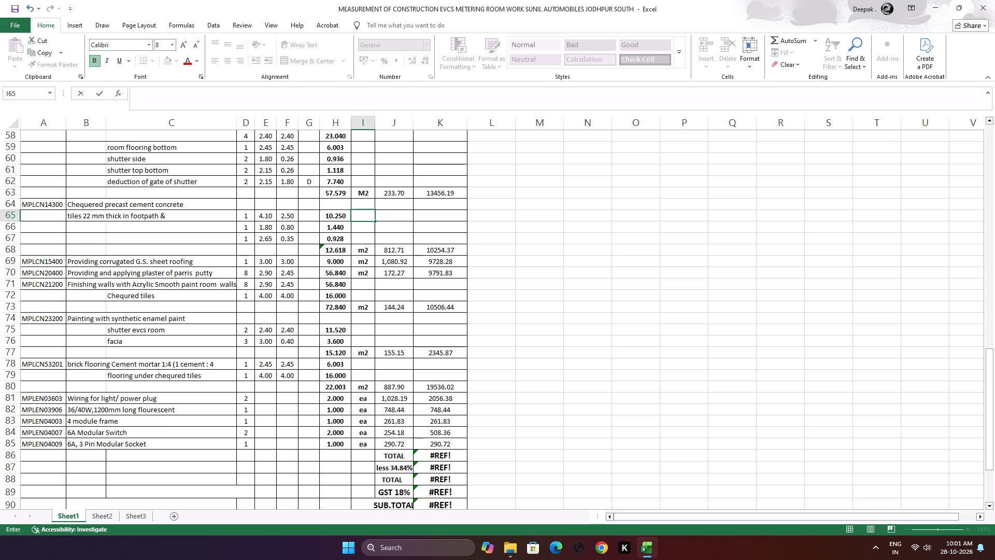
# Select the first dimension of the corrugated G.S. sheet roofing item for revision.
pyautogui.scroll(-2, 239, 256)
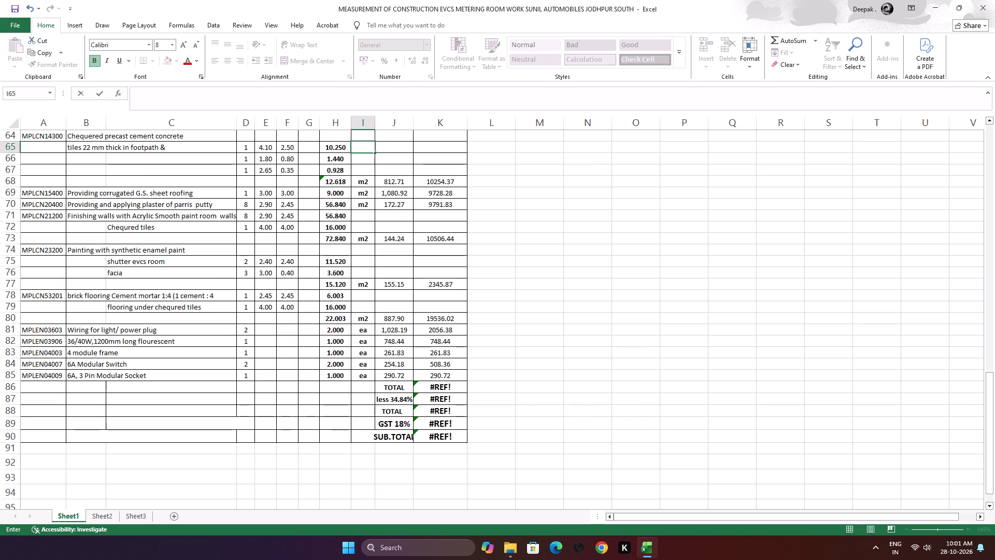
pyautogui.click(269, 193)
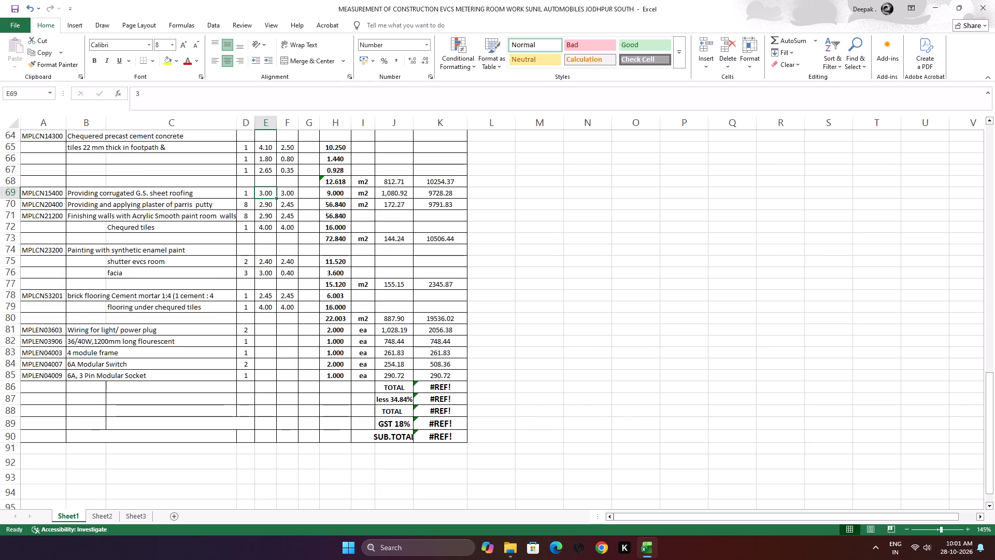
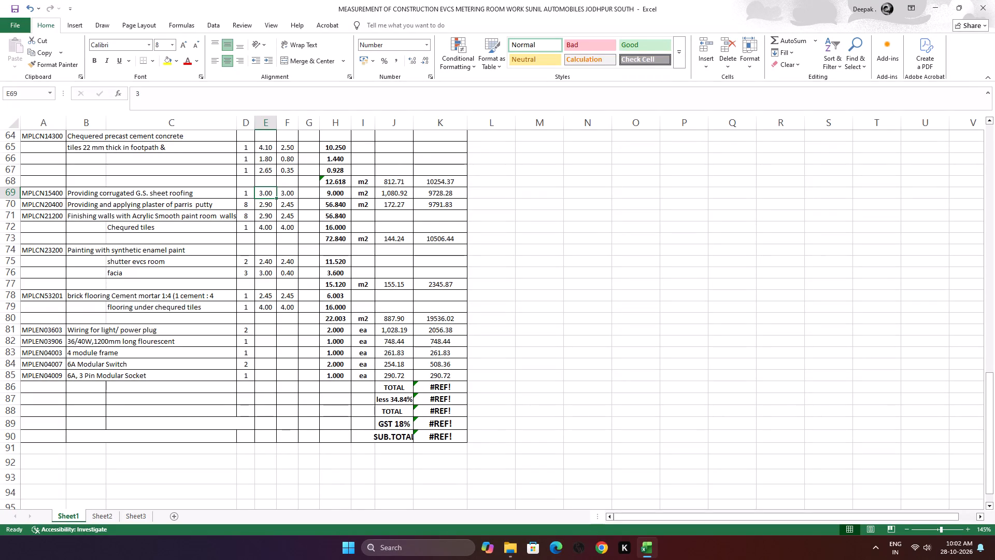
# Set both dimensions of the corrugated G.S. sheet roofing item to 2.92.
pyautogui.write('2.92')
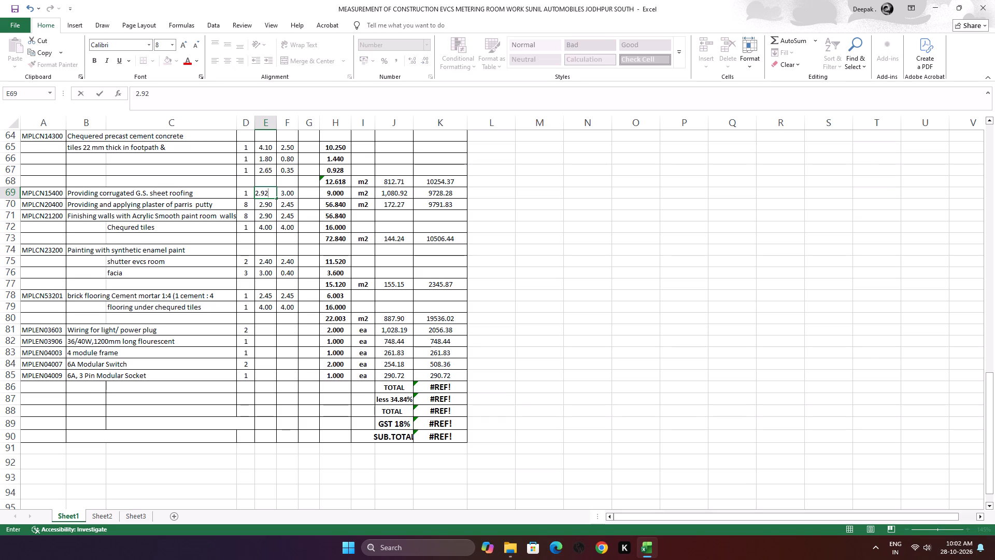
pyautogui.press('Right')
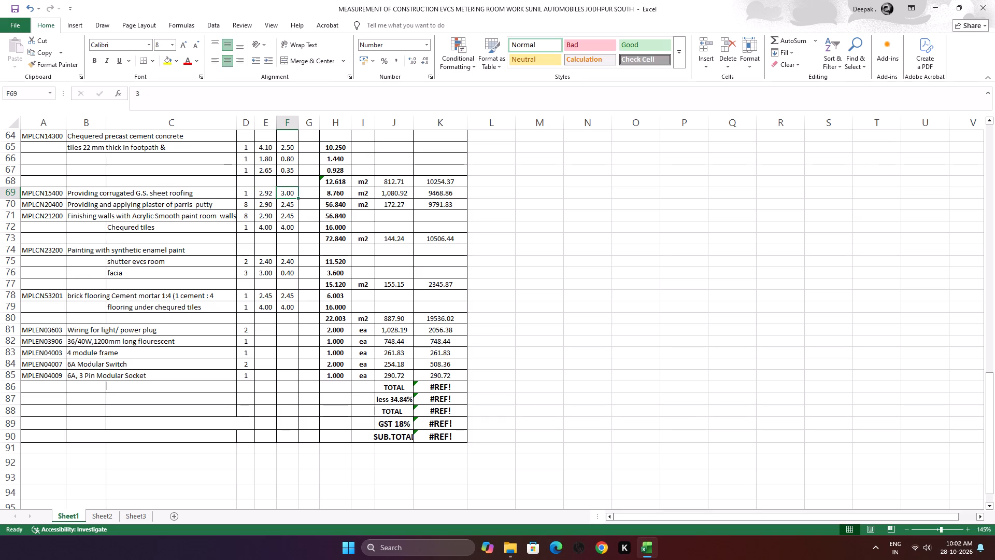
pyautogui.write('2.92')
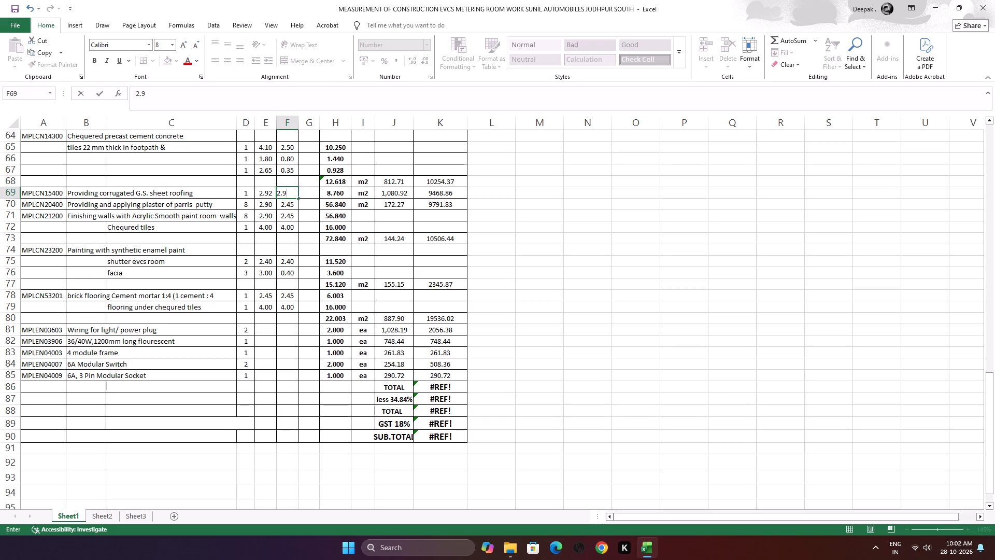
pyautogui.click(233, 239)
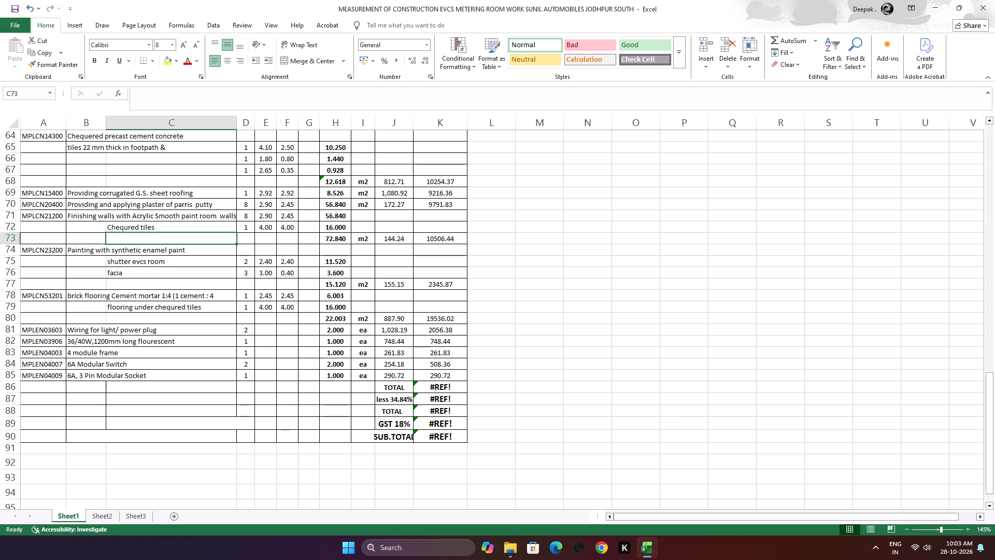
# Review the masonry, steel, shutter, plaster and chequered tiles measurement rows above the plaster of paris putty item.
pyautogui.scroll(2, 160, 267)
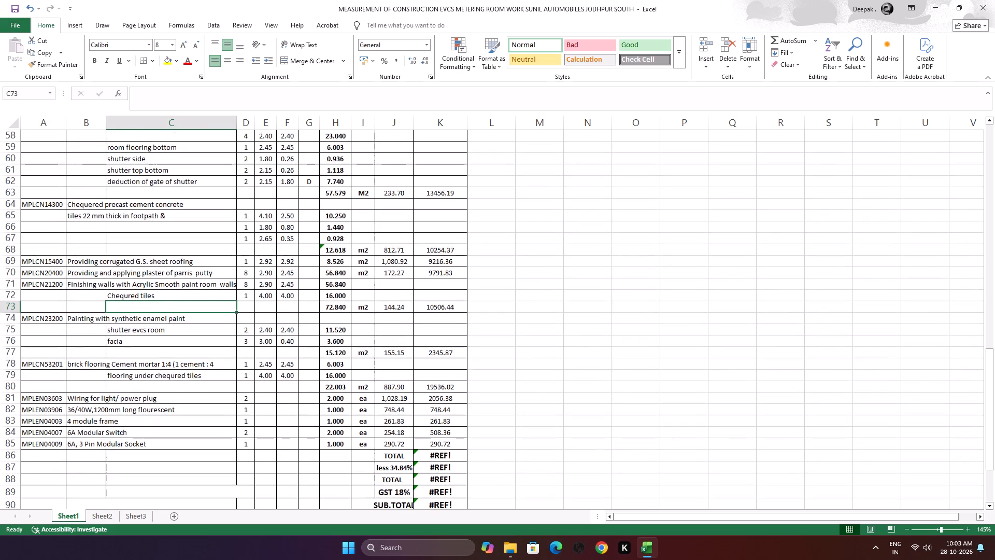
pyautogui.scroll(1, 160, 267)
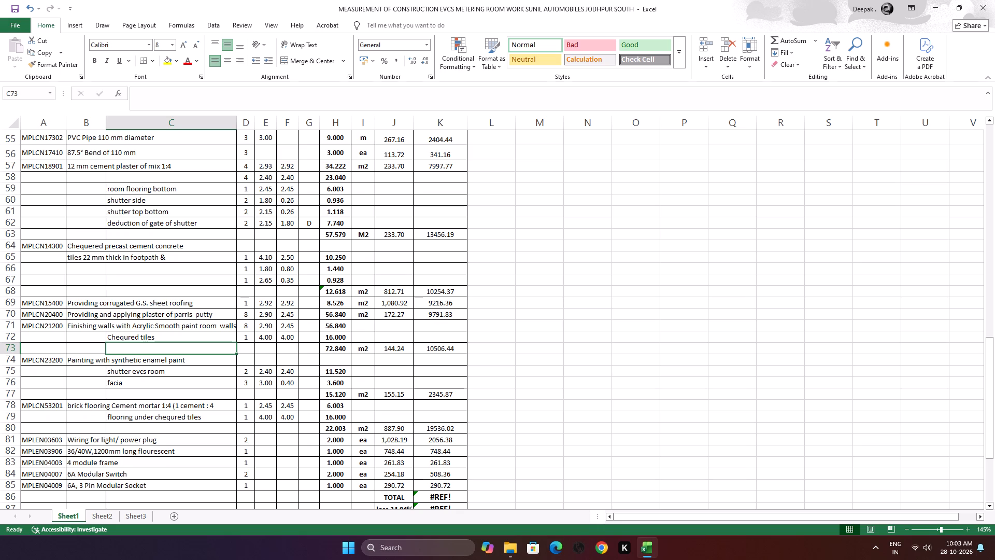
pyautogui.scroll(1, 179, 327)
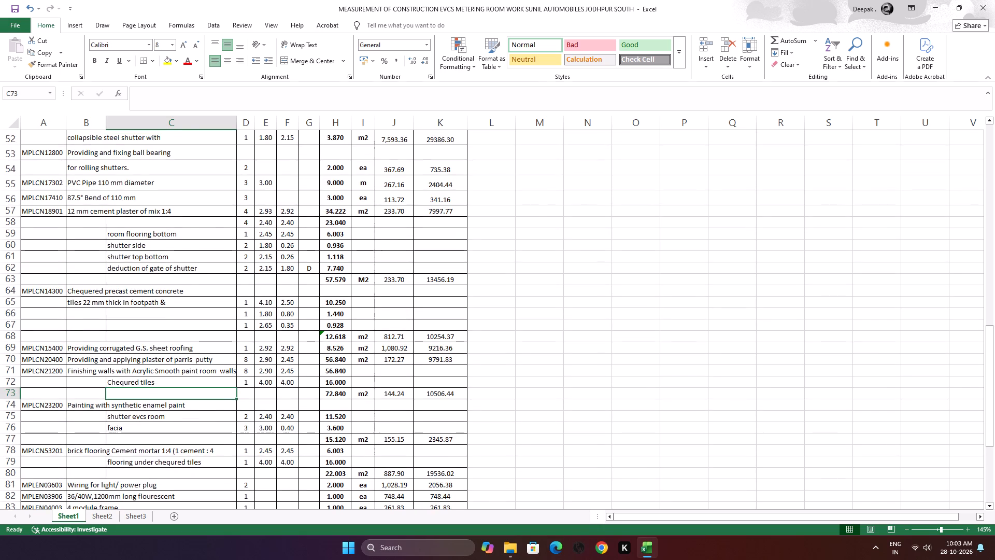
pyautogui.scroll(3, 179, 327)
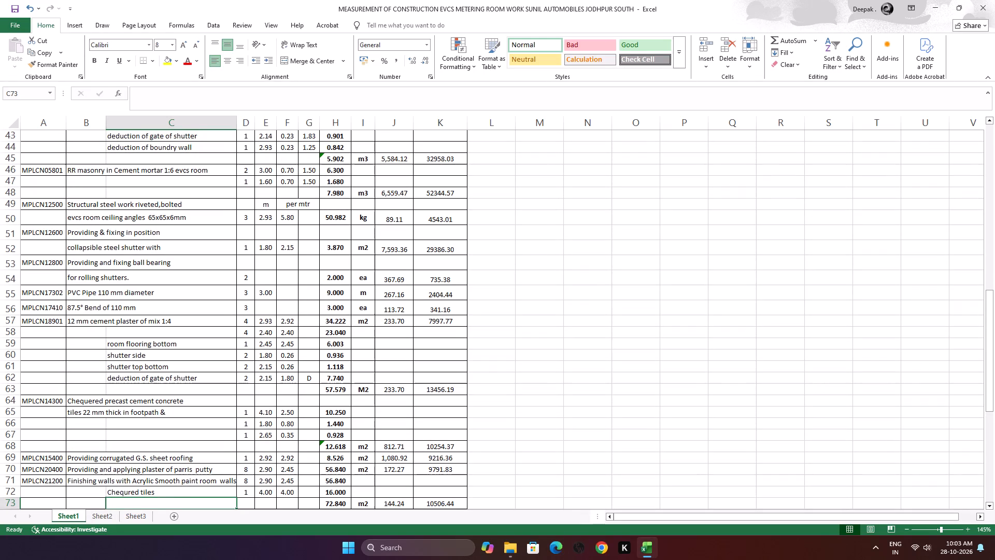
pyautogui.scroll(-8, 190, 255)
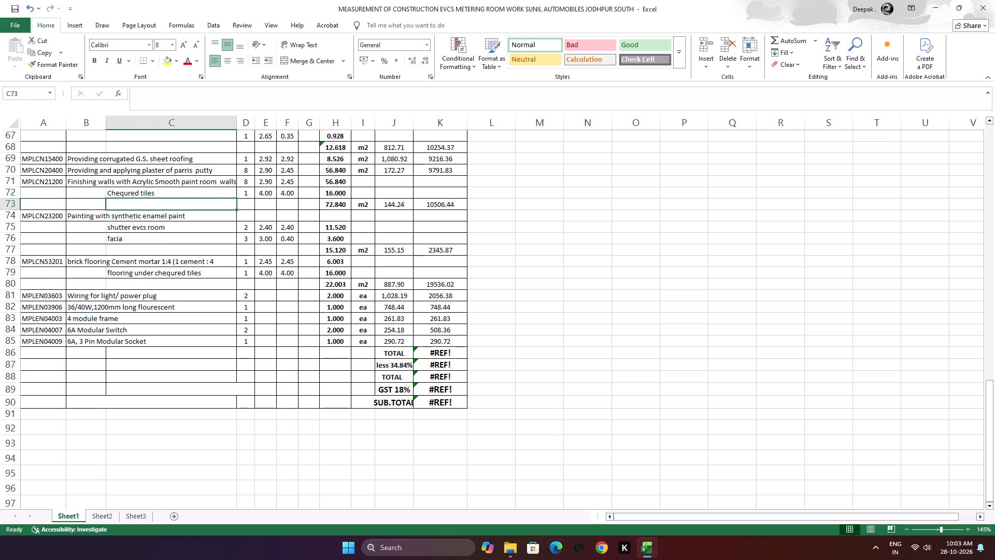
pyautogui.scroll(2, 118, 243)
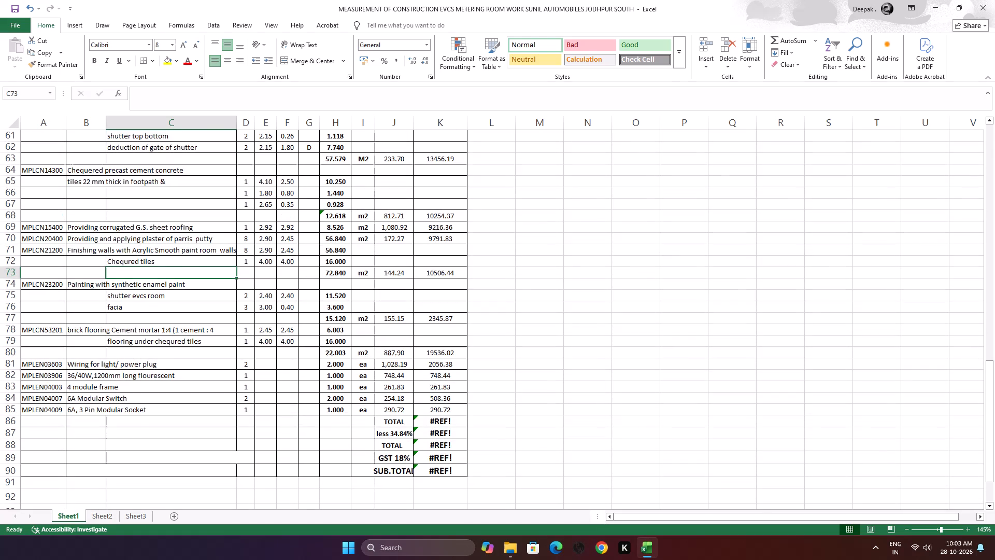
pyautogui.scroll(2, 118, 243)
pyautogui.scroll(-3, 118, 244)
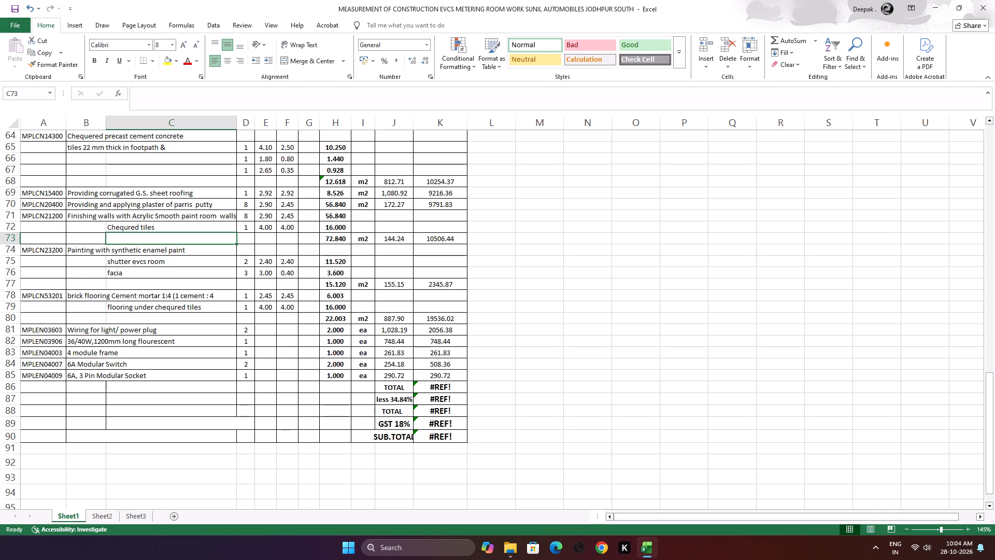
# Insert five blank rows between the plaster of paris putty item and the Acrylic Smooth paint item.
pyautogui.moveTo(13, 216); pyautogui.dragTo(10, 240)
pyautogui.click(10, 240)
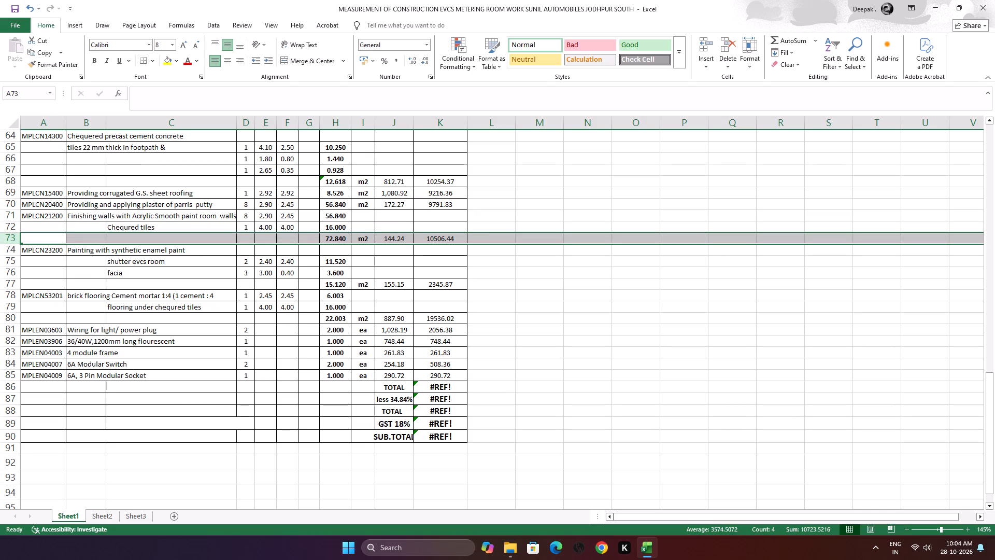
pyautogui.moveTo(12, 215); pyautogui.dragTo(12, 260)
pyautogui.rightClick(12, 261)
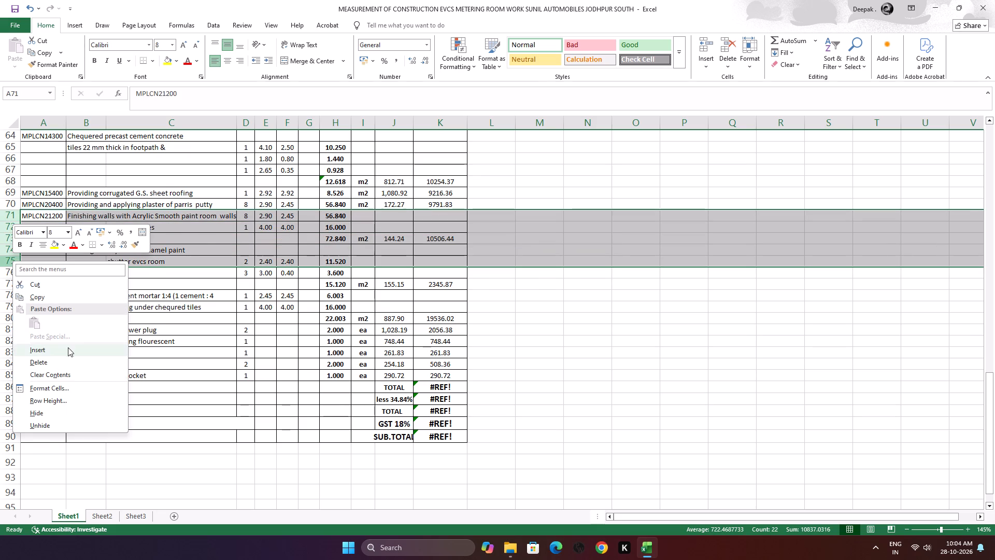
pyautogui.click(68, 347)
pyautogui.click(123, 295)
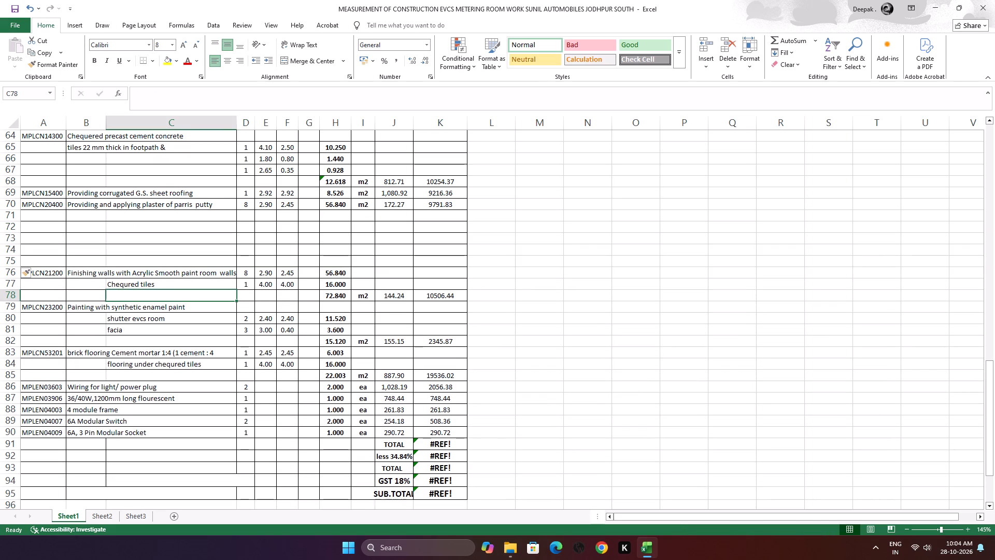
# Set the plaster of paris putty item's count to 4 and its dimensions to 2.93 and 2.92.
pyautogui.click(250, 203)
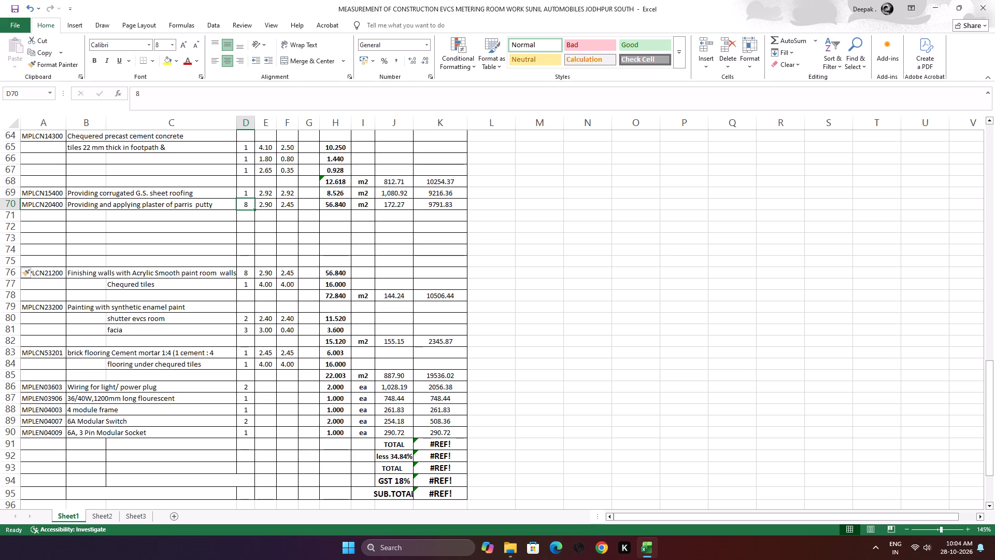
pyautogui.press('4')
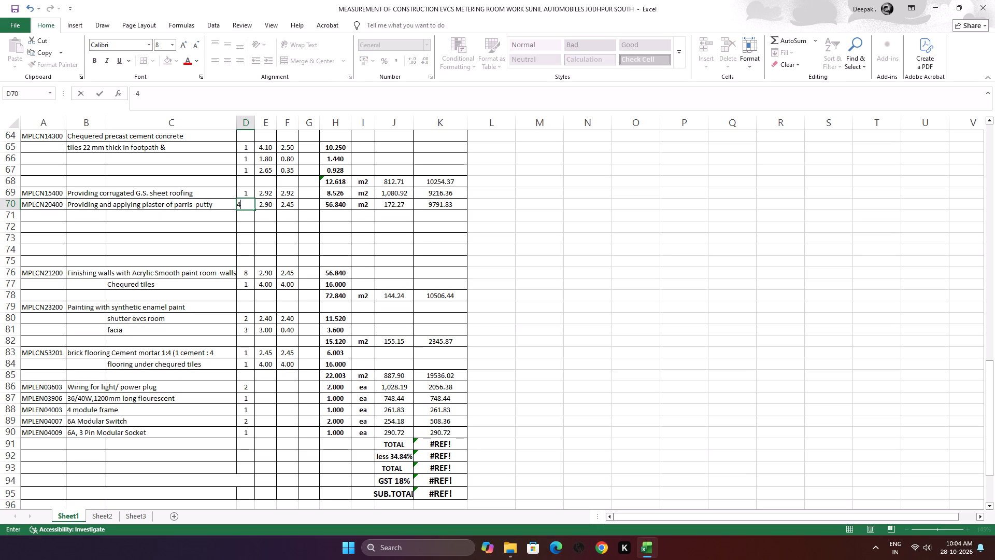
pyautogui.press('Right')
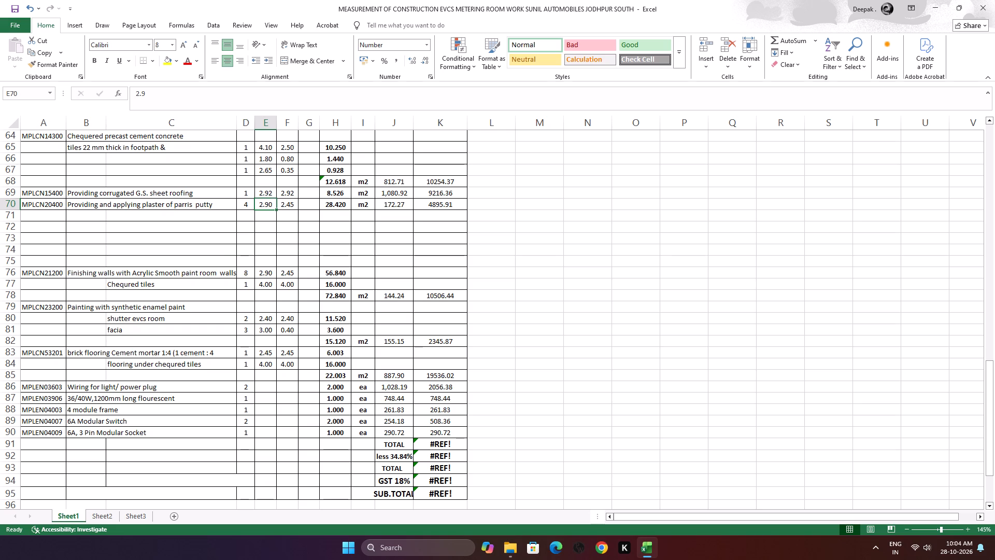
pyautogui.press('2')
pyautogui.write('.93')
pyautogui.press('Right')
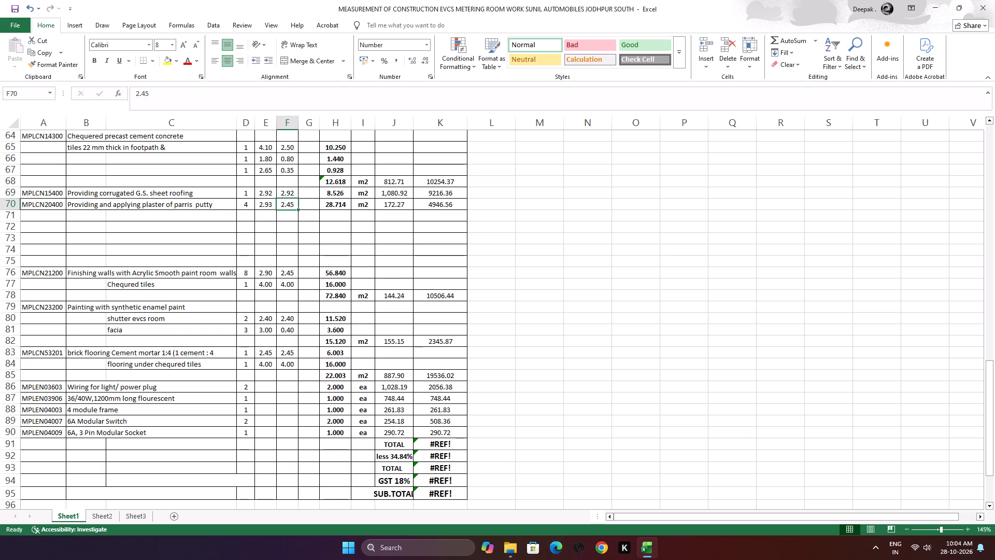
pyautogui.press('2')
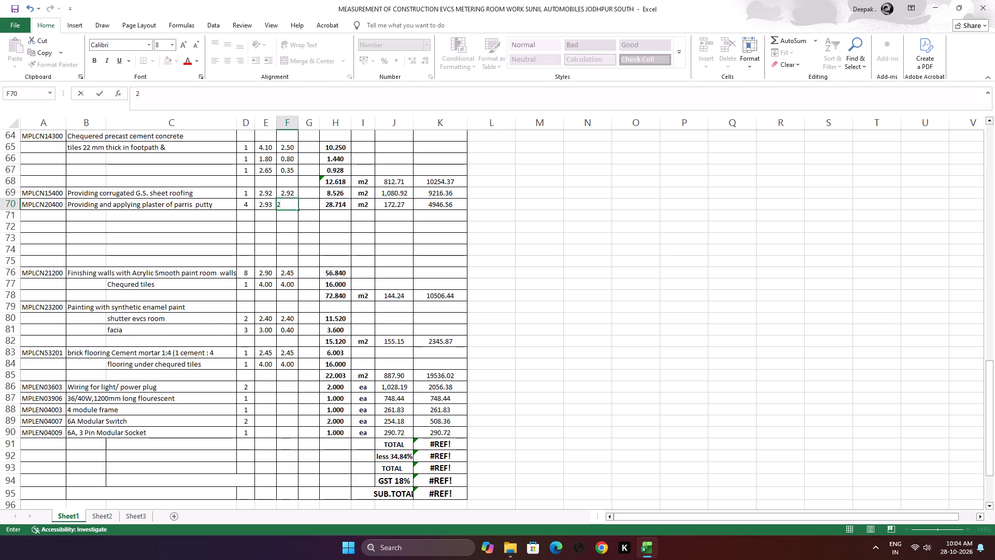
pyautogui.write('.9')
pyautogui.press('2')
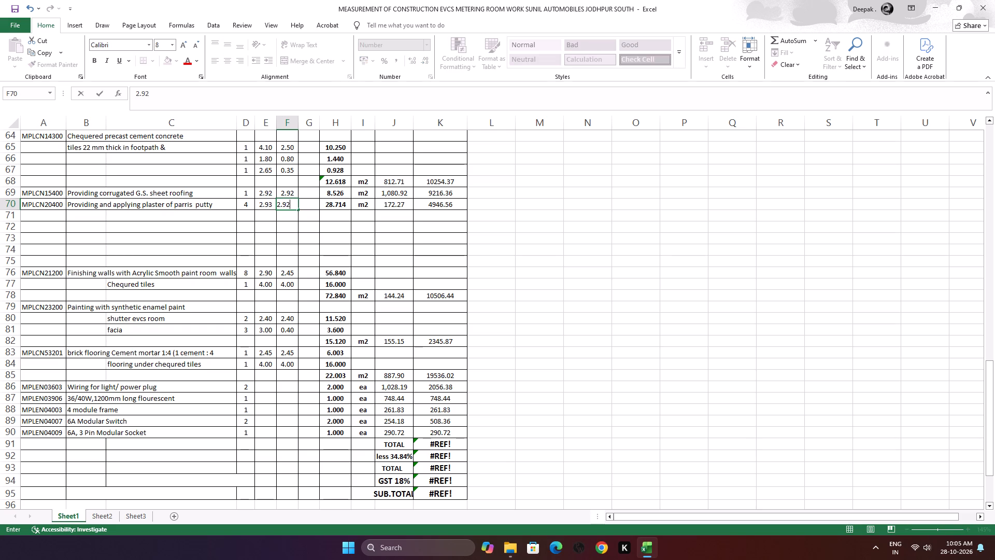
pyautogui.press('Down')
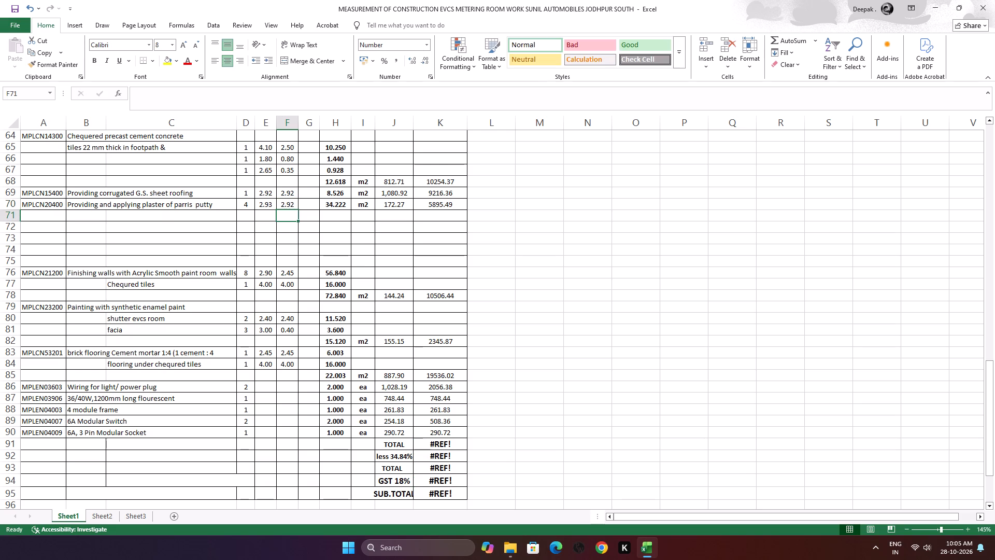
# Revise the plaster of paris putty item's count to 2 and its first dimension to 3.
pyautogui.press('Left')
pyautogui.press('Left')
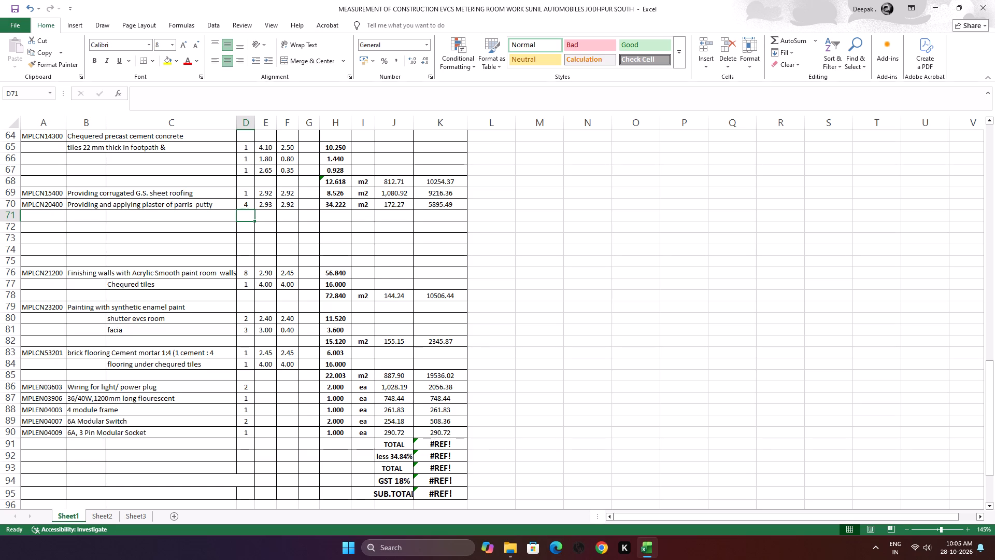
pyautogui.click(249, 205)
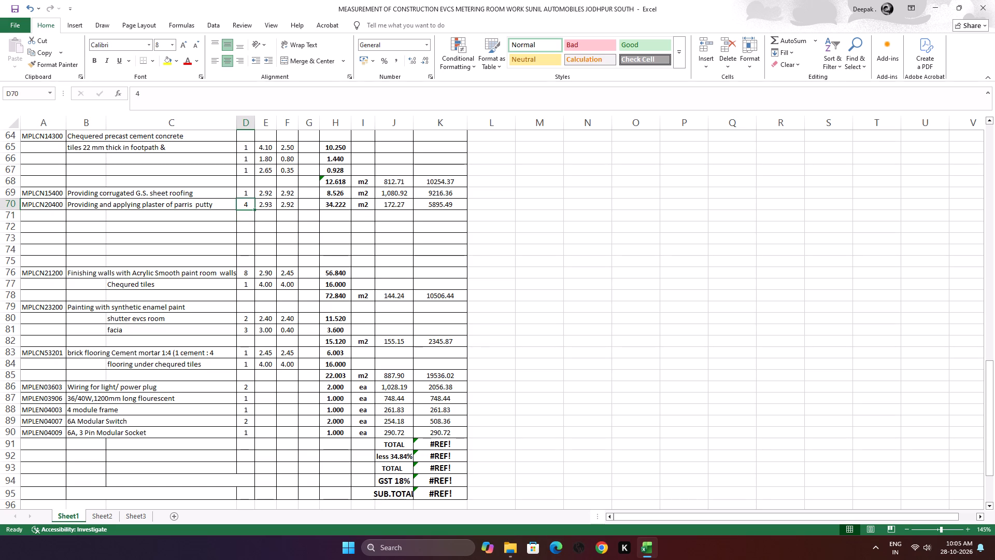
pyautogui.press('2')
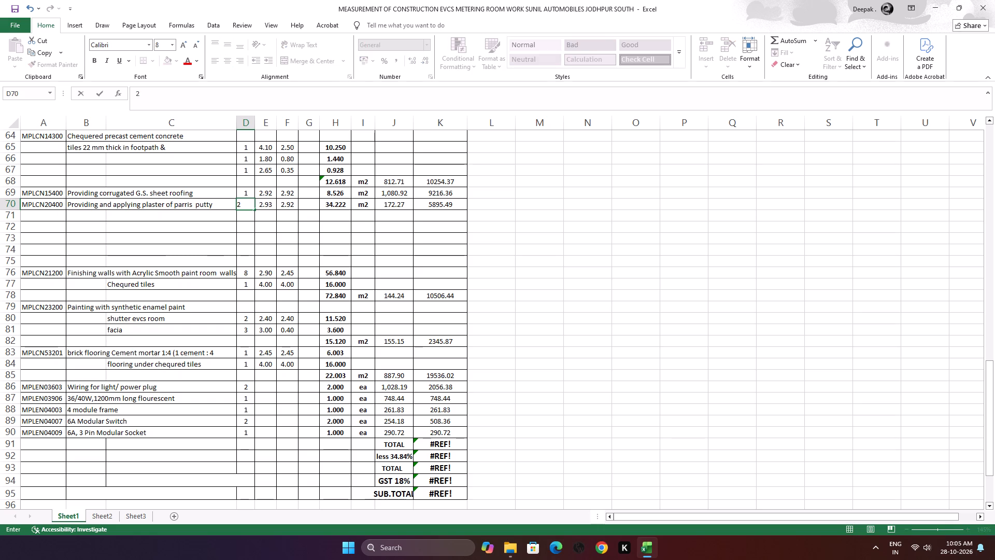
pyautogui.press('Right')
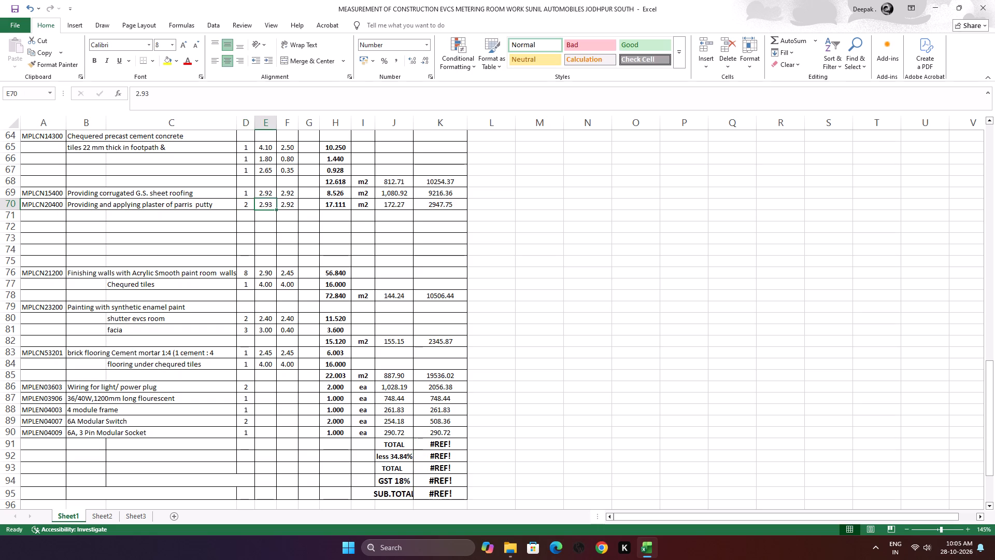
pyautogui.press('3')
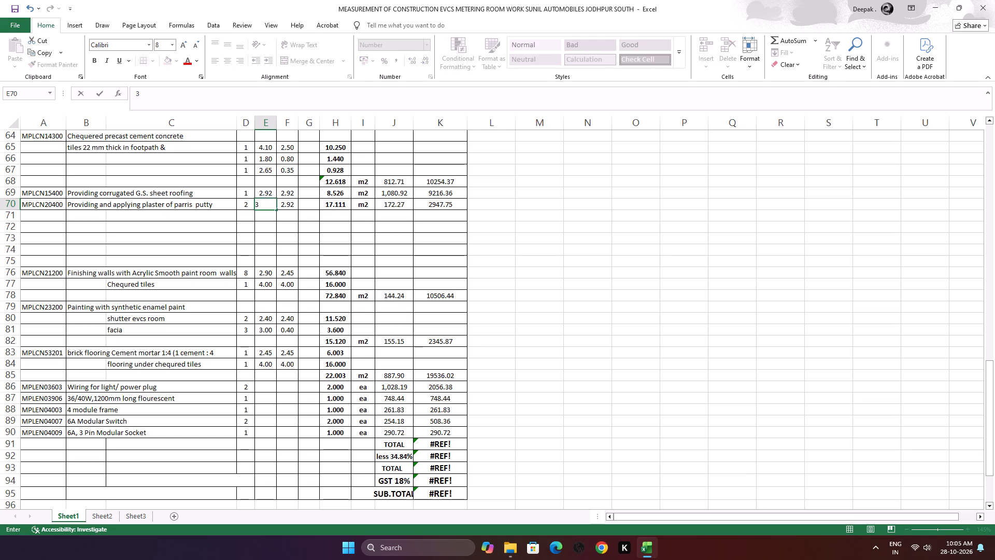
pyautogui.press('Down')
# Enter a second putty measurement in the blank row below, with count 2 and dimensions 3 and 2.93.
pyautogui.press('Left')
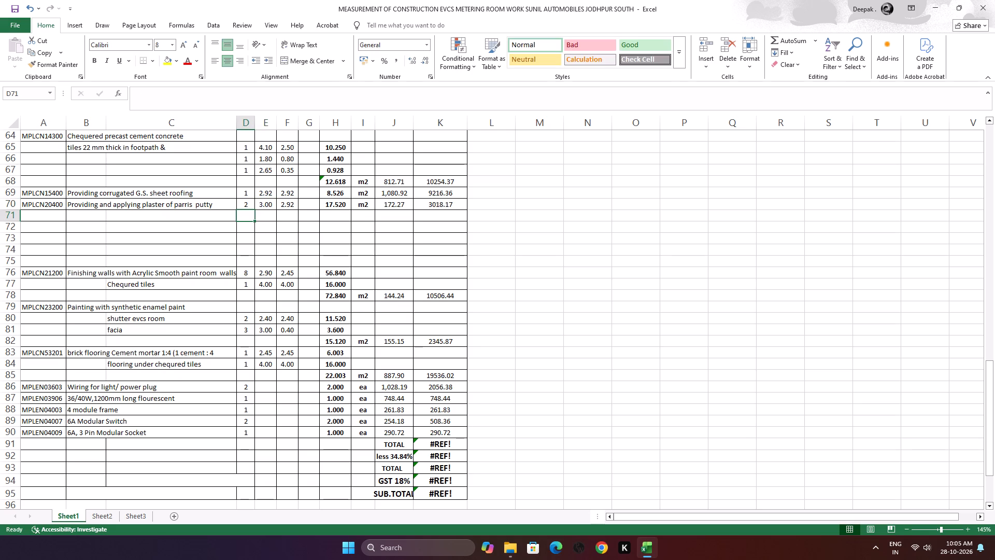
pyautogui.press('2')
pyautogui.press('Right')
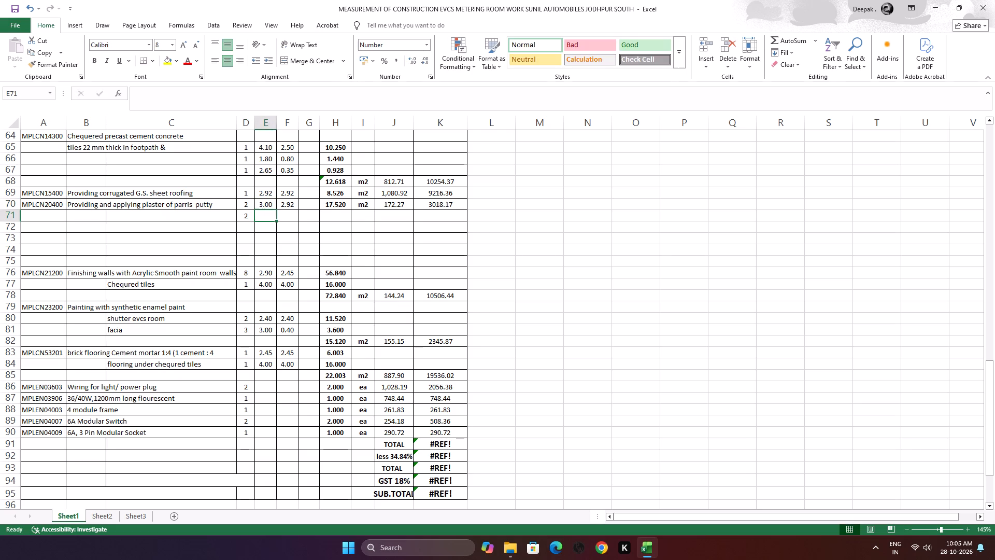
pyautogui.press('3')
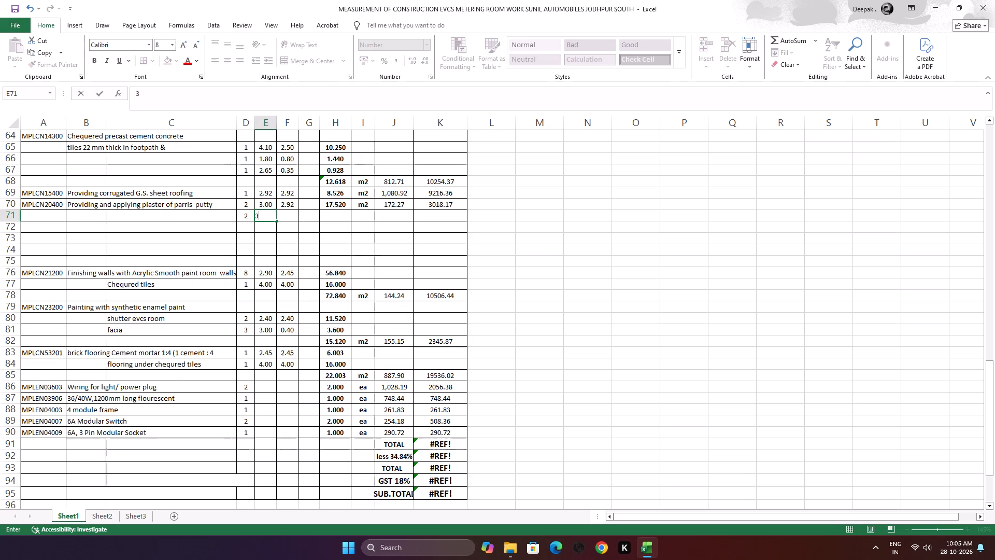
pyautogui.press('Right')
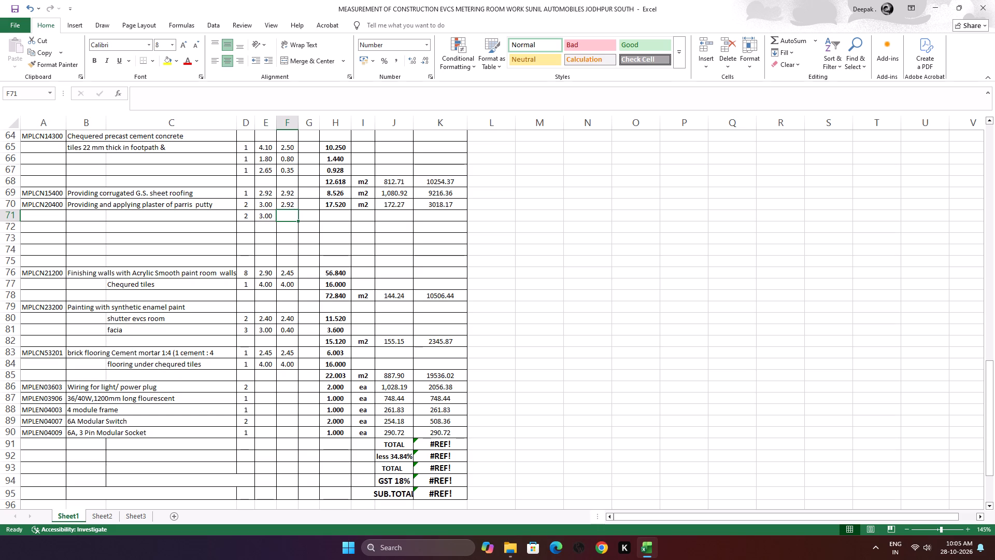
pyautogui.write('2.93')
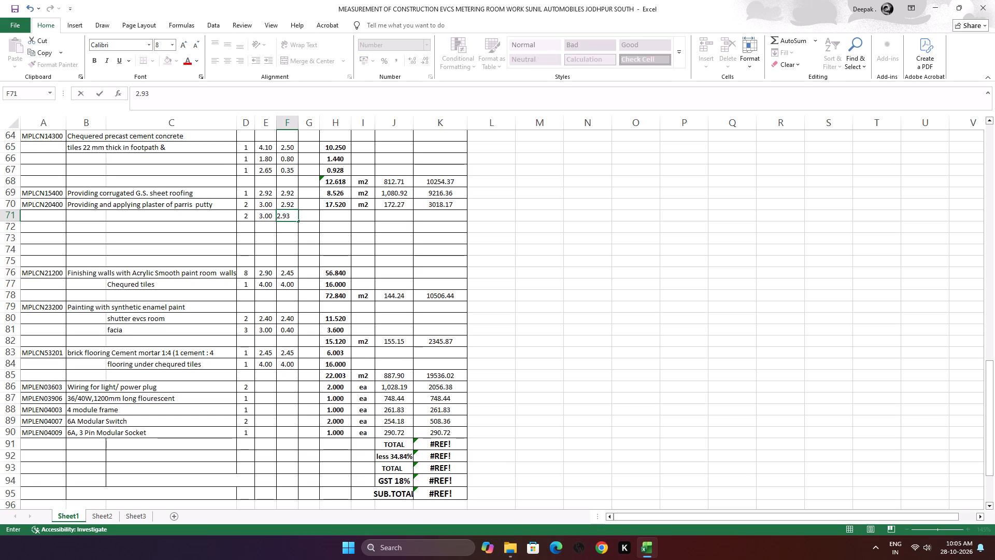
pyautogui.press('Down')
# Enter a third putty measurement in row 72 with count 4 and dimensions 2.80 and 2.40.
pyautogui.press('Left')
pyautogui.press('Left')
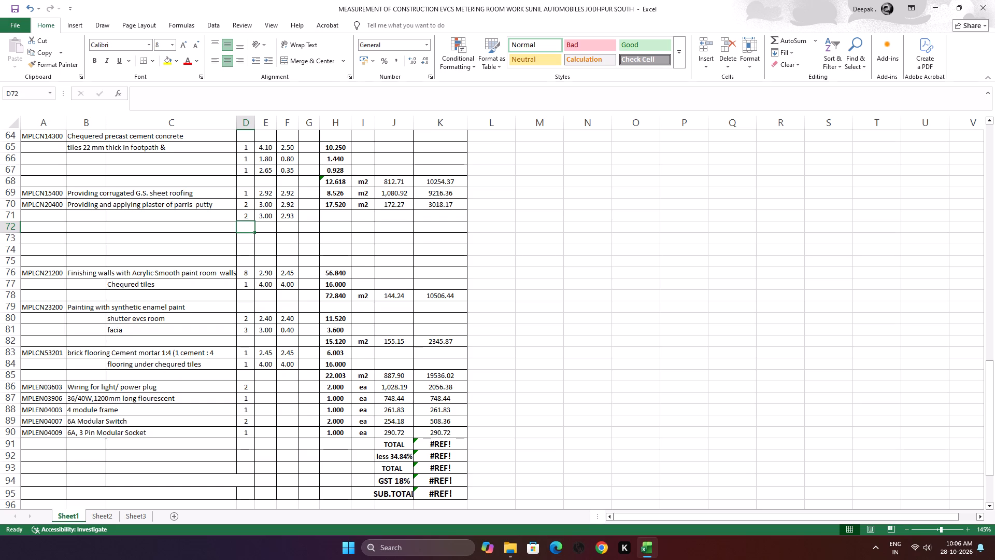
pyautogui.press('4')
pyautogui.press('Right')
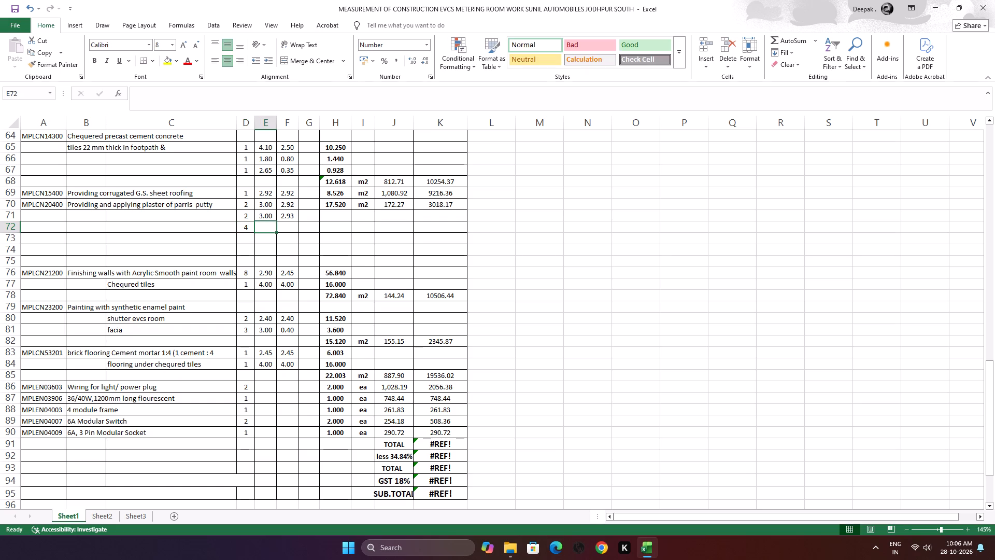
pyautogui.press('3')
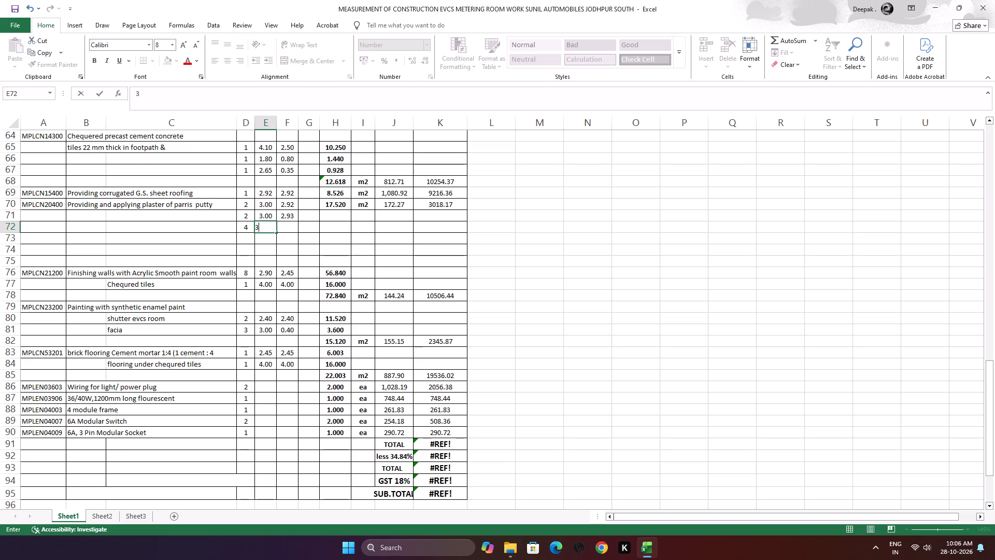
pyautogui.press('BackSpace')
pyautogui.press('2')
pyautogui.press('.')
pyautogui.press('8')
pyautogui.press('0')
pyautogui.press('Right')
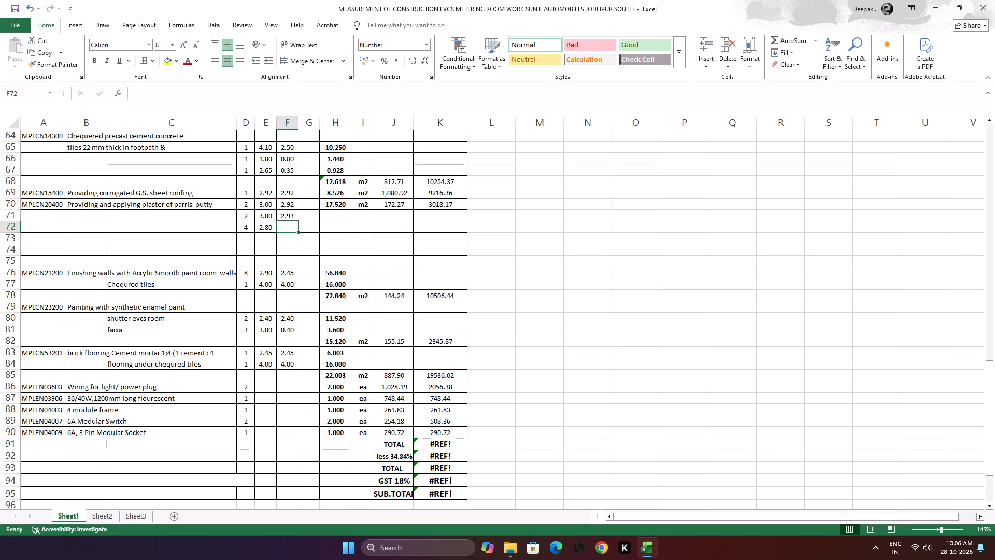
pyautogui.write('2.')
pyautogui.write('40')
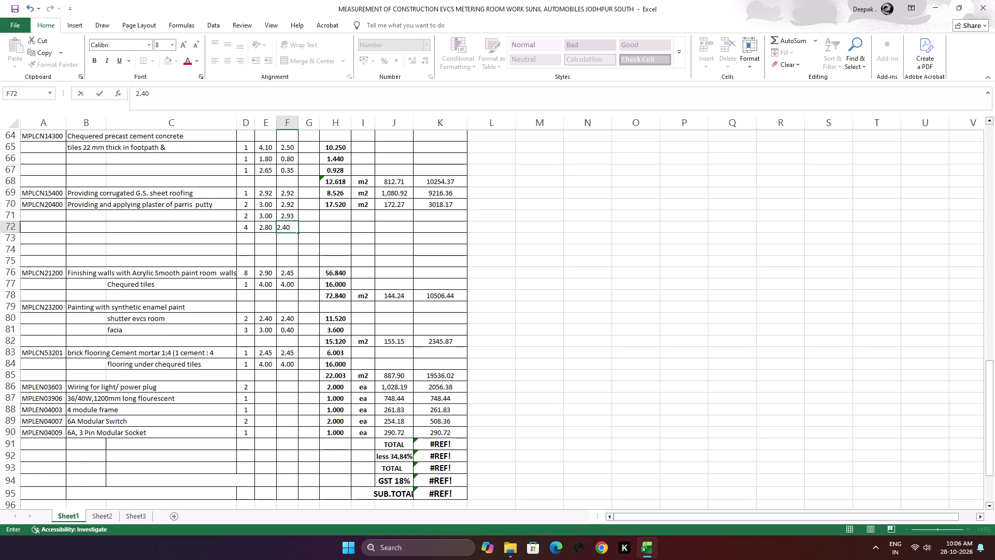
# Label the third putty measurement, in row 72's description column, as "inside walls".
pyautogui.click(224, 240)
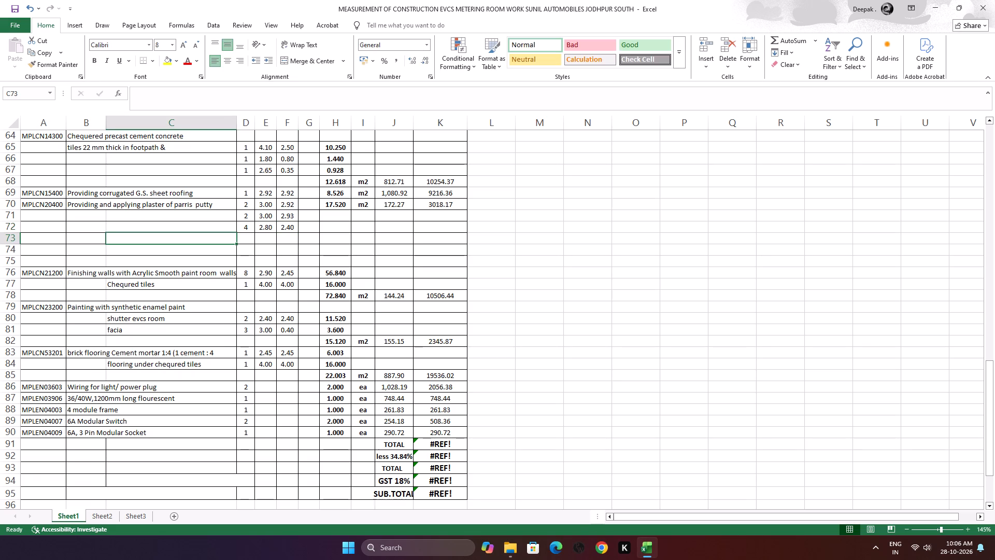
pyautogui.click(212, 227)
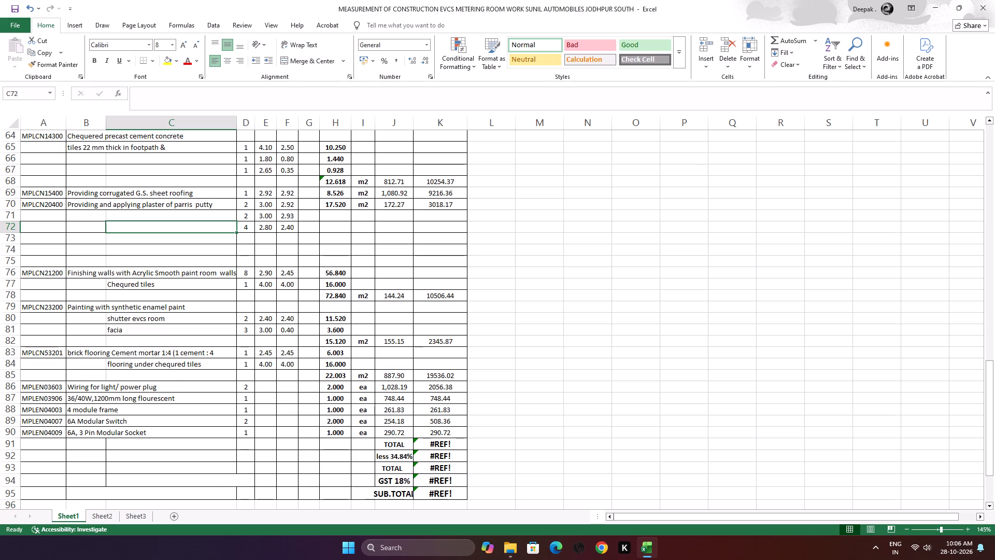
pyautogui.write('in')
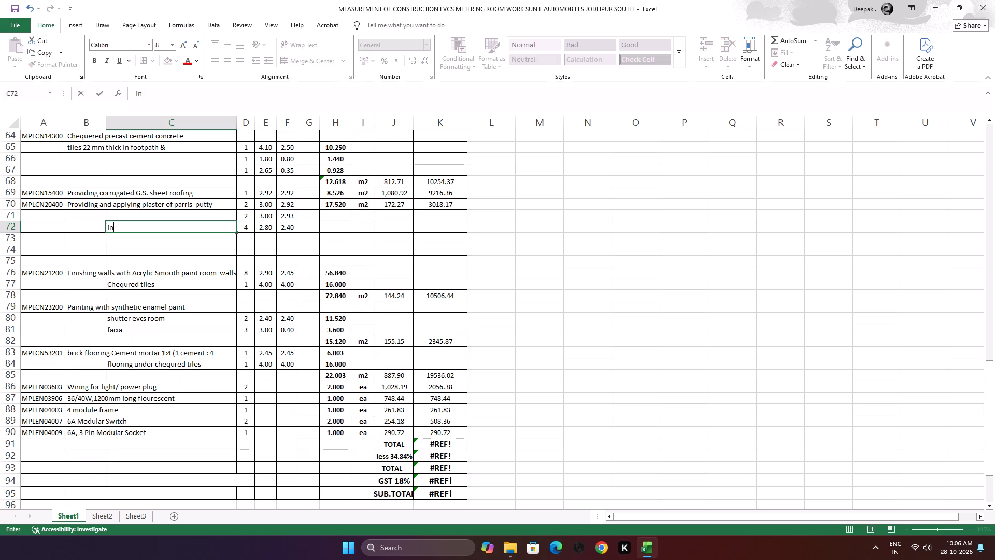
pyautogui.write('side wall')
pyautogui.press('s')
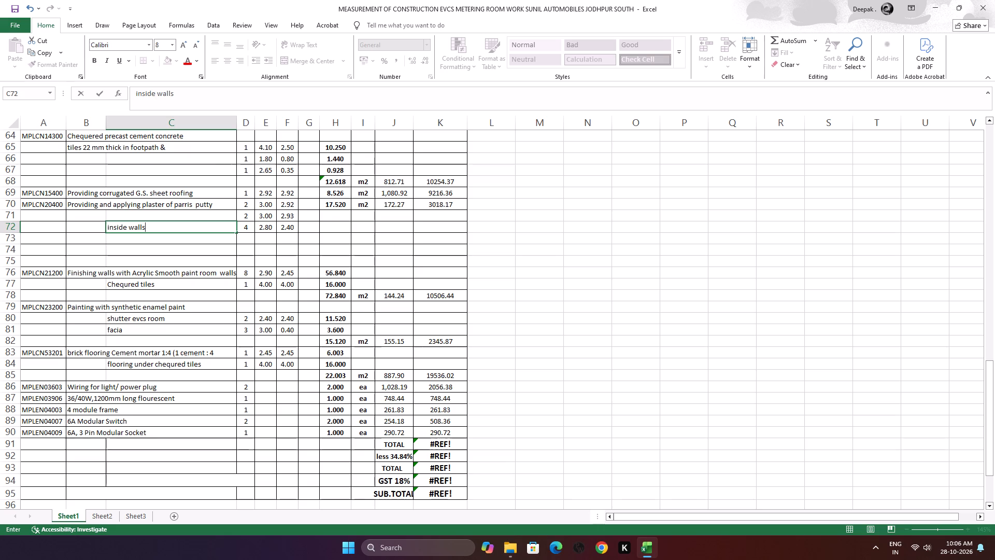
pyautogui.click(253, 239)
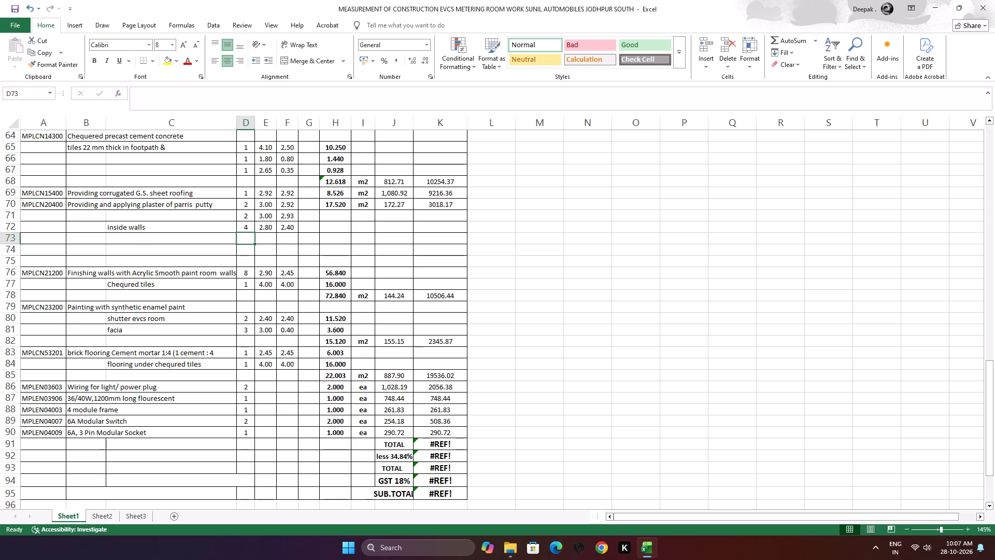
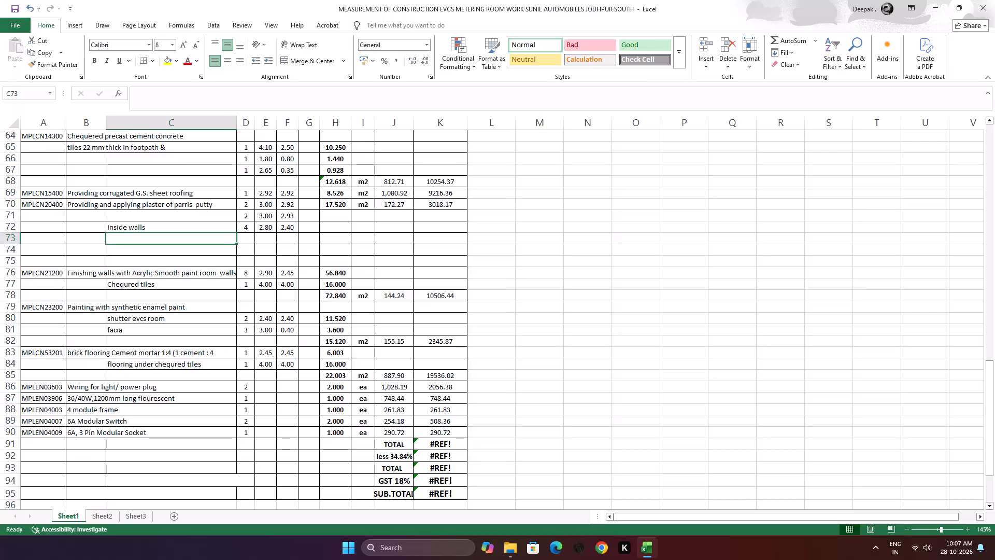
# Add a putty measurement in row 73 described as "shutter side walls", with count 2 and dimensions 2.15 and 0.26.
pyautogui.press('s')
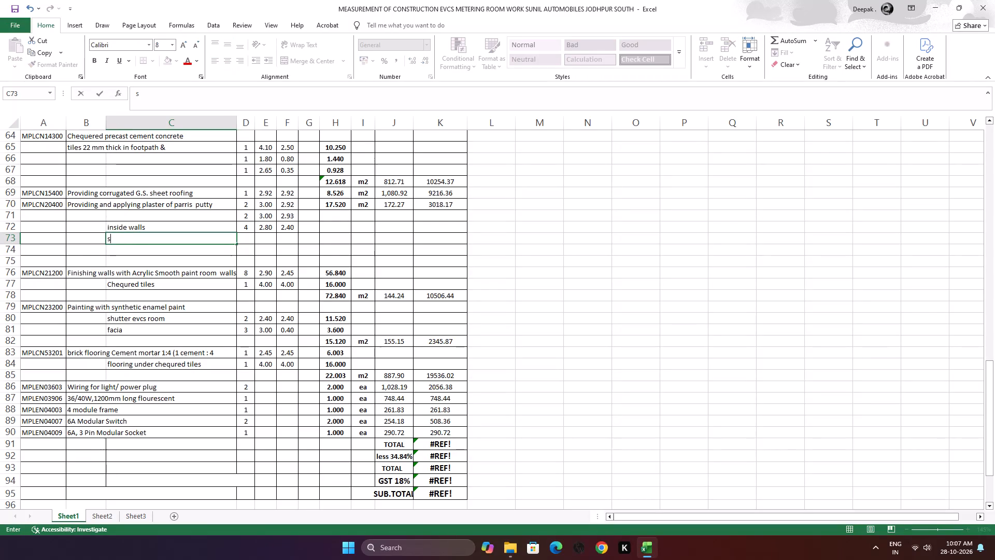
pyautogui.write('hutter')
pyautogui.press('space')
pyautogui.write('side wall')
pyautogui.press('s')
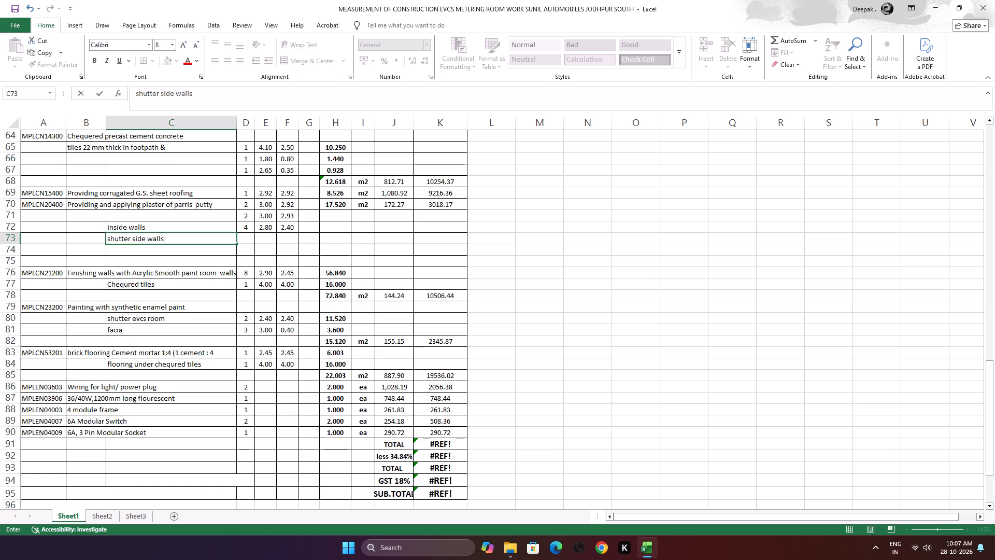
pyautogui.click(247, 240)
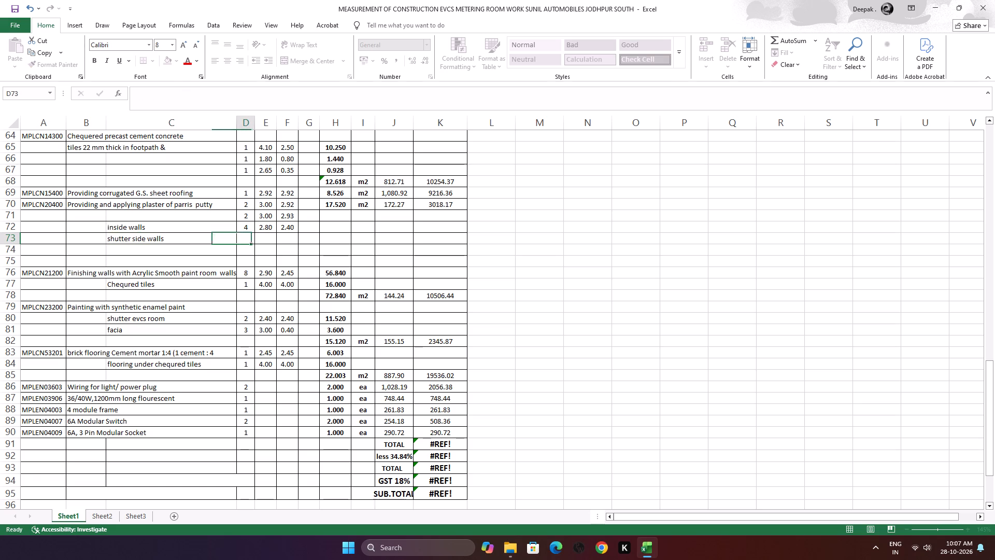
pyautogui.press('2')
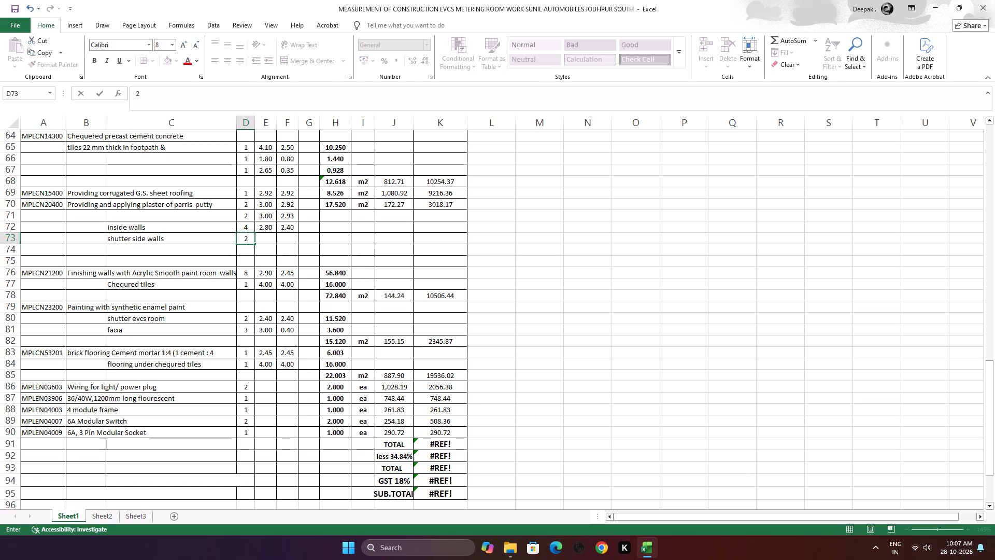
pyautogui.press('Right')
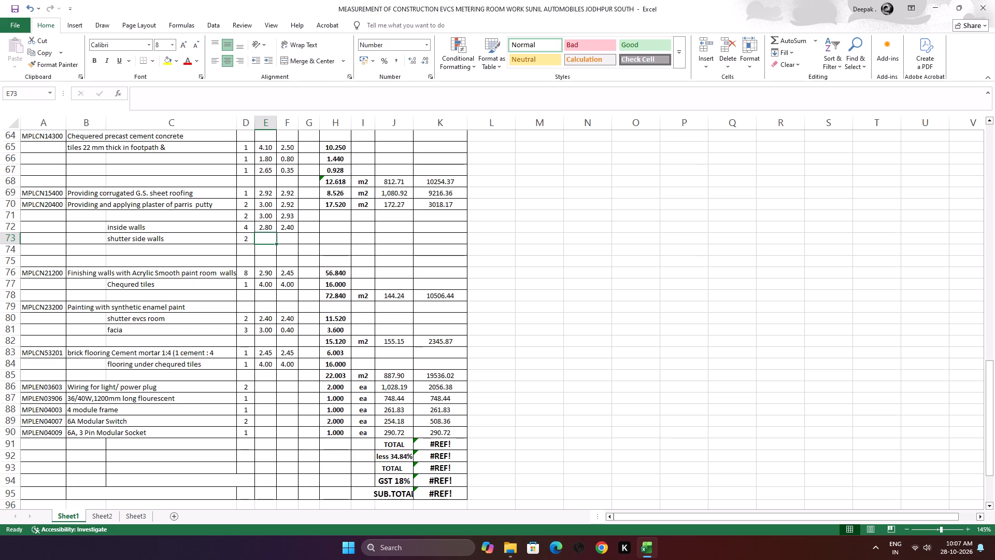
pyautogui.write('2.15')
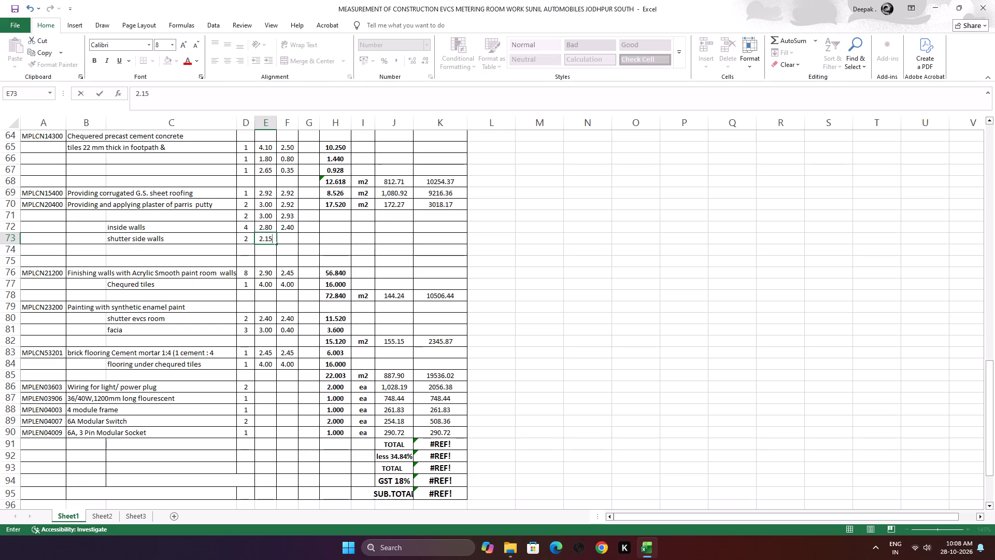
pyautogui.press('Right')
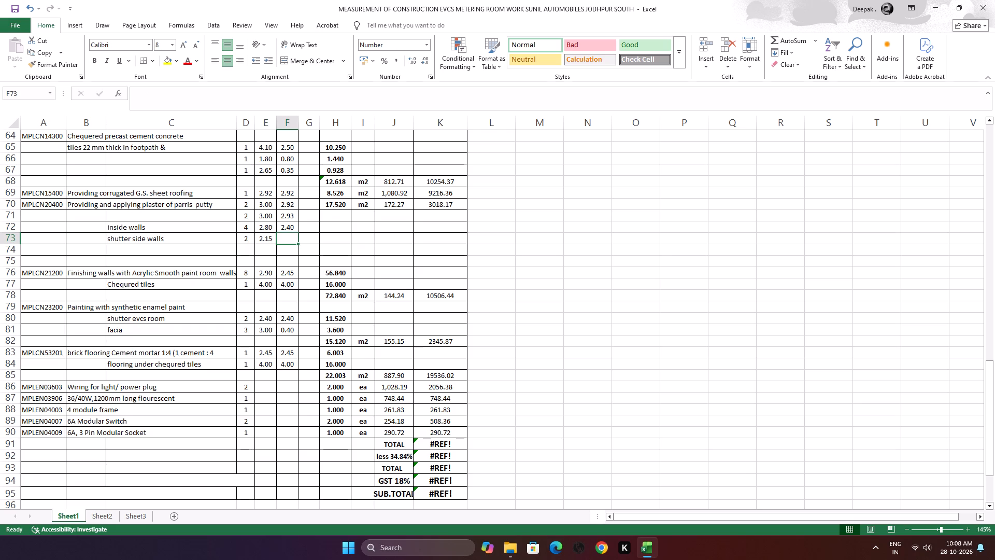
pyautogui.press('.')
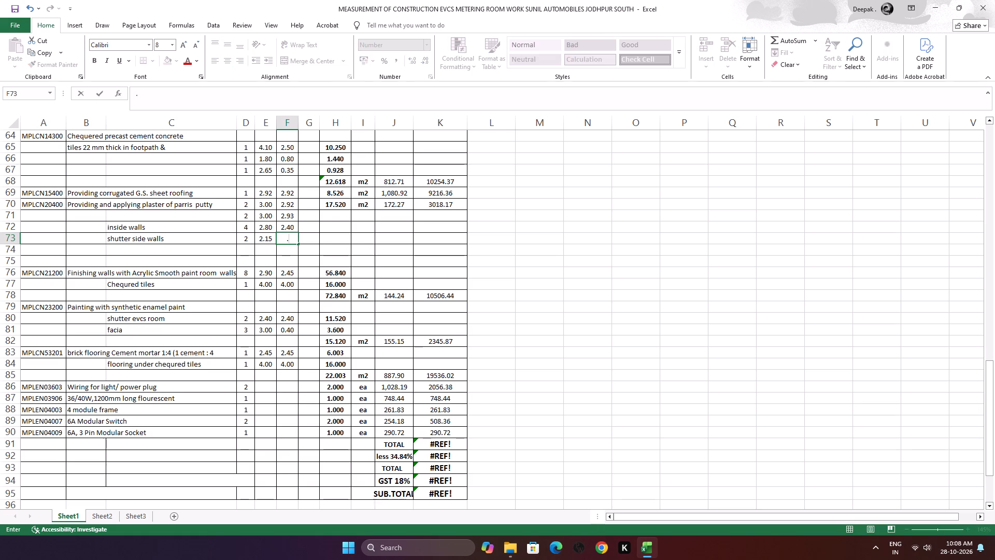
pyautogui.press('2')
pyautogui.press('6')
pyautogui.press('Down')
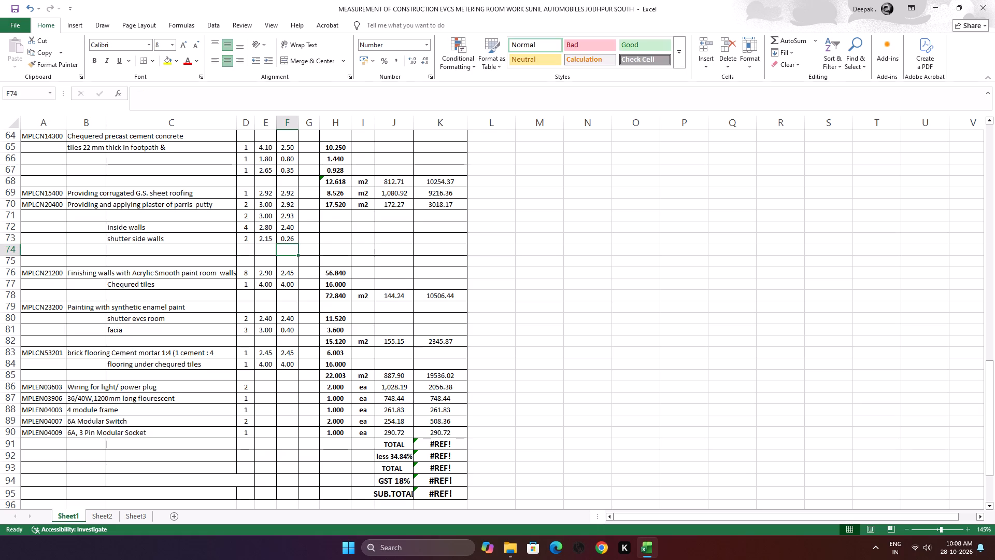
# Add a putty measurement in row 74 described as "shutter top", with count 1 and dimensions 1.80 and 0.26.
pyautogui.press('Left')
pyautogui.press('Left')
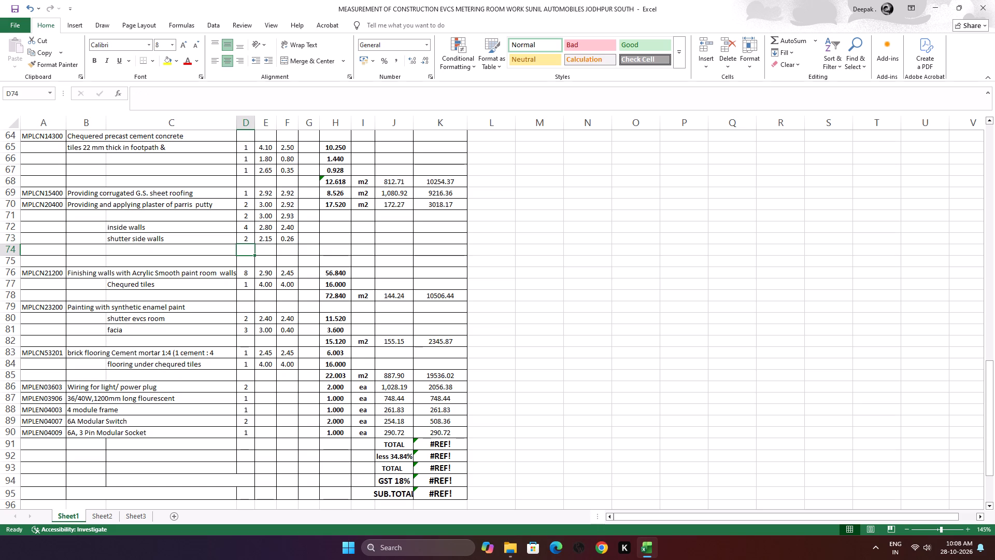
pyautogui.press('Left')
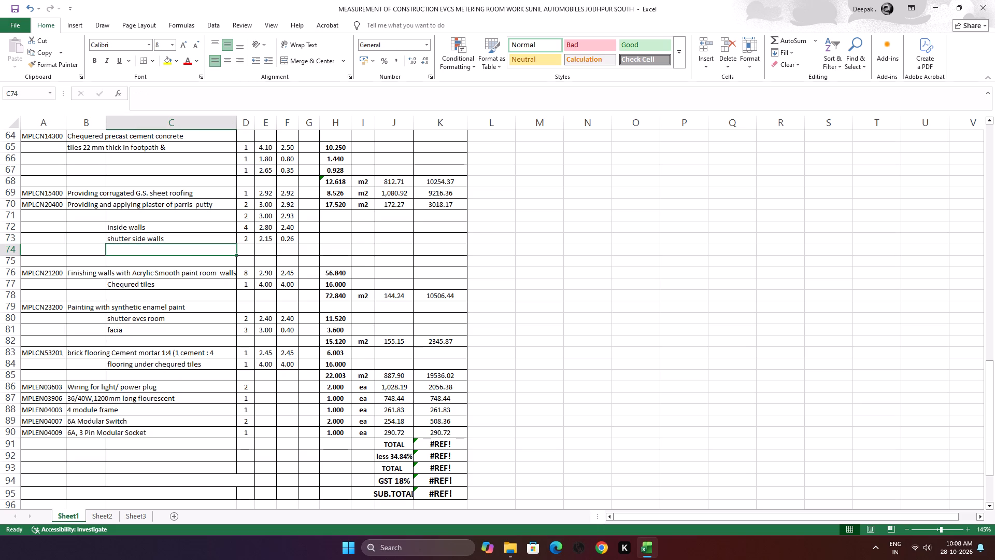
pyautogui.write('shutter top')
pyautogui.press('Right')
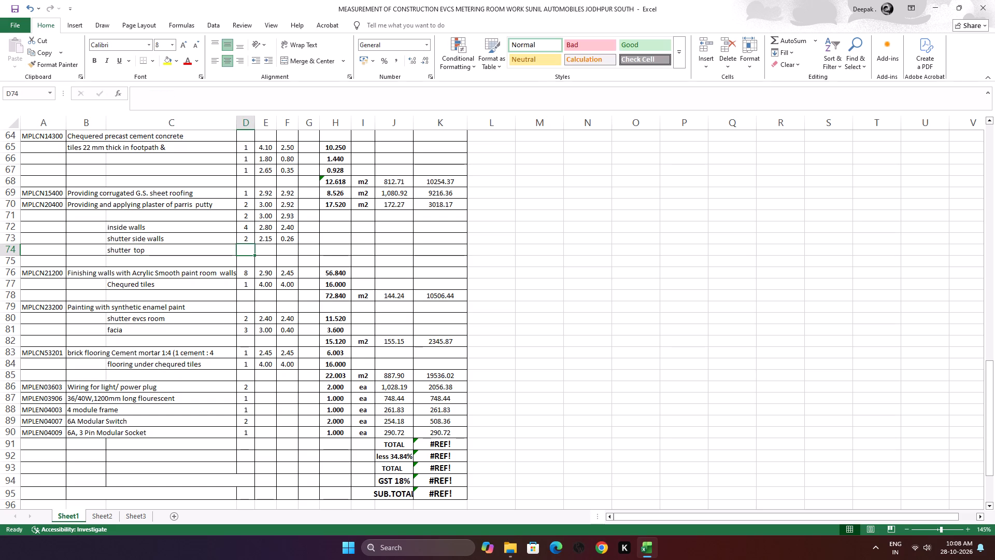
pyautogui.press('1')
pyautogui.press('Right')
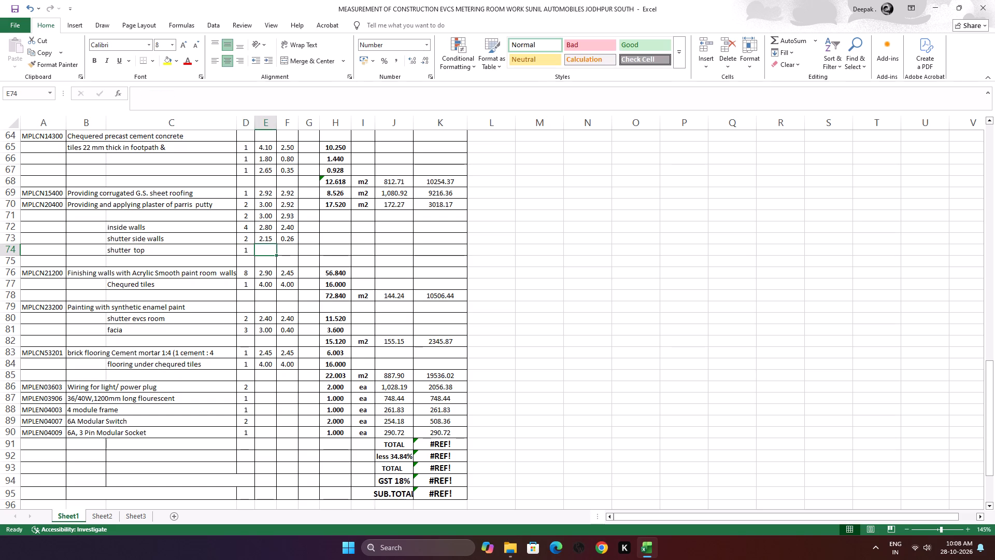
pyautogui.write('1.80')
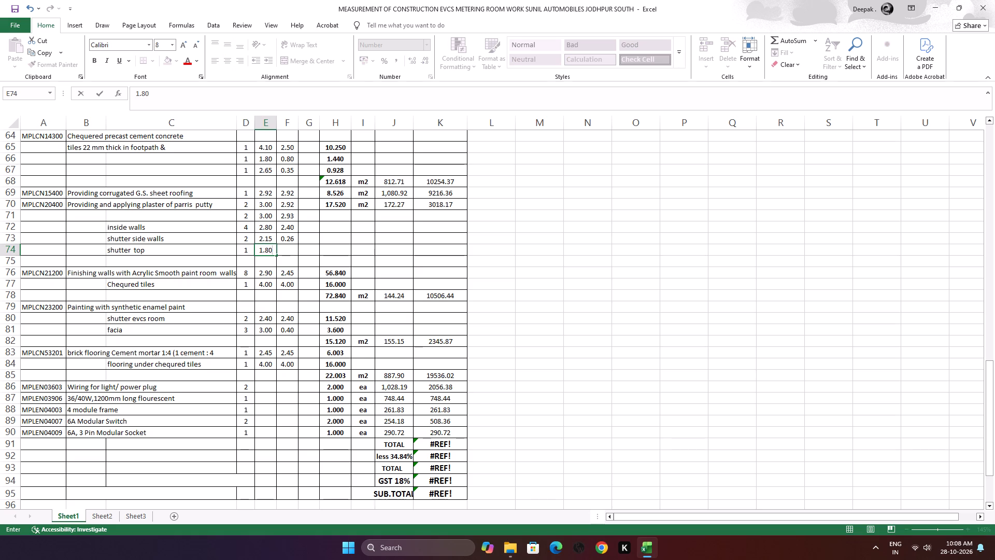
pyautogui.press('Right')
pyautogui.press('.')
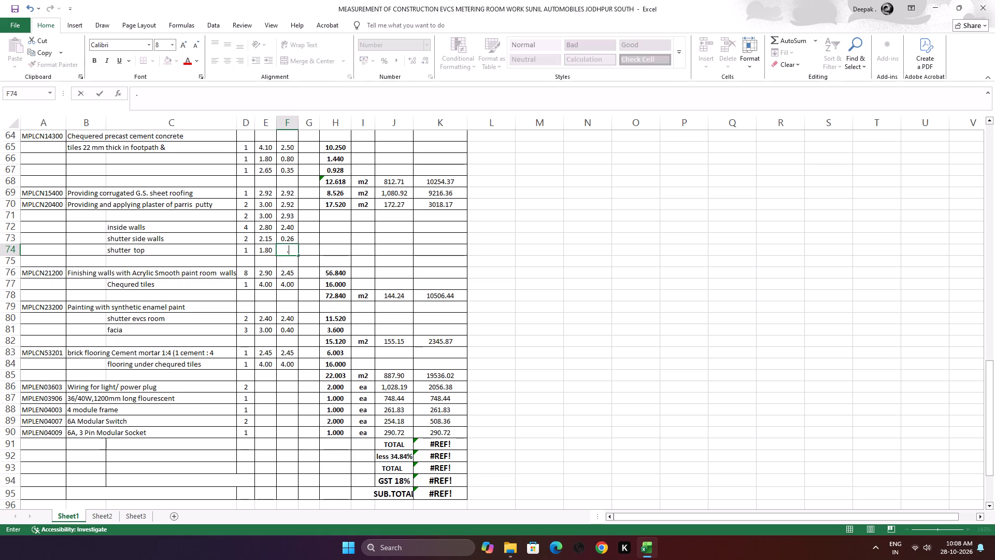
pyautogui.write('26')
pyautogui.click(212, 286)
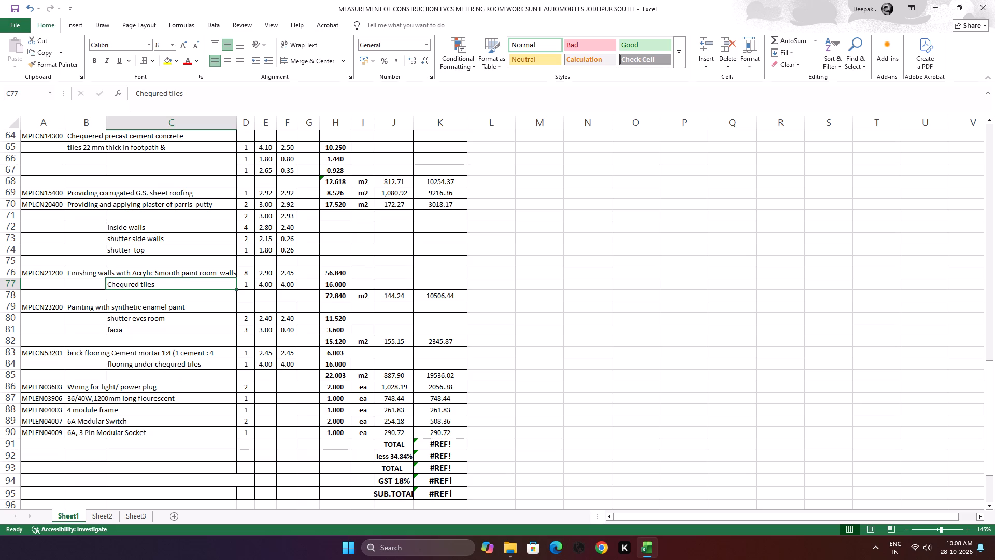
# Insert two blank rows directly below the shutter top measurement, above the acrylic smooth paint item.
pyautogui.scroll(1, 227, 285)
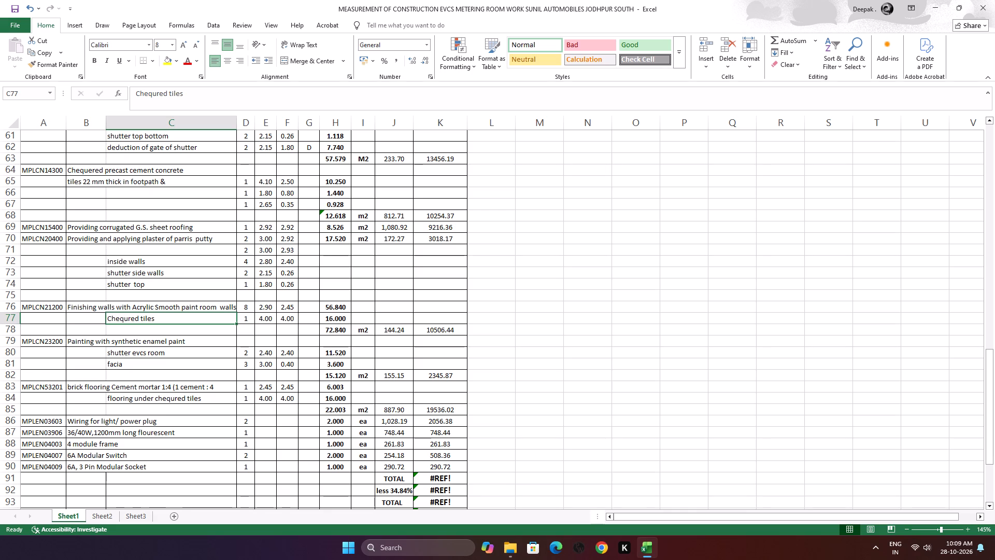
pyautogui.moveTo(11, 295); pyautogui.dragTo(8, 305)
pyautogui.rightClick(8, 306)
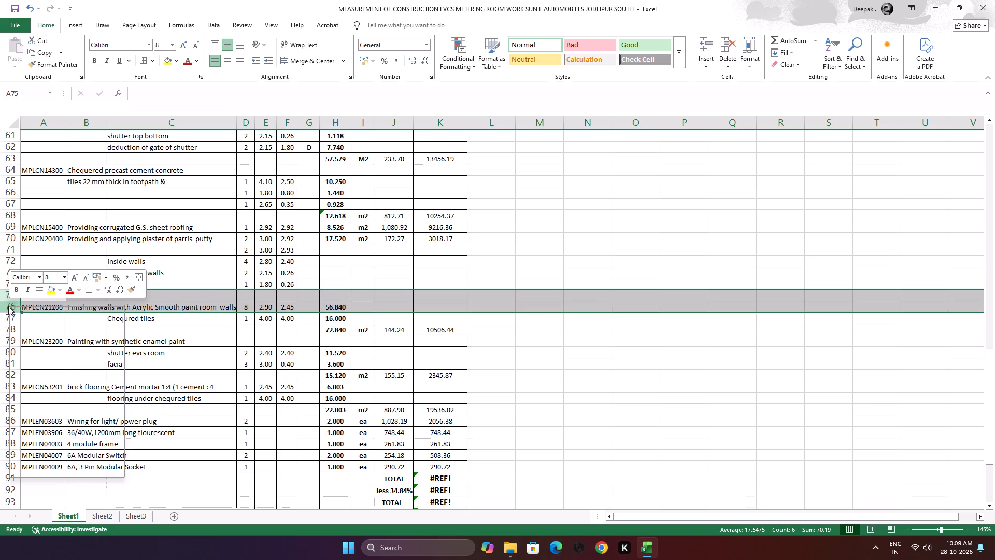
pyautogui.click(67, 394)
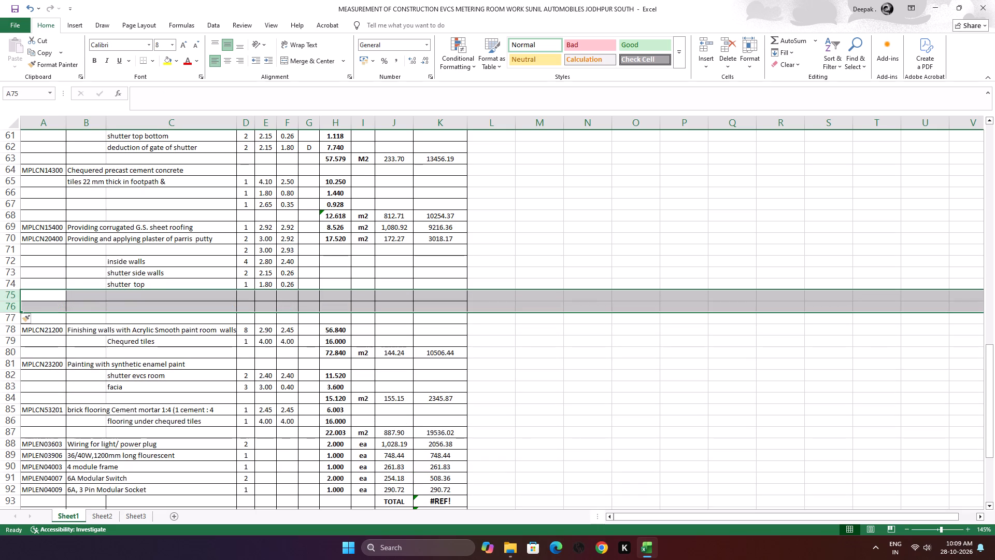
# Add a putty measurement in row 75 described as "room flooring", with count 1 and dimensions 2.40 and 2.40.
pyautogui.click(170, 296)
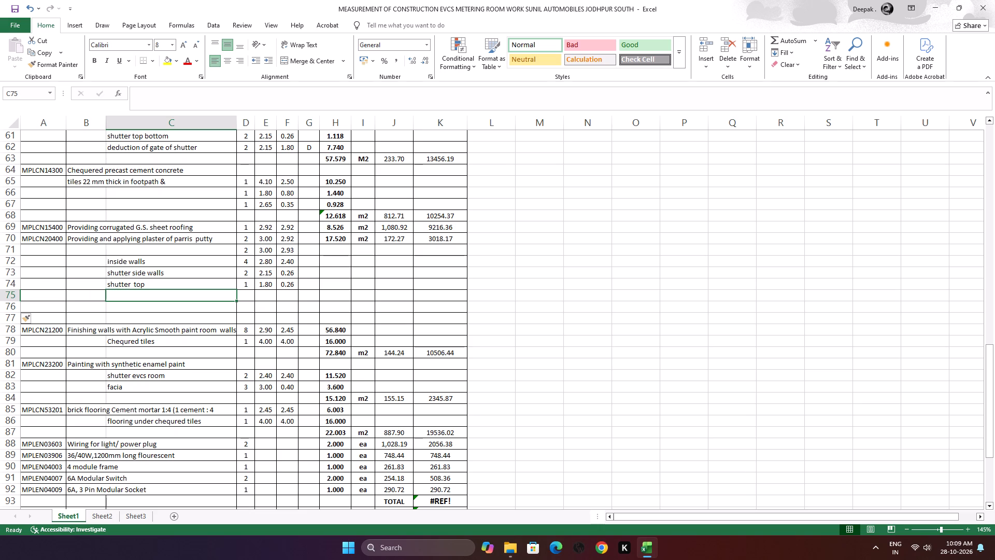
pyautogui.write('room')
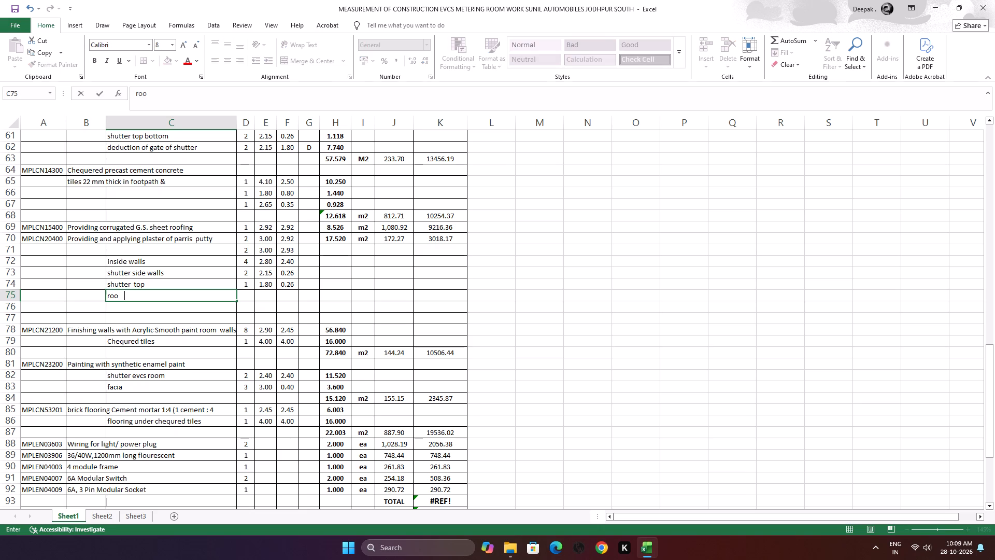
pyautogui.press('space')
pyautogui.write('flooring')
pyautogui.press('Right')
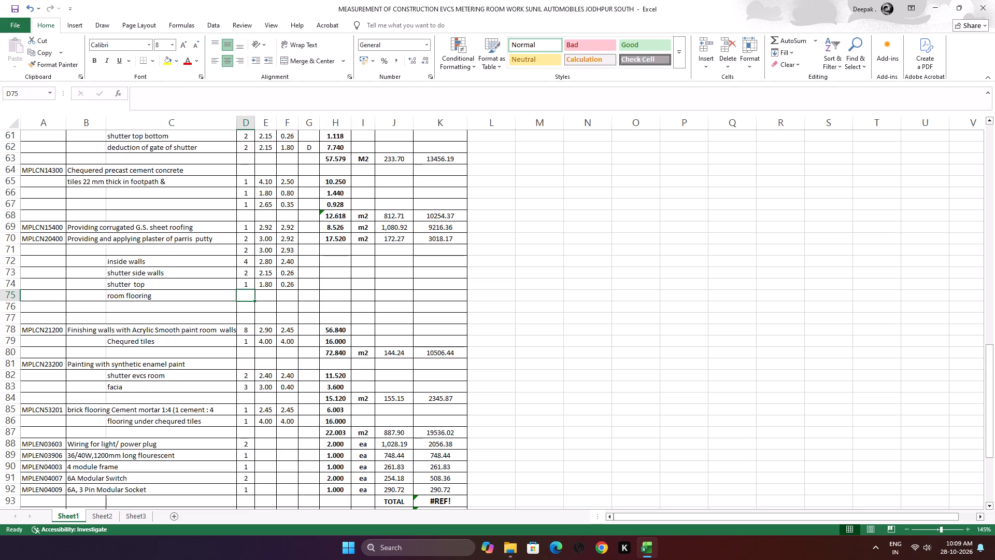
pyautogui.press('1')
pyautogui.press('Right')
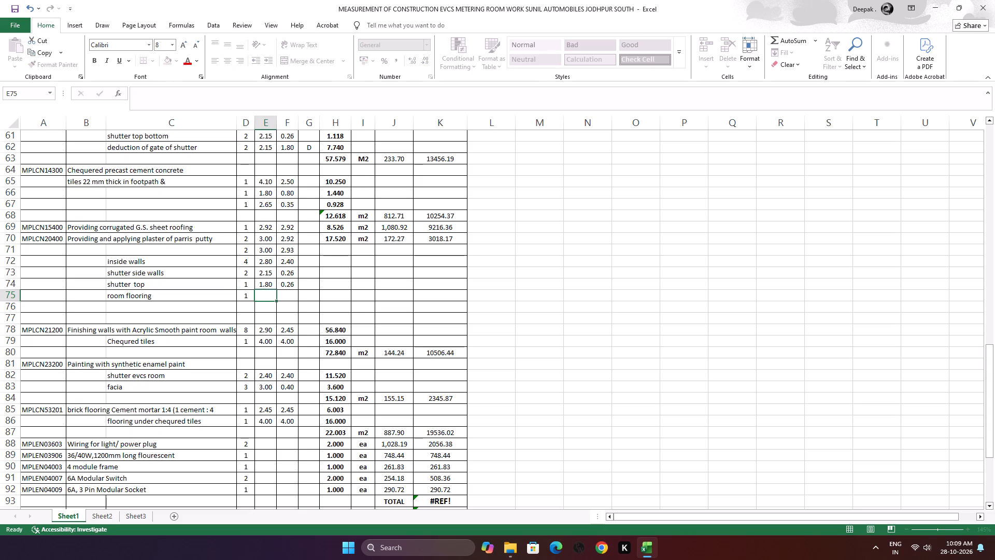
pyautogui.write('2.40')
pyautogui.press('Right')
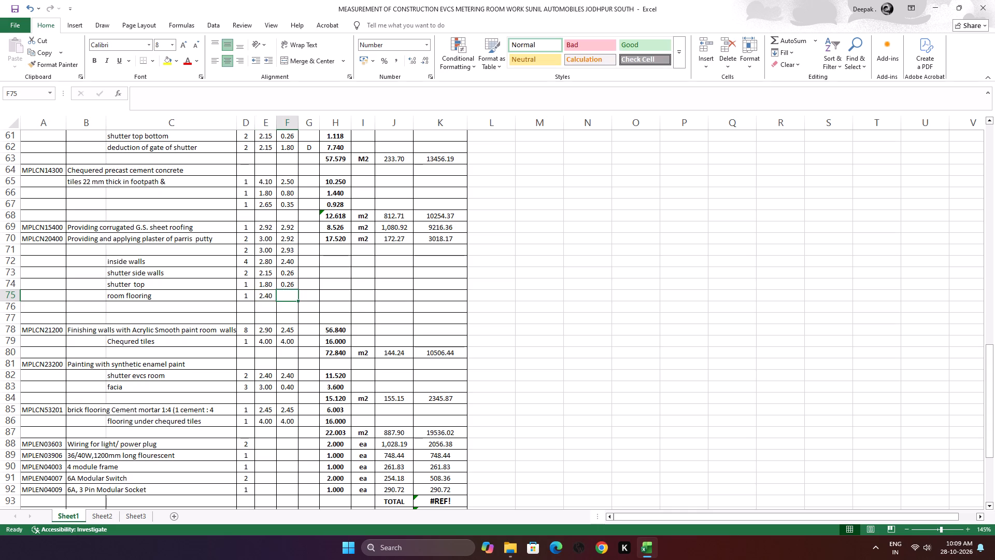
pyautogui.write('2.40')
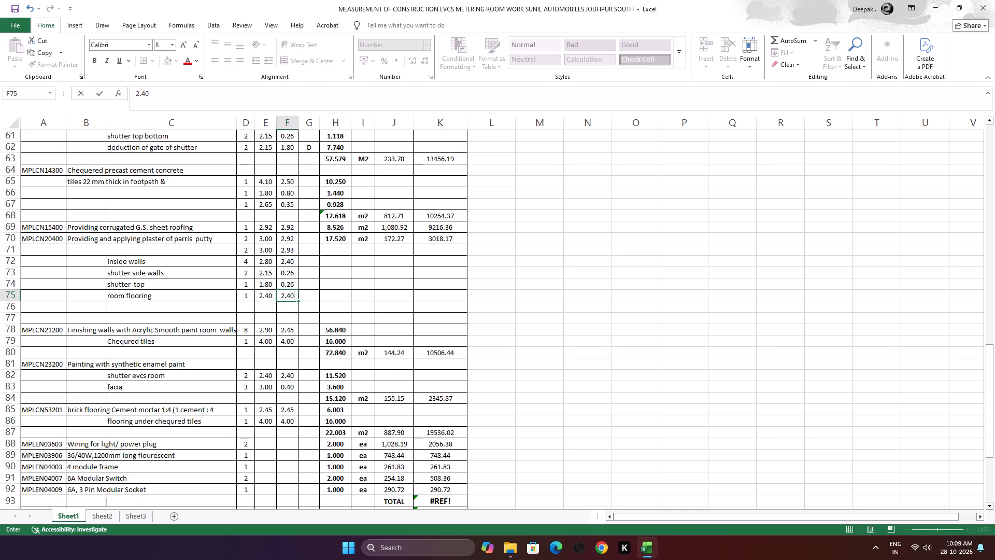
pyautogui.click(195, 321)
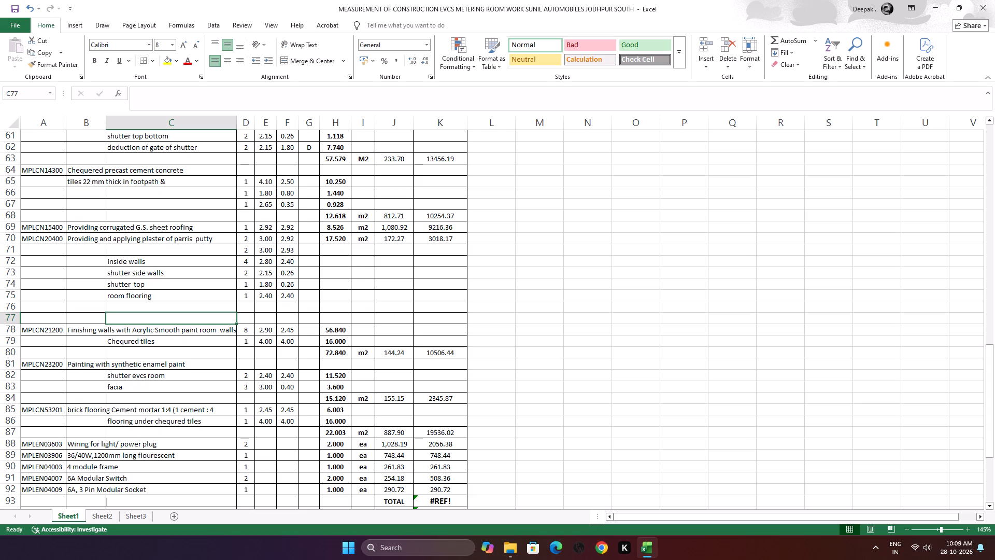
# Enter the description "deduction of shuter gate" in row 76, directly below the room flooring putty measurement.
pyautogui.click(208, 305)
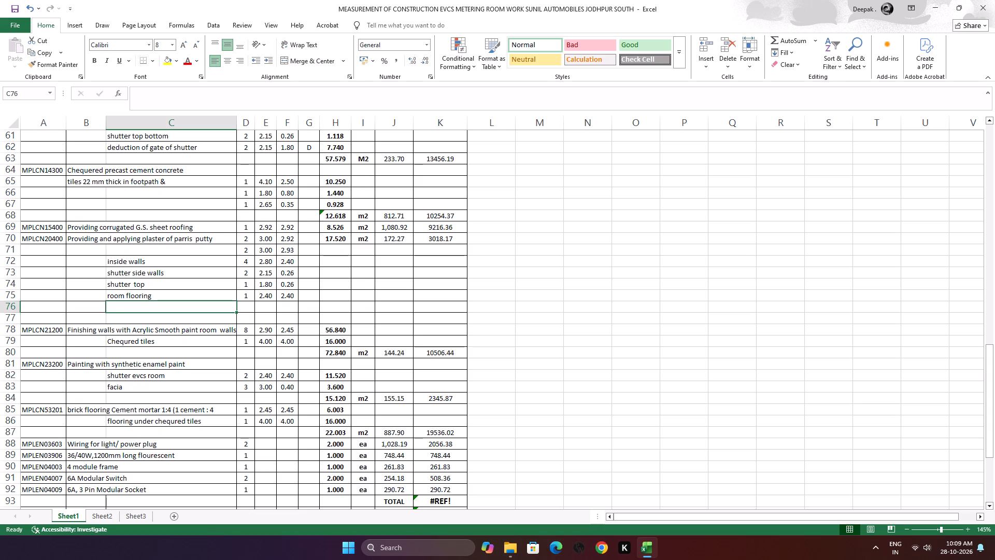
pyautogui.write('de')
pyautogui.write('duction')
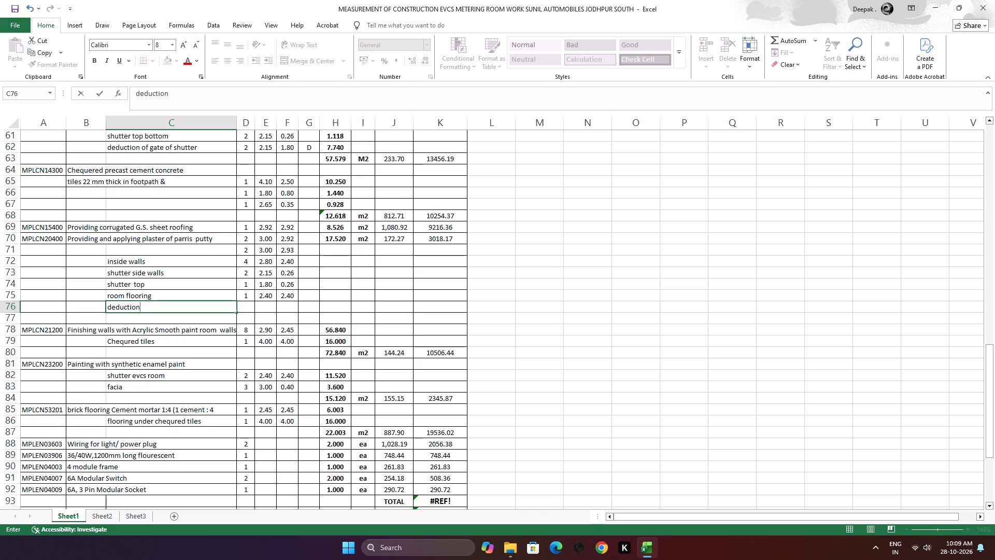
pyautogui.press('space')
pyautogui.write('of')
pyautogui.press('space')
pyautogui.write('shu')
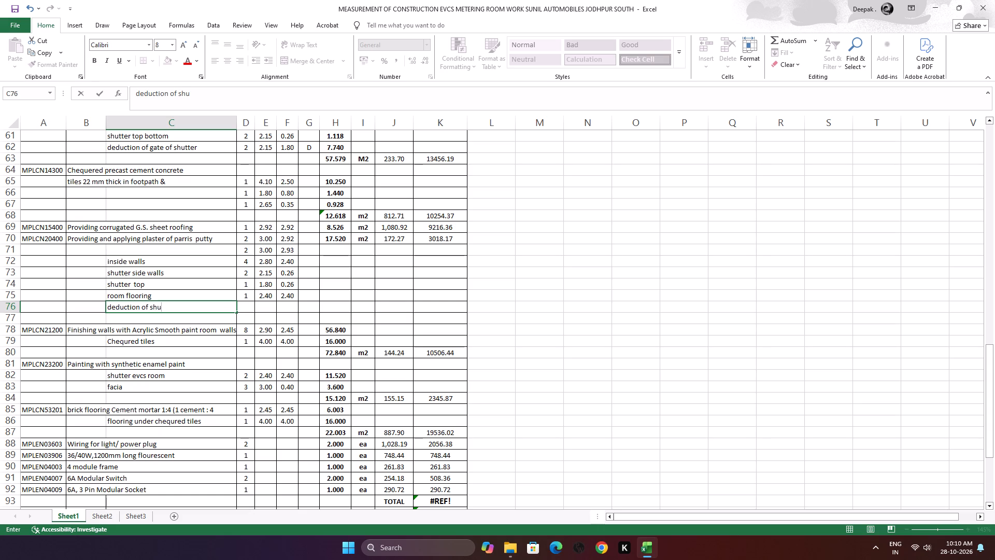
pyautogui.write('ter')
pyautogui.press('space')
pyautogui.write('gate')
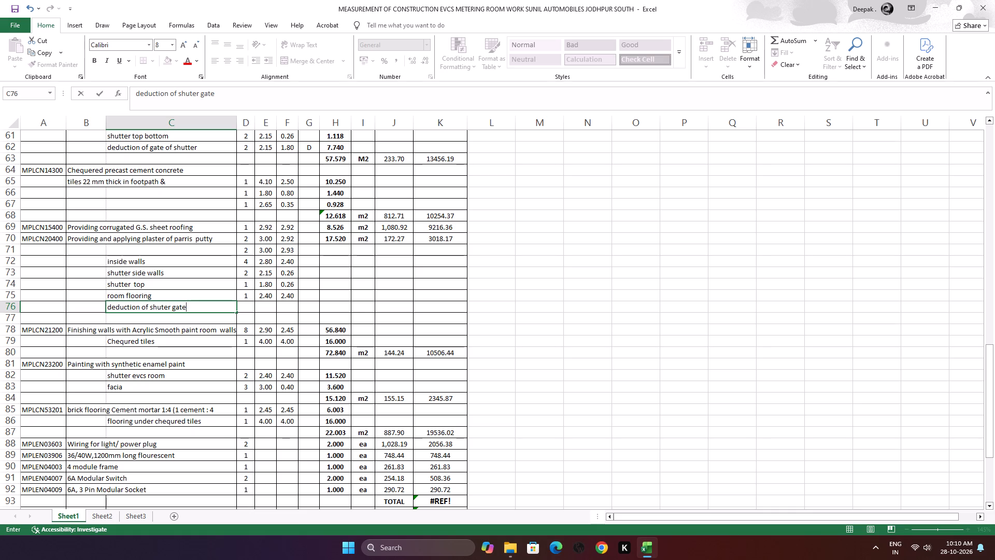
# Delete the entire "room flooring" row from the putty measurements.
pyautogui.click(11, 295)
pyautogui.rightClick(10, 295)
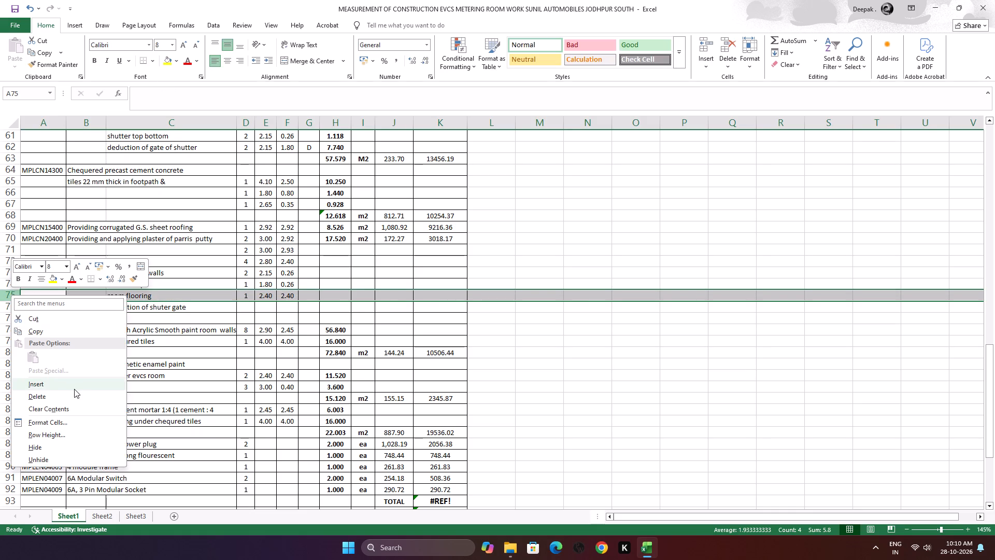
pyautogui.click(81, 393)
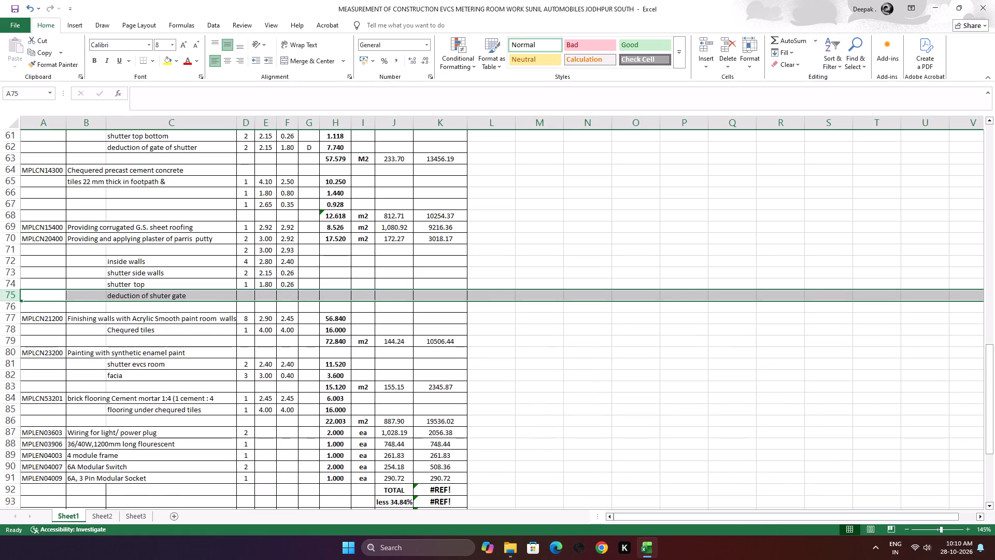
pyautogui.click(112, 337)
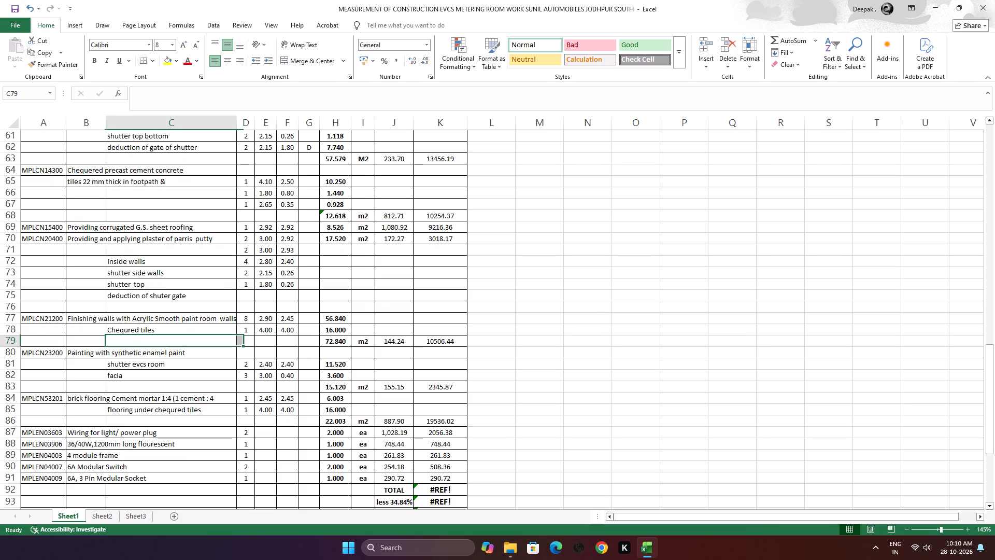
# Fill in the shutter gate deduction in row 75 with count 2 and dimensions 2.15 and 1.80.
pyautogui.click(245, 294)
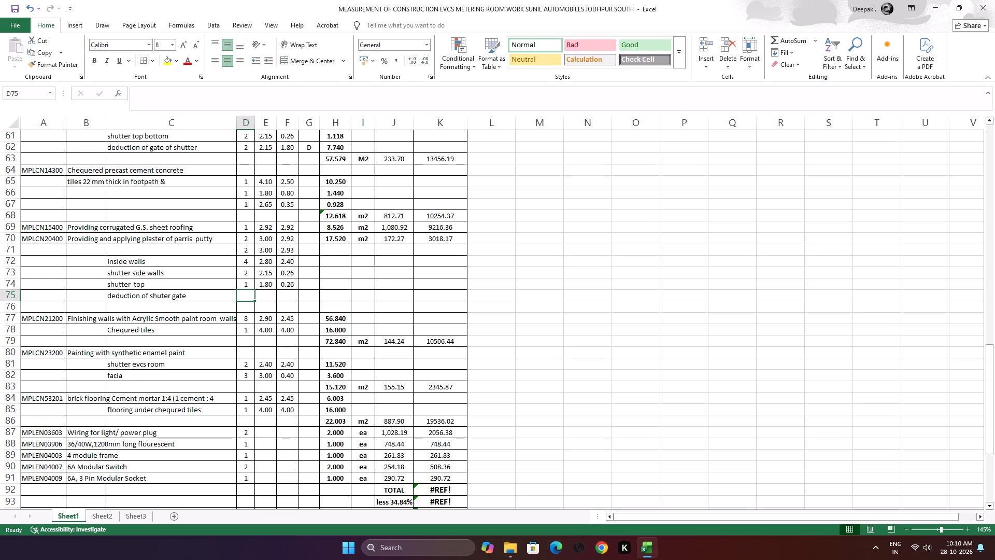
pyautogui.press('2')
pyautogui.press('Right')
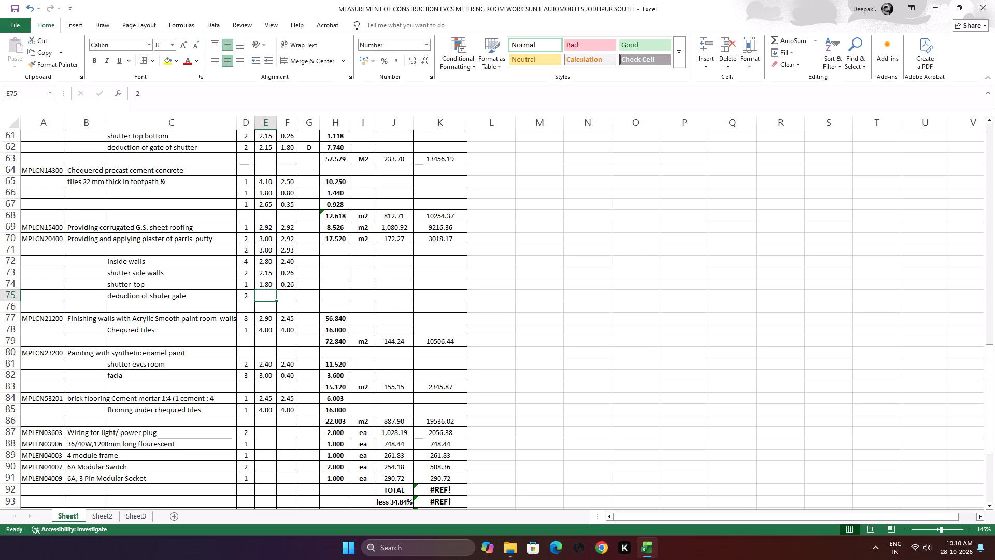
pyautogui.write('2.15')
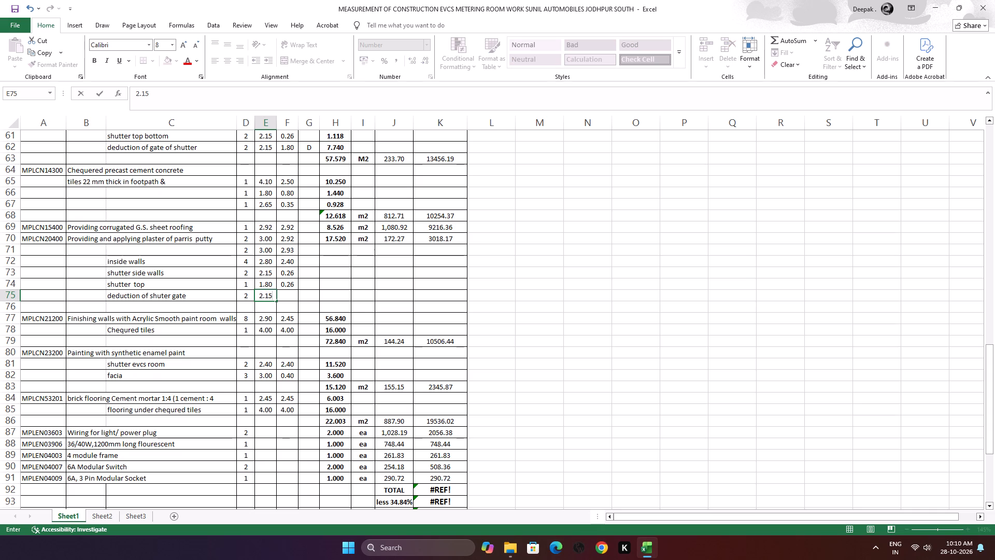
pyautogui.press('Right')
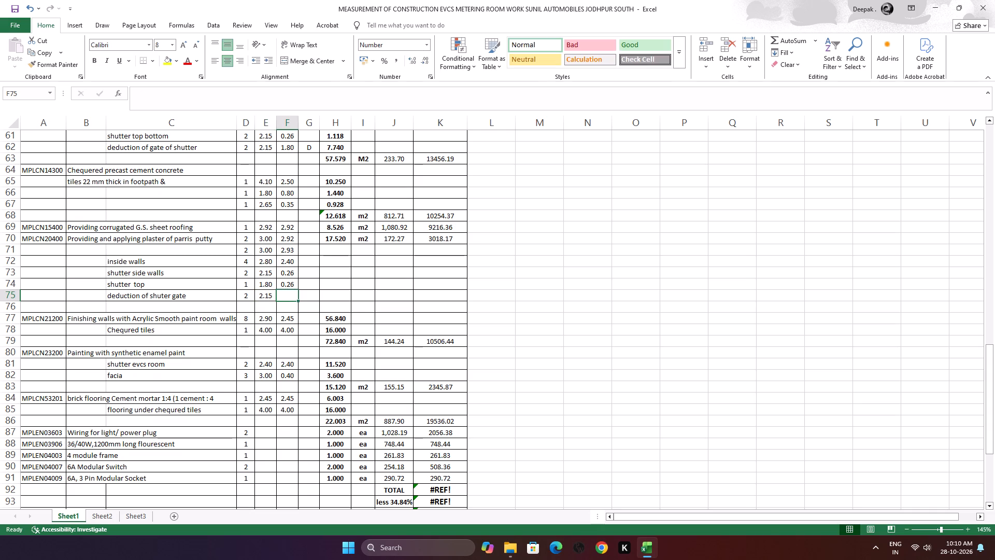
pyautogui.write('1.')
pyautogui.write('80')
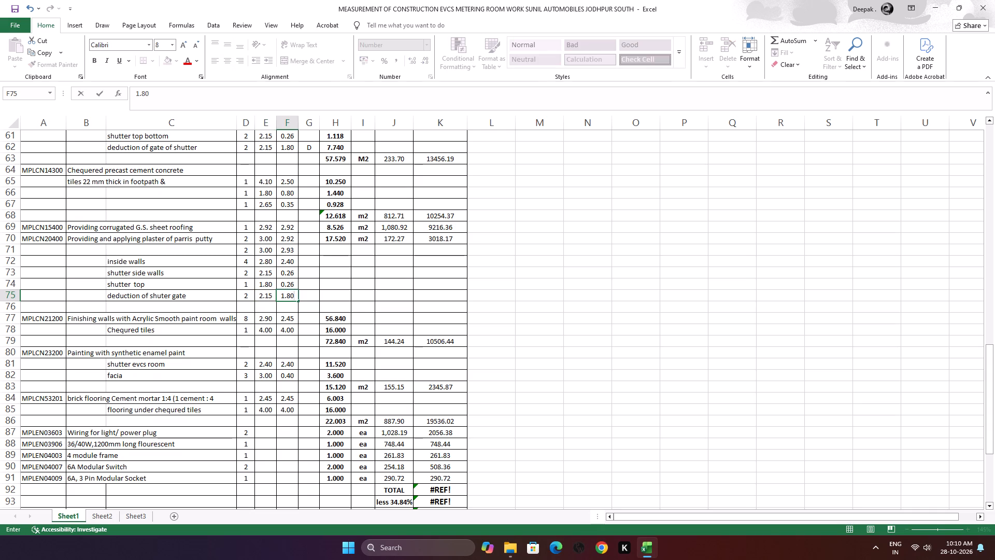
pyautogui.click(200, 329)
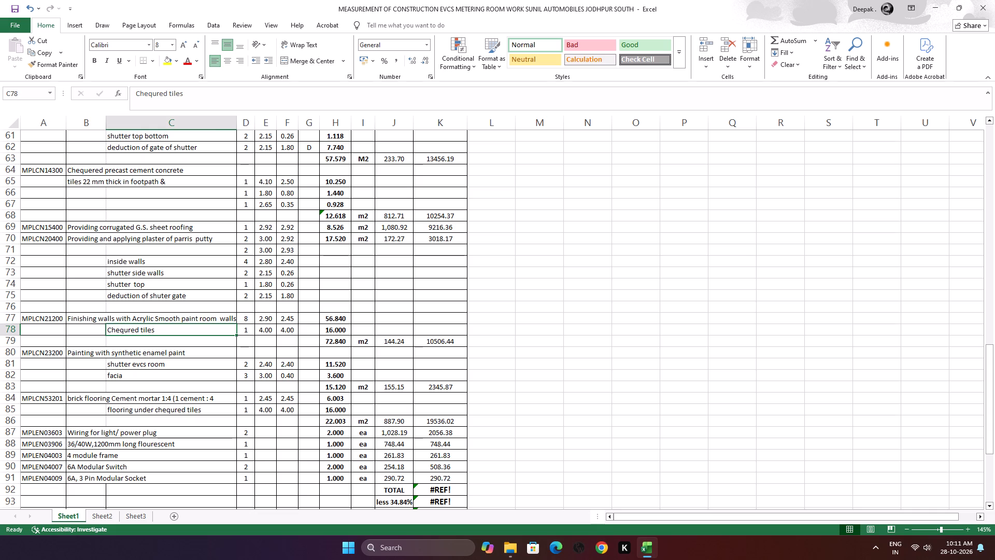
pyautogui.scroll(-1, 222, 324)
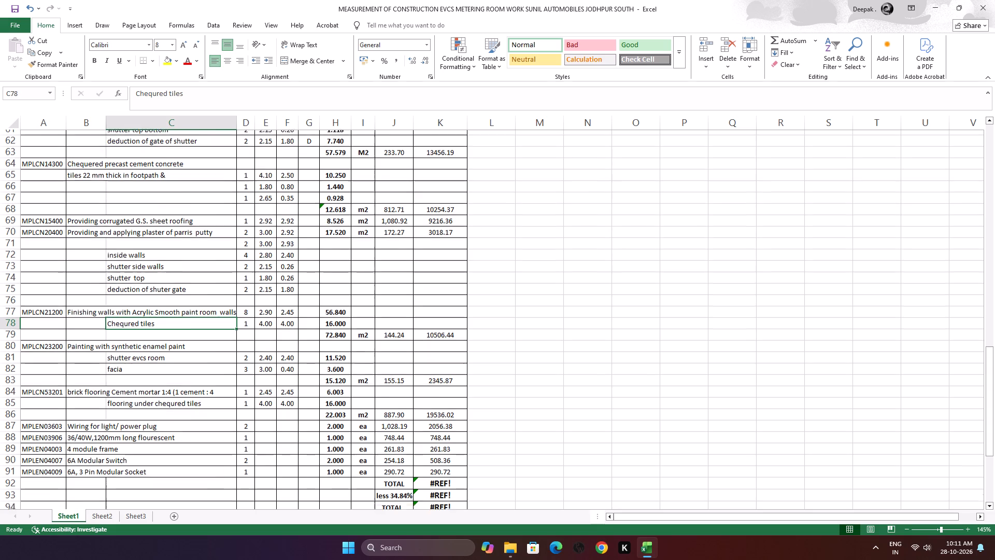
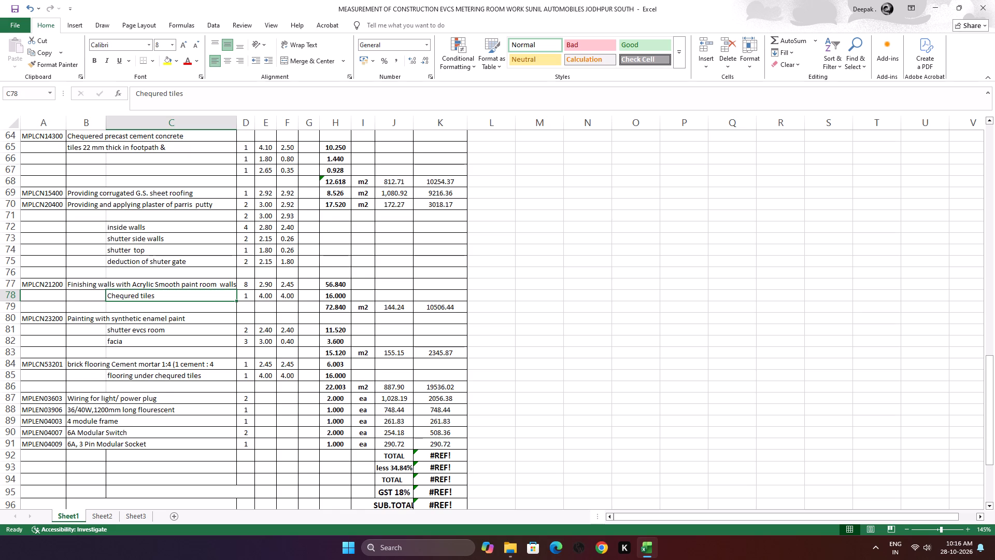
# Calculate the quantity of the second putty measurement in H71 with the formula =F71*E71*D71.
pyautogui.click(343, 218)
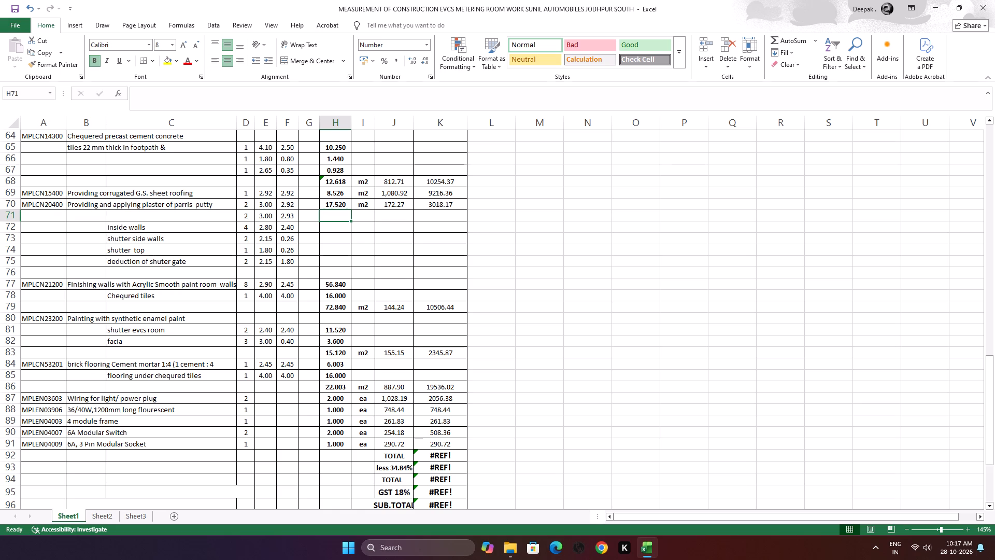
pyautogui.press('=')
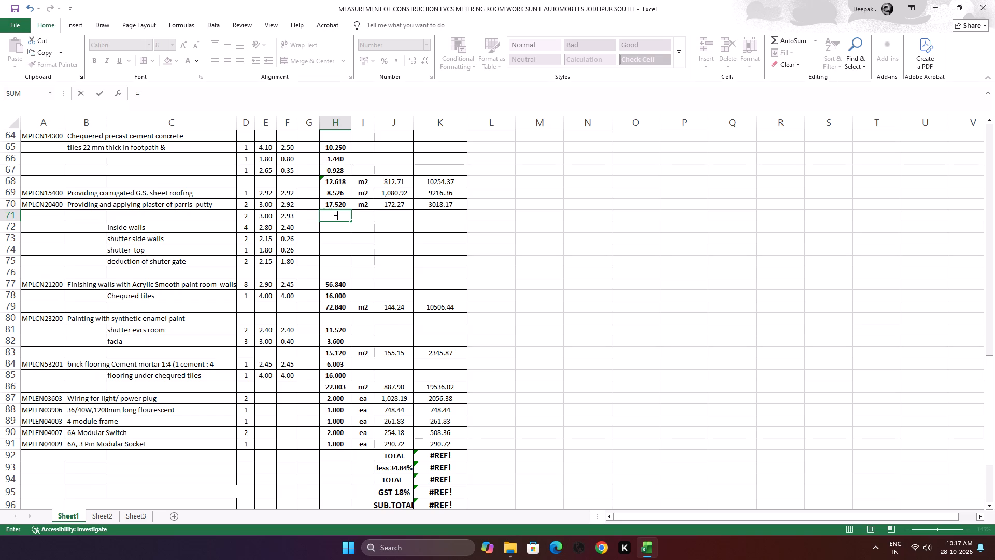
pyautogui.click(294, 215)
pyautogui.press('*')
pyautogui.click(271, 215)
pyautogui.press('*')
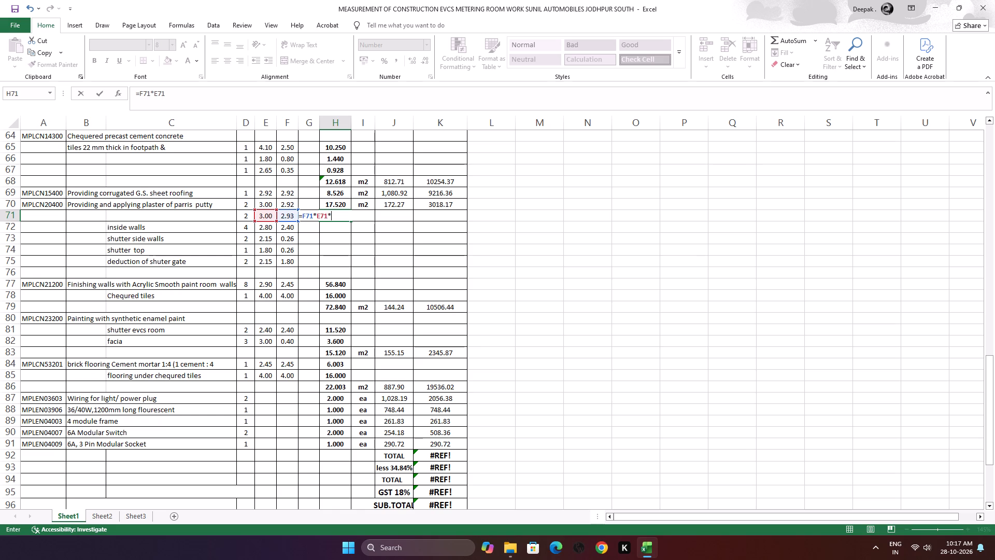
pyautogui.click(248, 216)
pyautogui.press('Return')
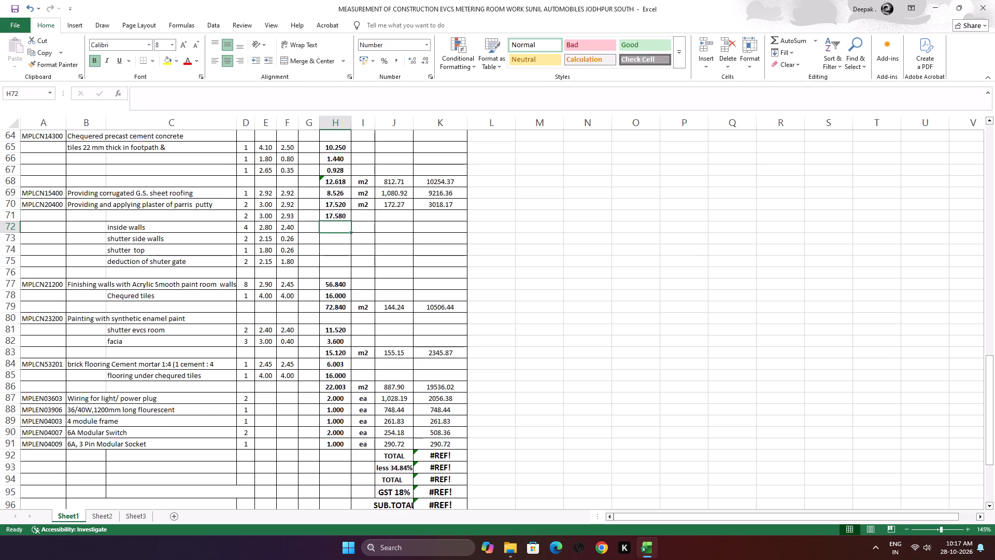
# Calculate the inside walls putty quantity in H72 with the formula =F72*E72*D72.
pyautogui.press('=')
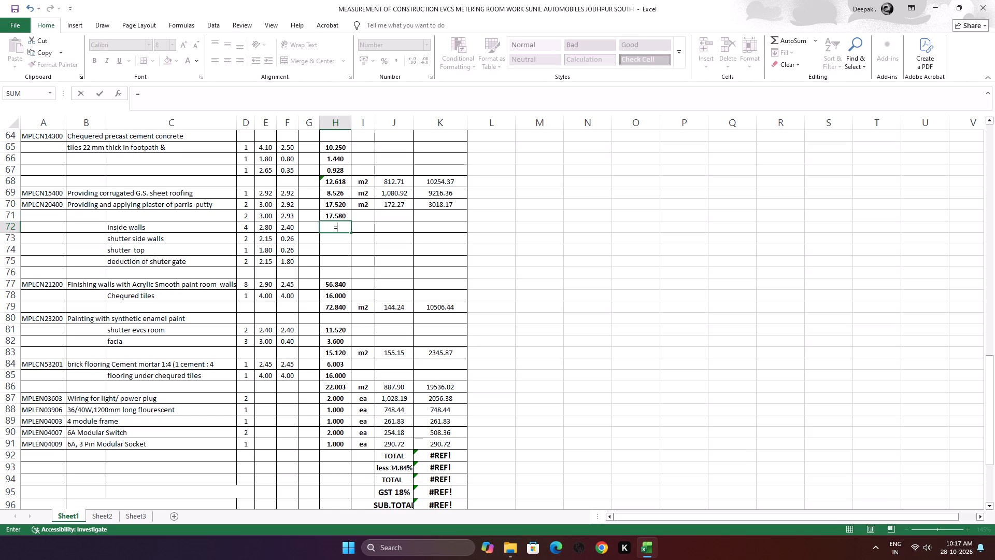
pyautogui.click(289, 229)
pyautogui.press('*')
pyautogui.click(267, 229)
pyautogui.press('*')
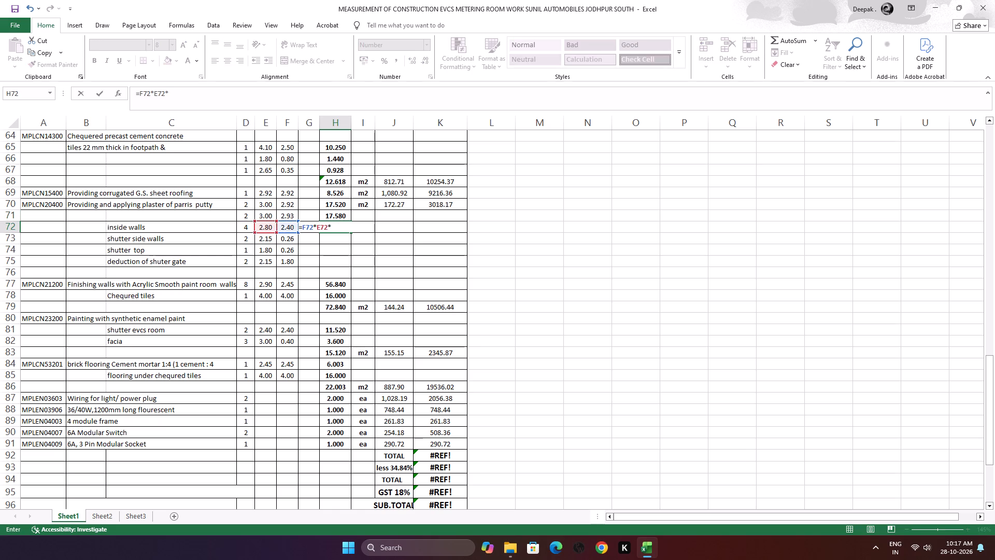
pyautogui.click(250, 226)
pyautogui.press('Return')
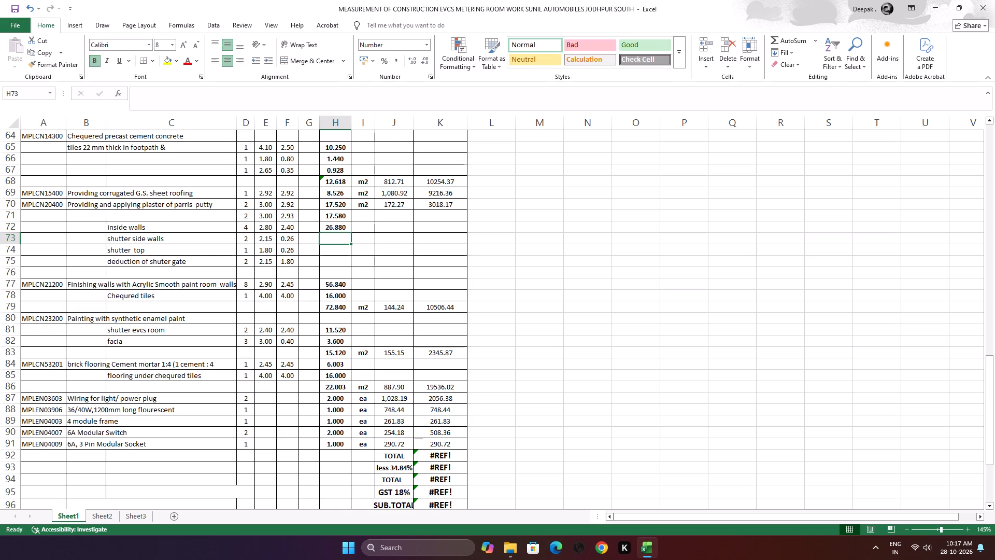
# Calculate the shutter side walls putty quantity in H73 with the formula =F73*E73*D73.
pyautogui.press('=')
pyautogui.click(284, 239)
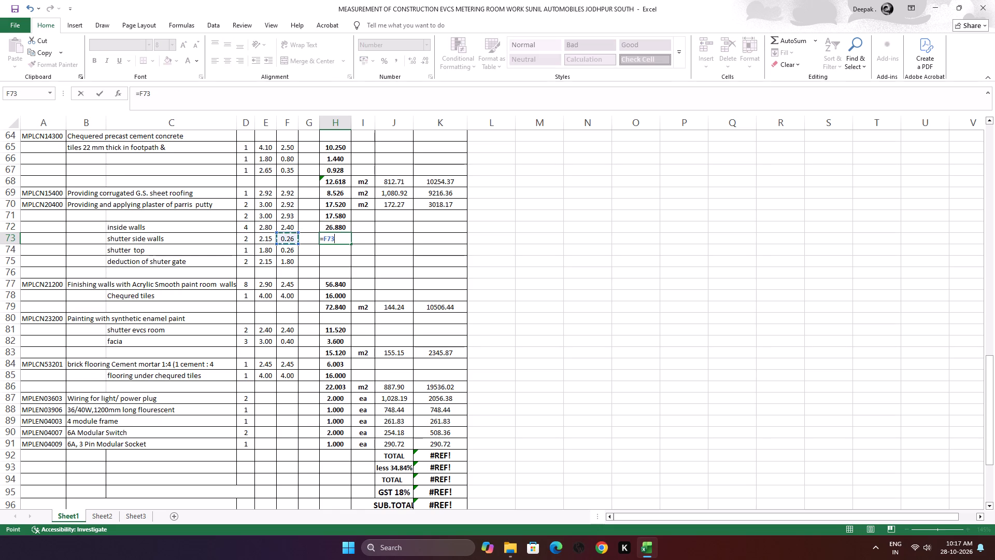
pyautogui.press('*')
pyautogui.click(271, 241)
pyautogui.press('*')
pyautogui.click(247, 241)
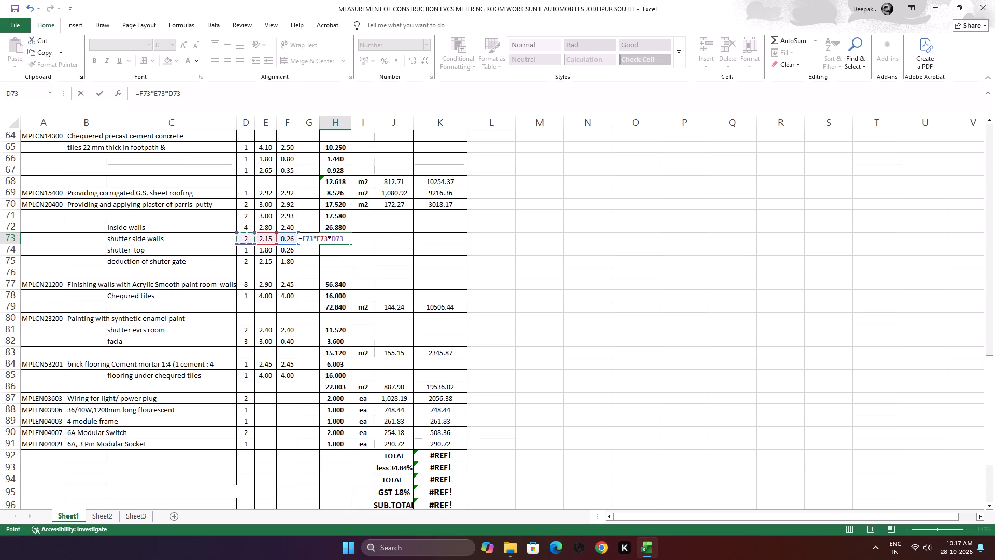
pyautogui.press('Return')
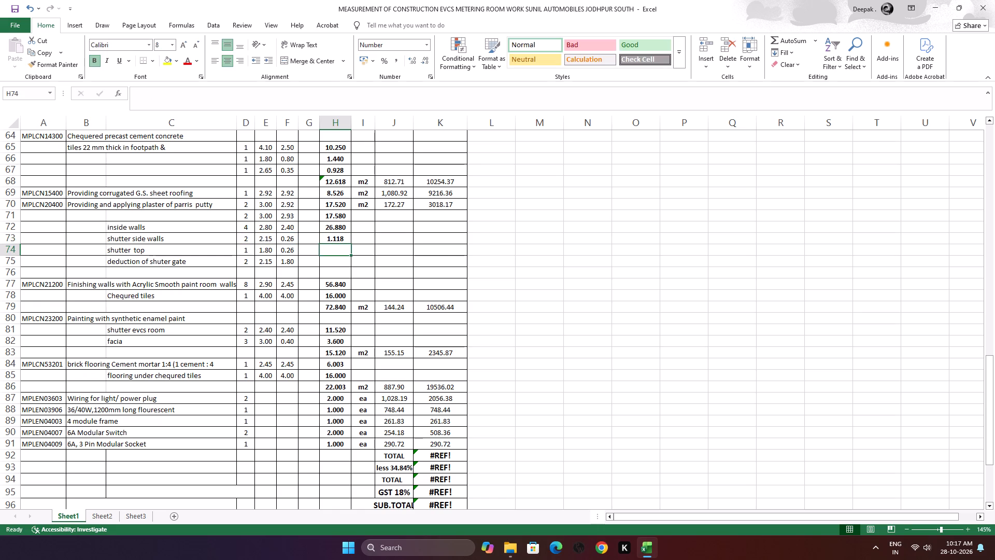
# Calculate the shutter top putty quantity in H74 with the formula =F74*E74*D74.
pyautogui.press('=')
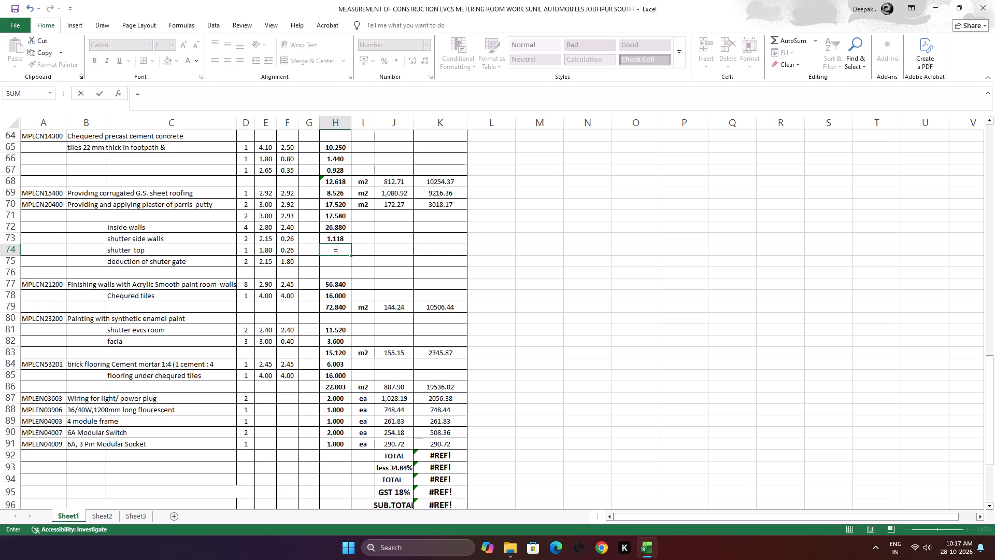
pyautogui.click(290, 249)
pyautogui.press('*')
pyautogui.click(269, 249)
pyautogui.press('*')
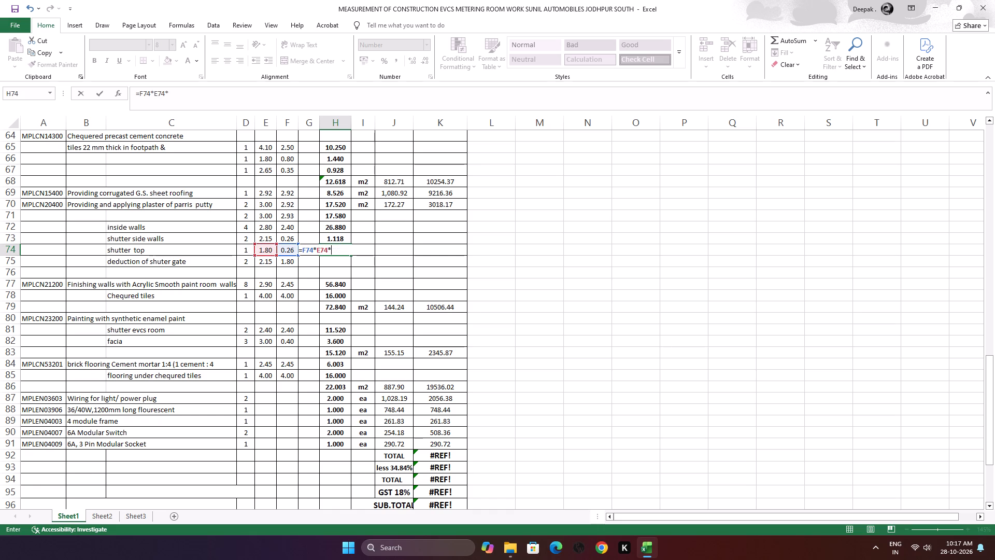
pyautogui.click(247, 251)
pyautogui.press('Return')
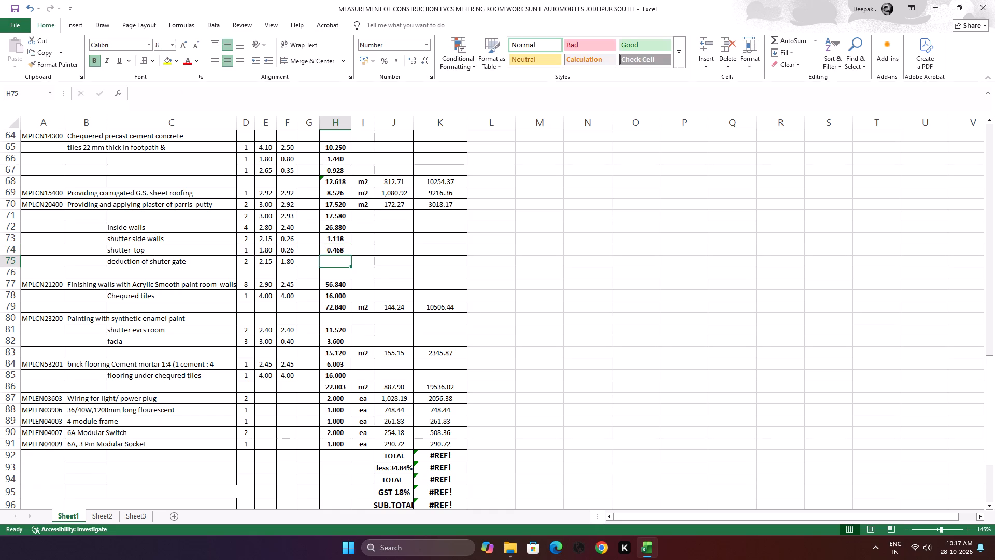
# Calculate the shutter gate deduction quantity in H75 with the formula =F75*E75*D75.
pyautogui.press('=')
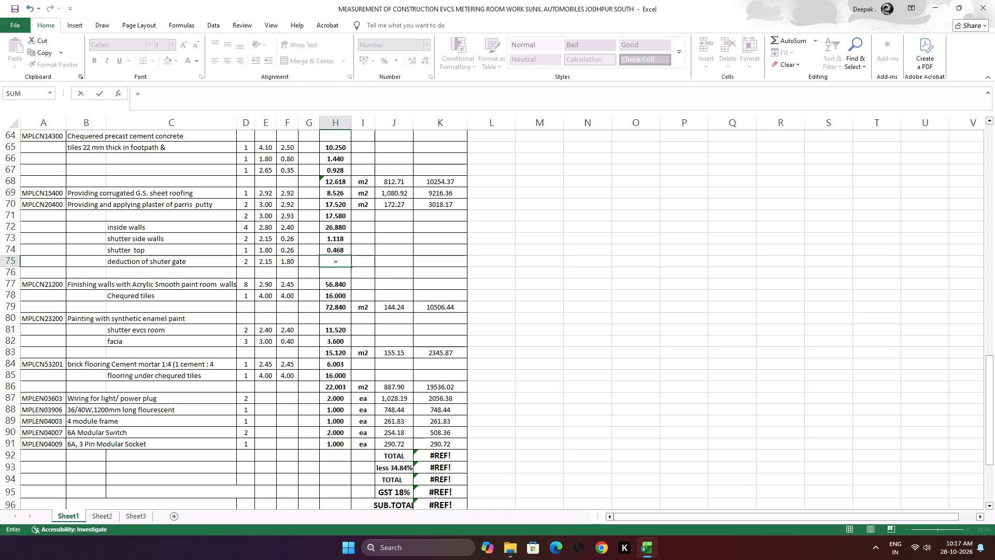
pyautogui.click(286, 260)
pyautogui.press('*')
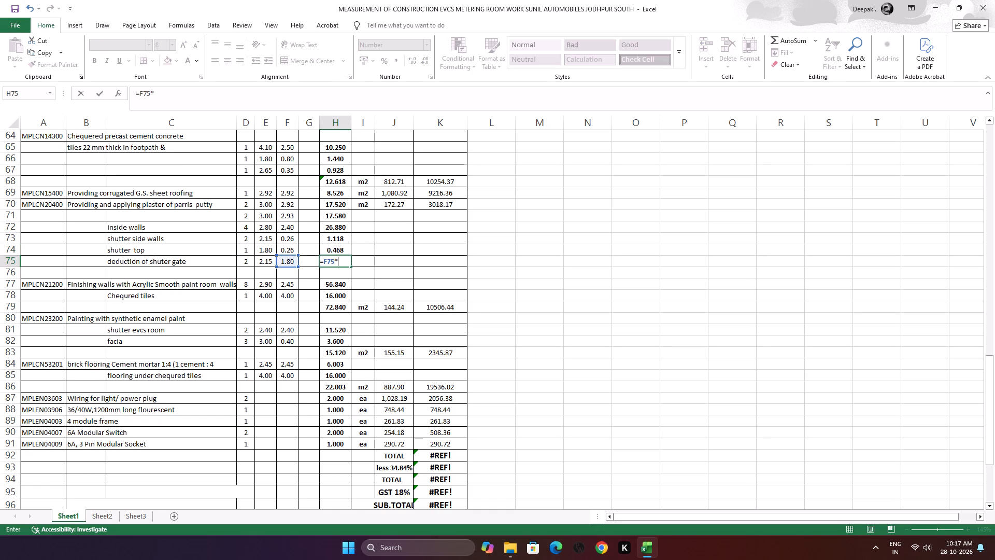
pyautogui.click(269, 262)
pyautogui.press('*')
pyautogui.click(245, 259)
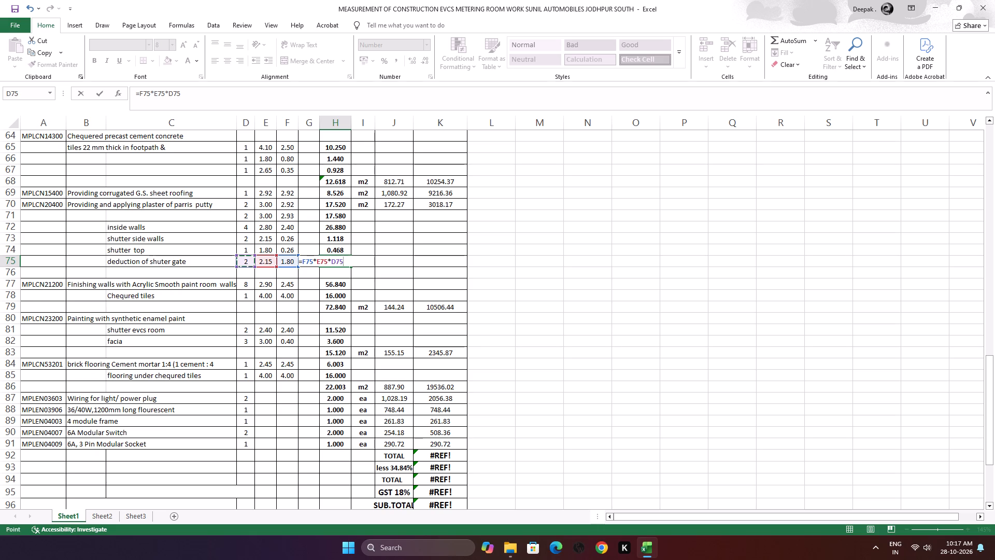
pyautogui.press('Return')
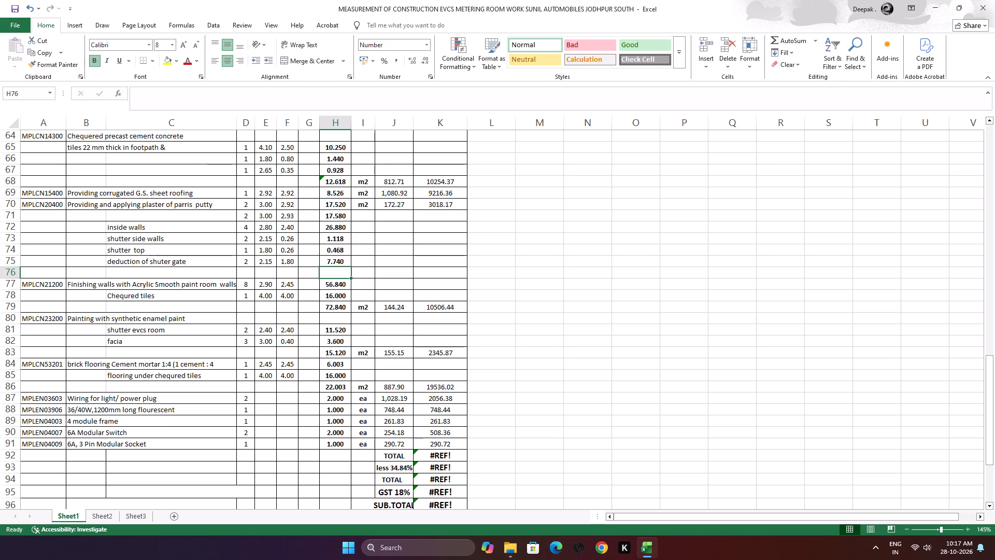
# Total the putty quantities in H76 with the formula =H70+H71+H72+H73+H74+H75.
pyautogui.press('=')
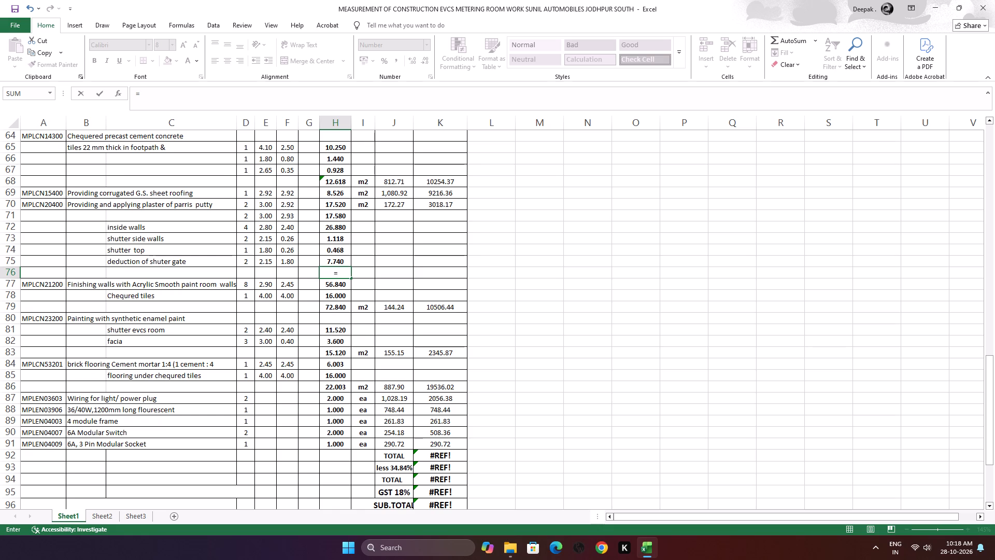
pyautogui.click(342, 204)
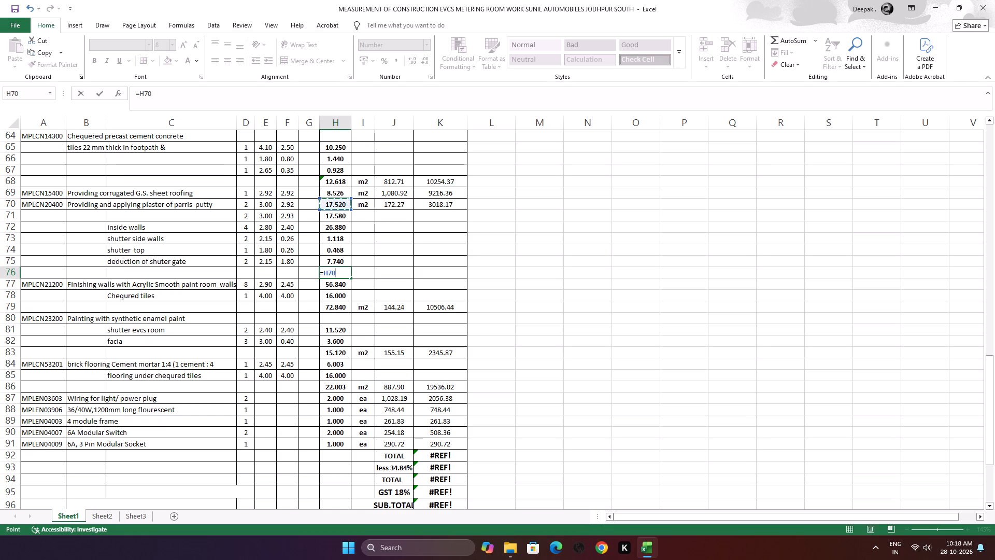
pyautogui.press('+')
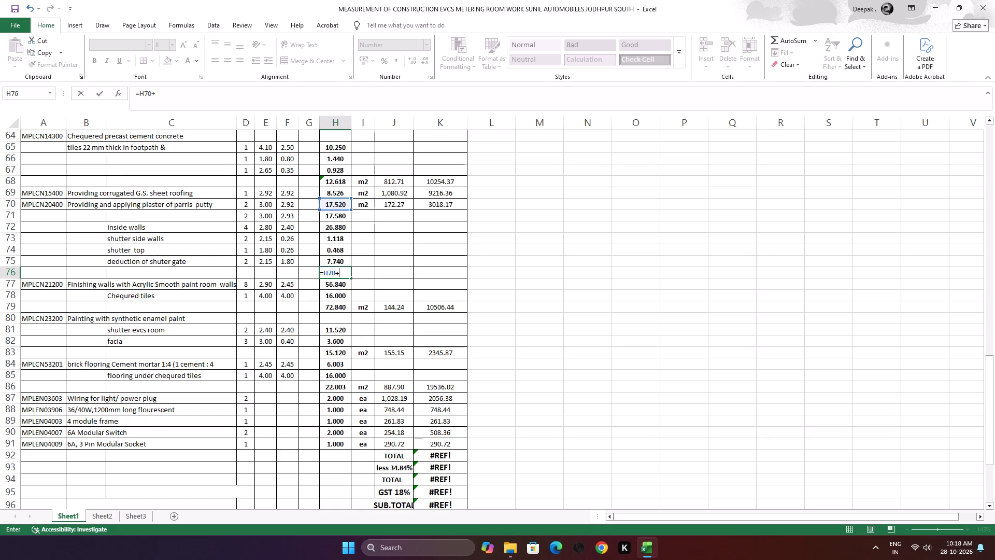
pyautogui.click(343, 218)
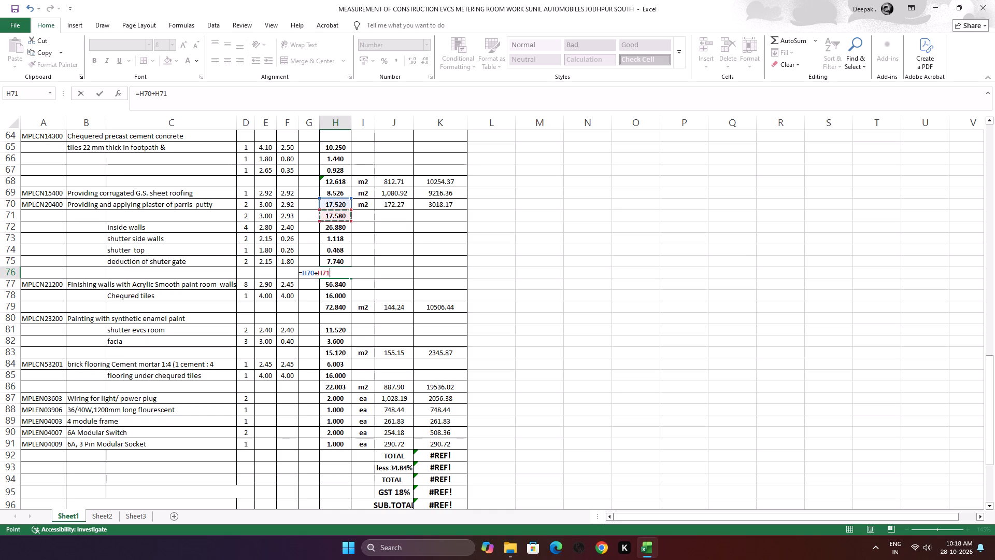
pyautogui.press('+')
pyautogui.click(346, 227)
pyautogui.press('+')
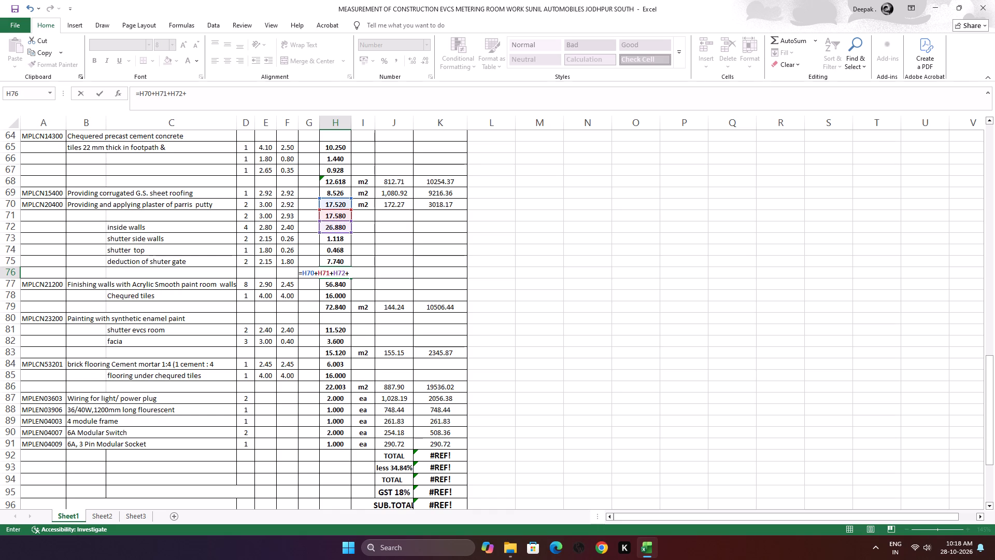
pyautogui.click(344, 241)
pyautogui.press('+')
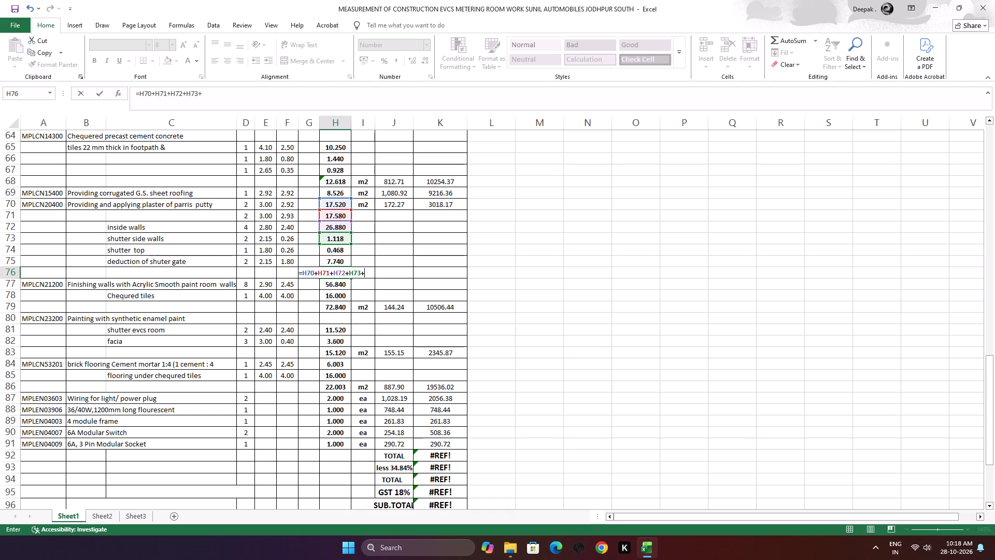
pyautogui.click(345, 248)
pyautogui.press('+')
pyautogui.click(344, 262)
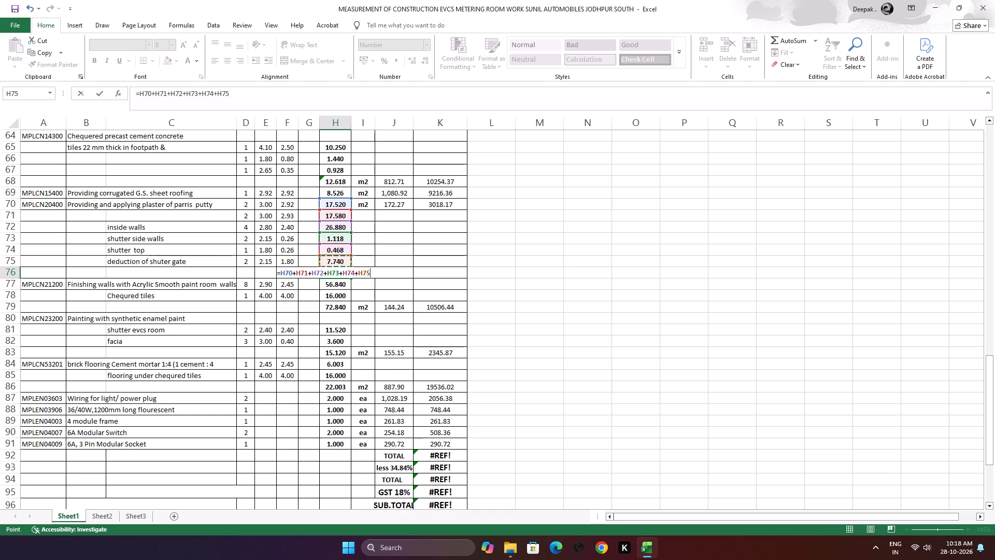
pyautogui.press('Return')
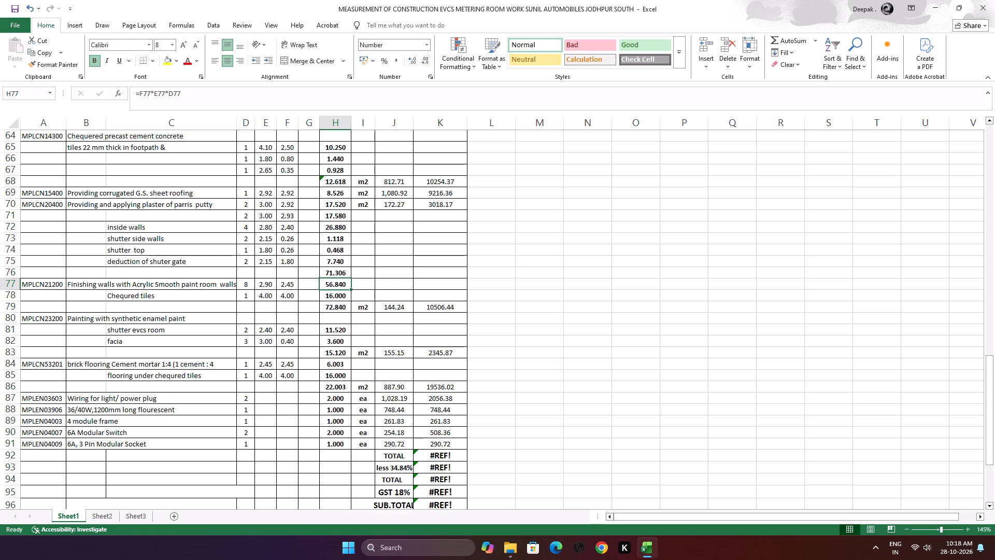
# Enter the unit m2 beside the putty total in row 76.
pyautogui.click(365, 275)
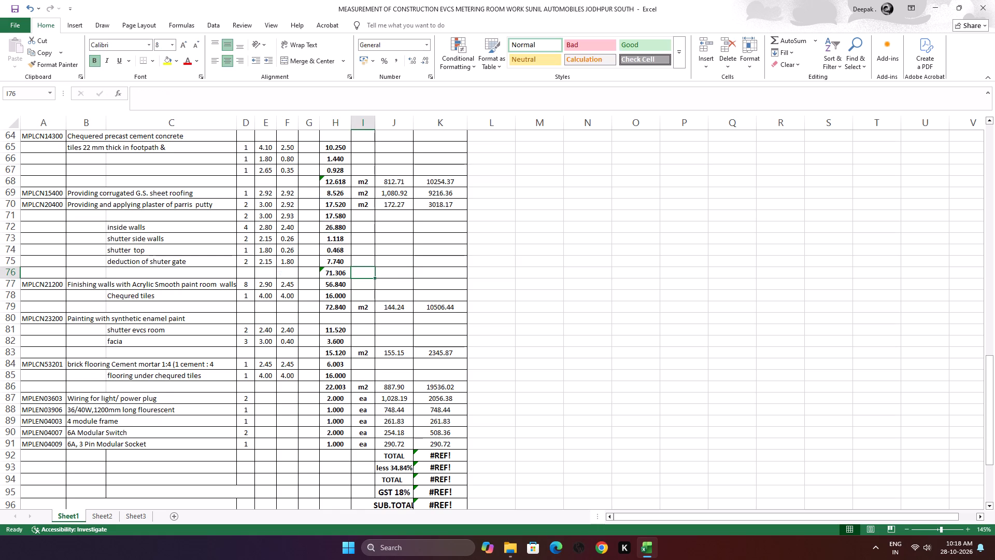
pyautogui.write('02')
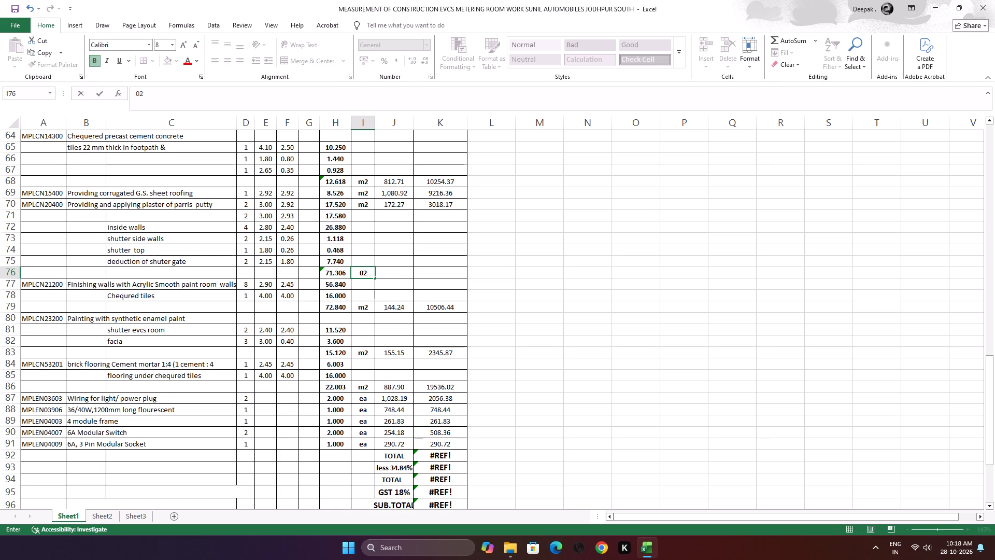
pyautogui.press('BackSpace')
pyautogui.press('BackSpace')
pyautogui.write('m2')
# Enter the putty rate 172.27 in J76, beside the unit of the total row.
pyautogui.press('Right')
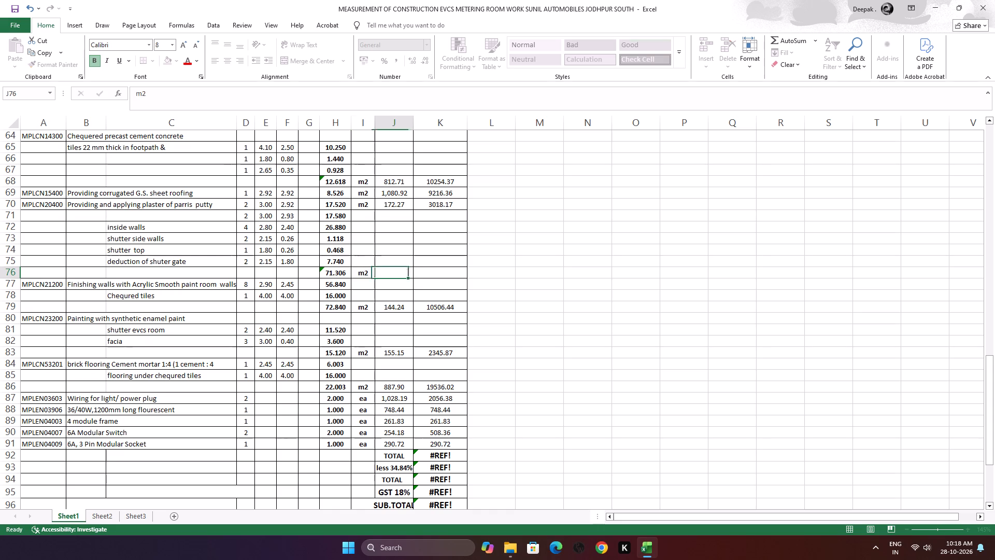
pyautogui.write('172')
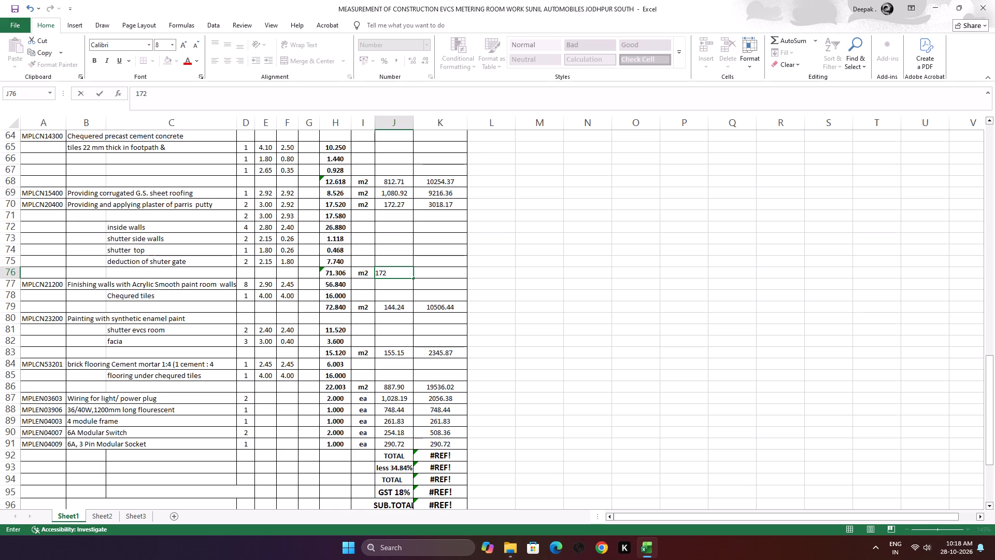
pyautogui.press('.')
pyautogui.write('27')
# Calculate the putty amount in K76 with the formula =J76*H76.
pyautogui.click(438, 271)
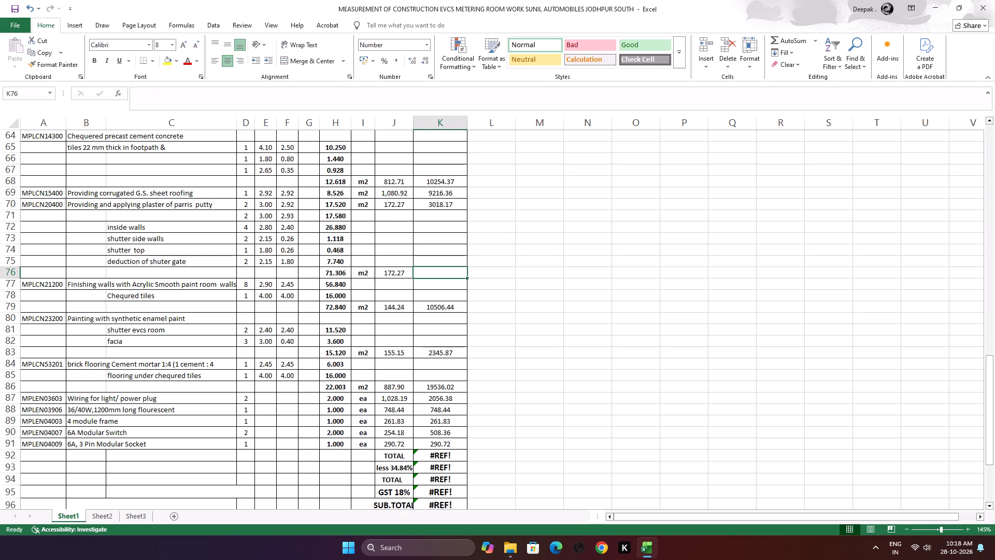
pyautogui.press('=')
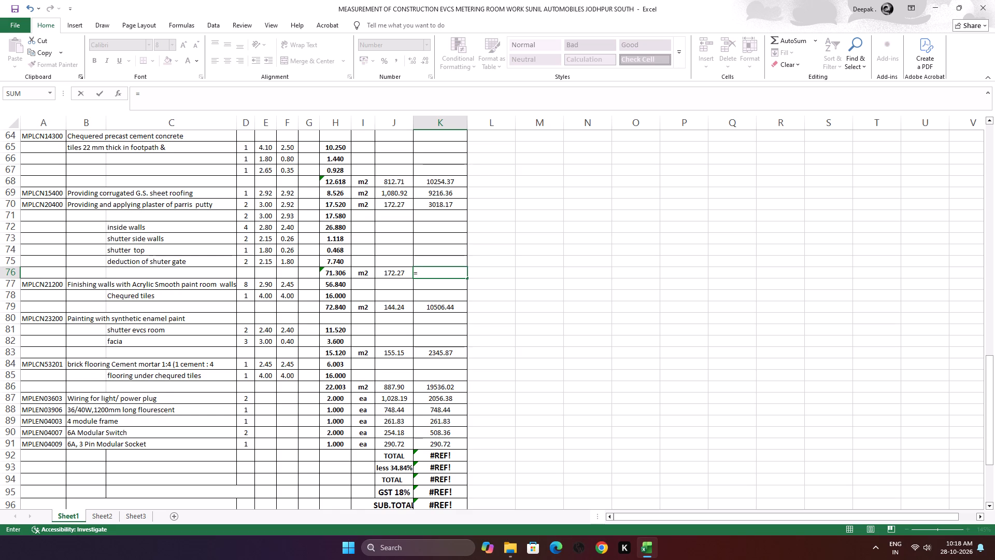
pyautogui.click(399, 270)
pyautogui.hotkey('shift', '*')
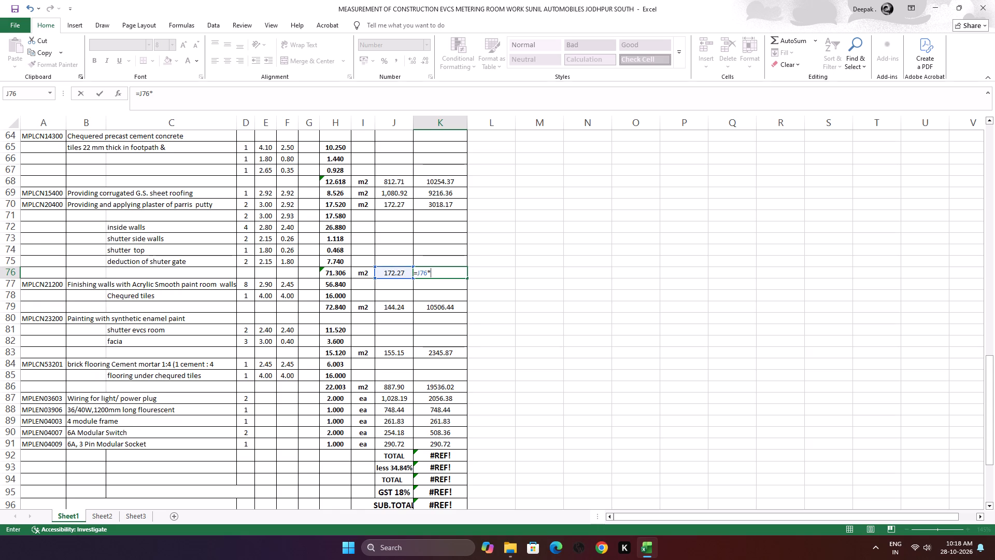
pyautogui.click(346, 270)
pyautogui.press('Return')
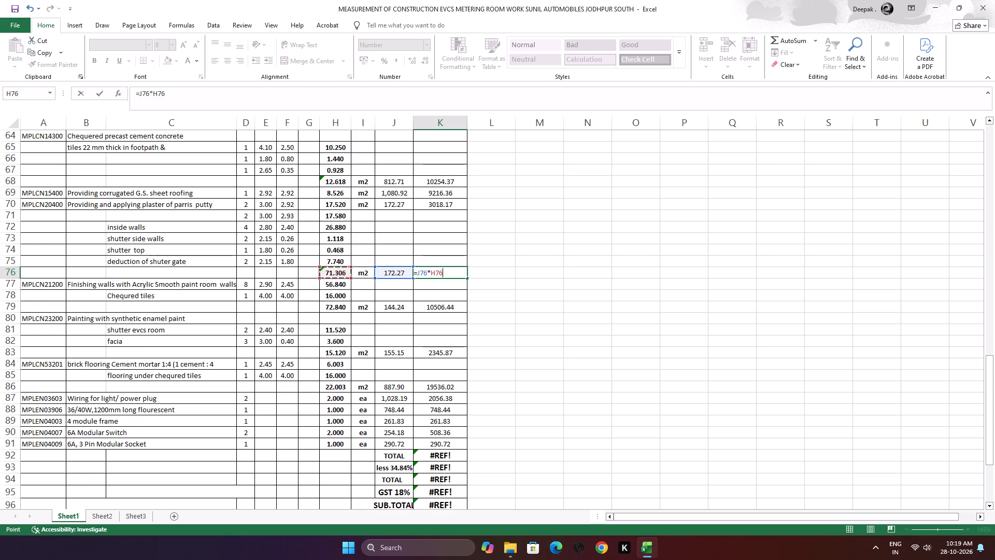
# Clear the amount, rate and unit from K70, J70 and I70 in the first plaster of paris putty row.
pyautogui.click(447, 206)
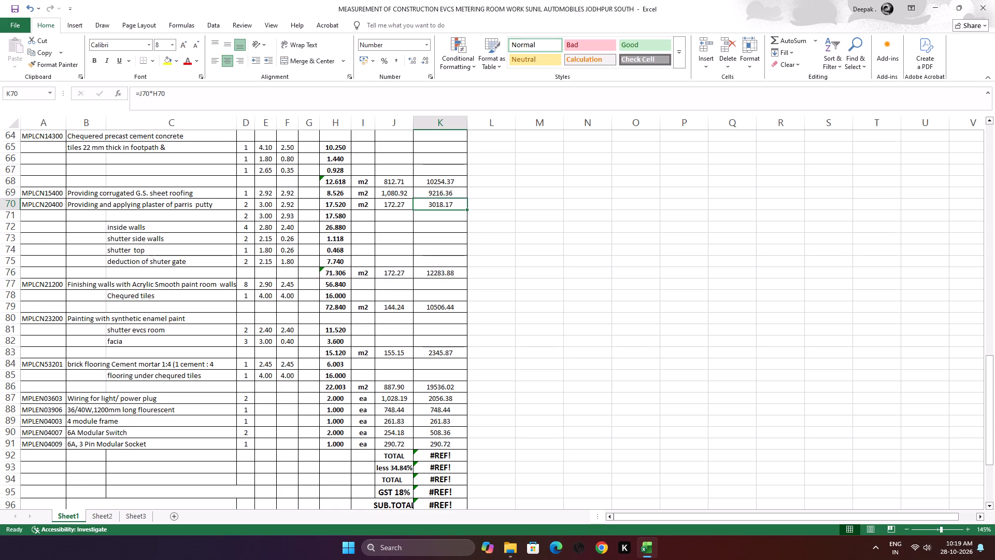
pyautogui.press('BackSpace')
pyautogui.press('Left')
pyautogui.press('BackSpace')
pyautogui.press('Left')
pyautogui.press('BackSpace')
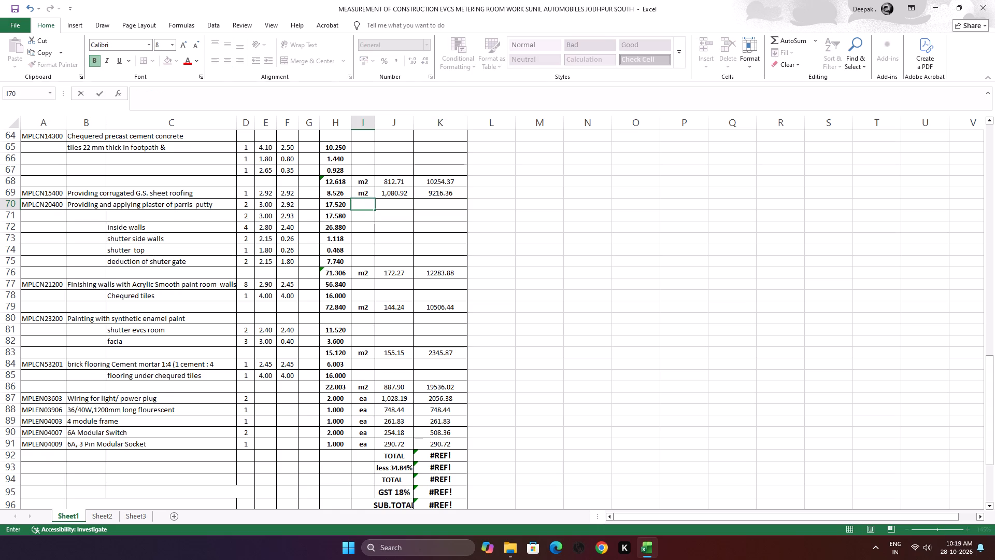
# Insert five blank rows at row 78, between the Acrylic Smooth paint row and the Chequred tiles row.
pyautogui.scroll(-2, 213, 230)
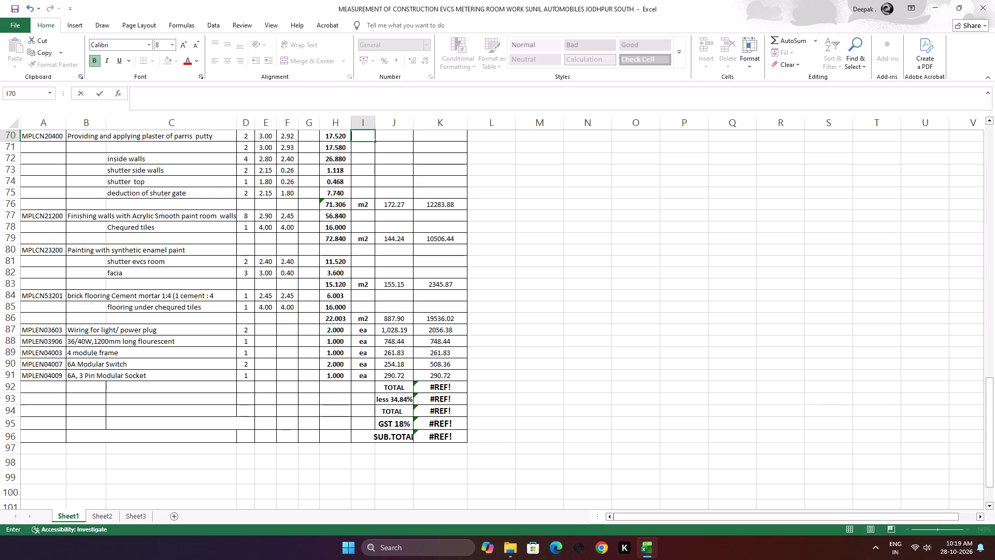
pyautogui.scroll(1, 253, 258)
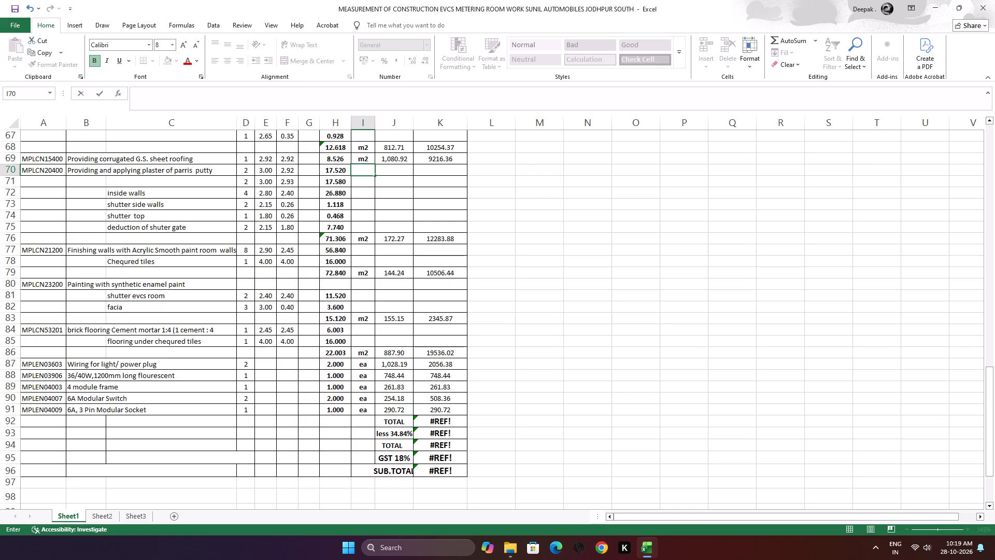
pyautogui.moveTo(15, 261); pyautogui.dragTo(13, 303)
pyautogui.rightClick(12, 304)
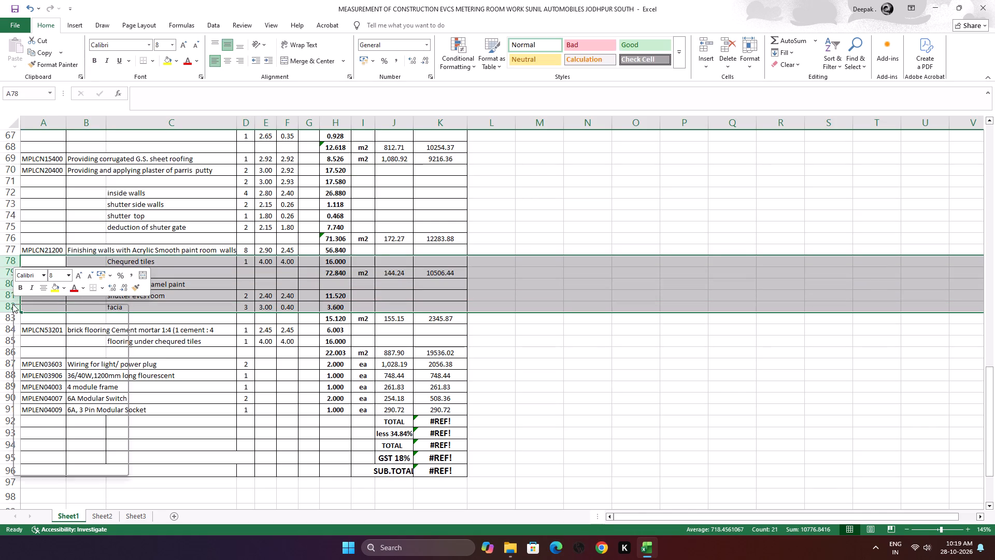
pyautogui.click(83, 392)
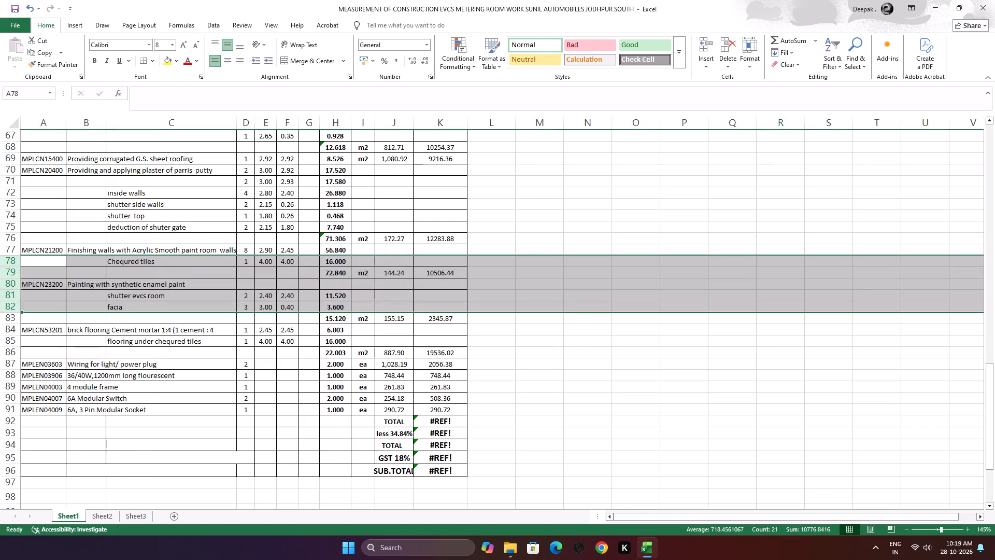
pyautogui.click(133, 341)
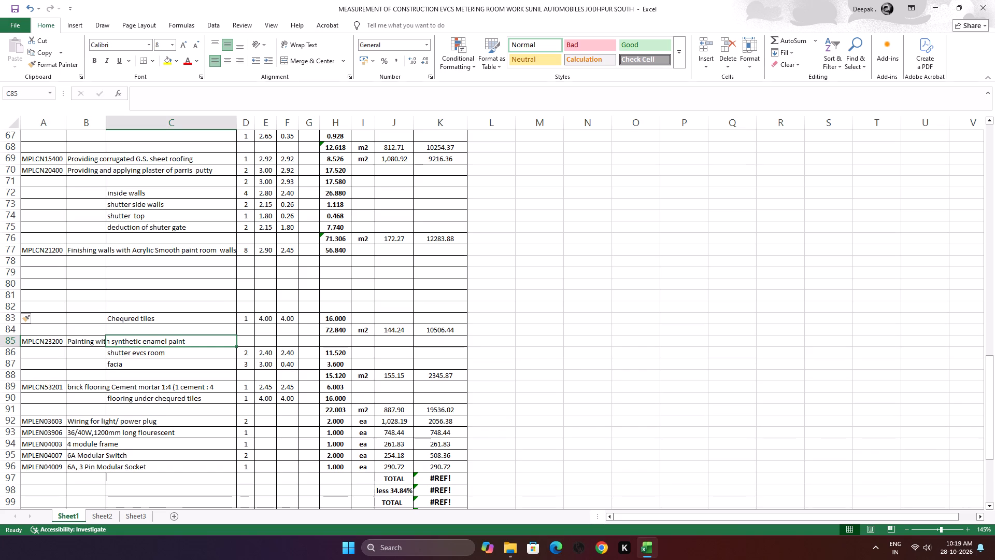
# Insert three more blank rows at row 79, within the blank rows under the Acrylic Smooth paint item.
pyautogui.moveTo(15, 271); pyautogui.dragTo(15, 278)
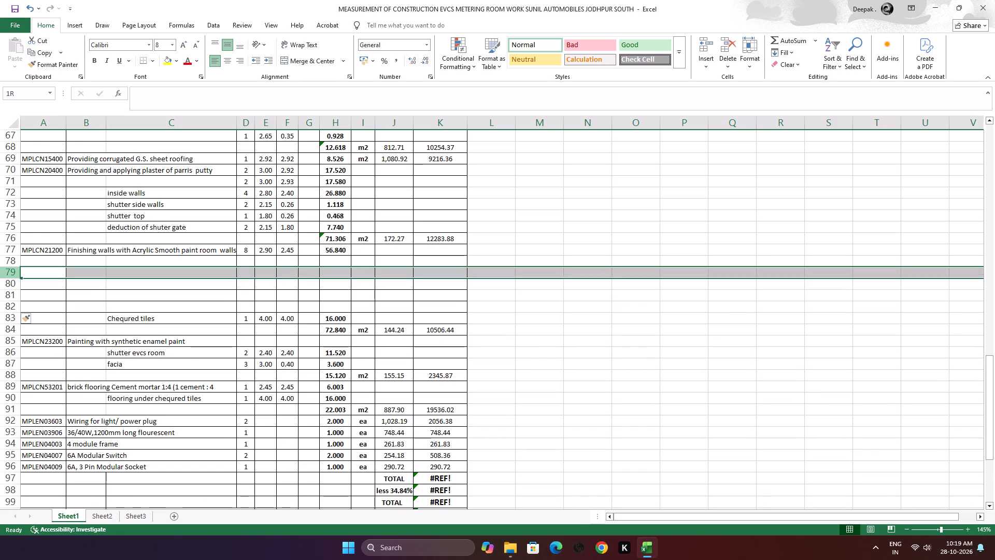
pyautogui.moveTo(15, 278); pyautogui.dragTo(12, 297)
pyautogui.rightClick(12, 298)
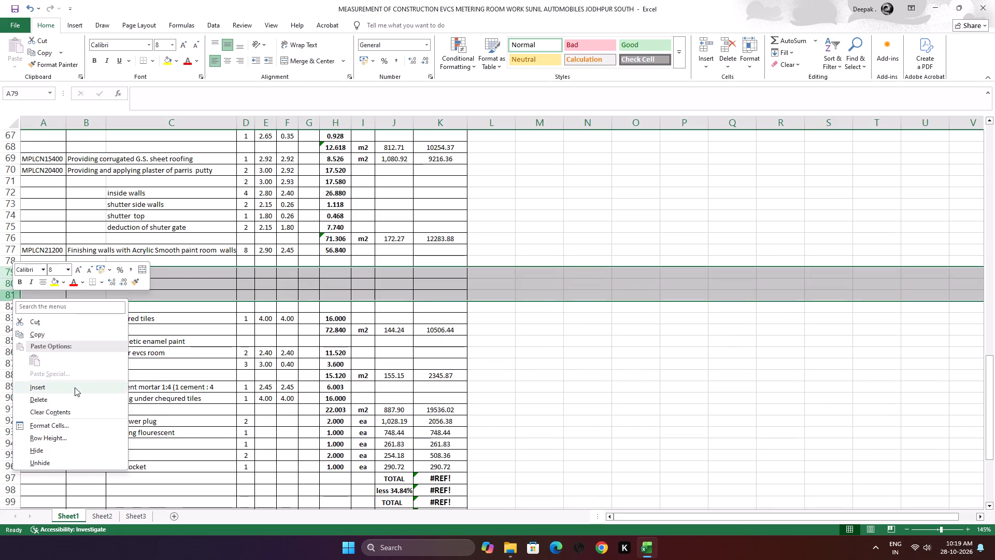
pyautogui.click(75, 387)
pyautogui.click(128, 334)
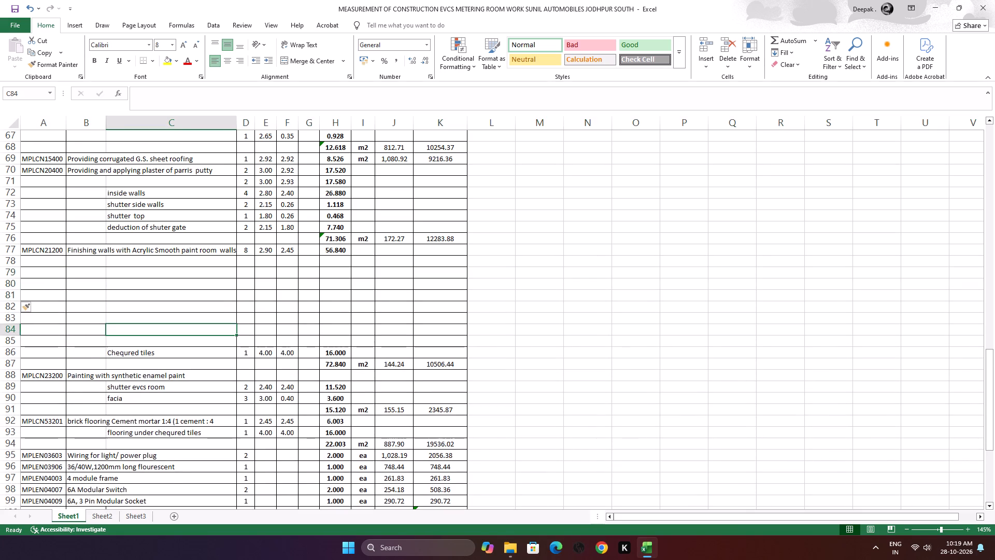
# Copy the putty counts, dimensions and quantities in D70:H76 into the Acrylic Smooth paint item, starting at D77.
pyautogui.scroll(2, 234, 289)
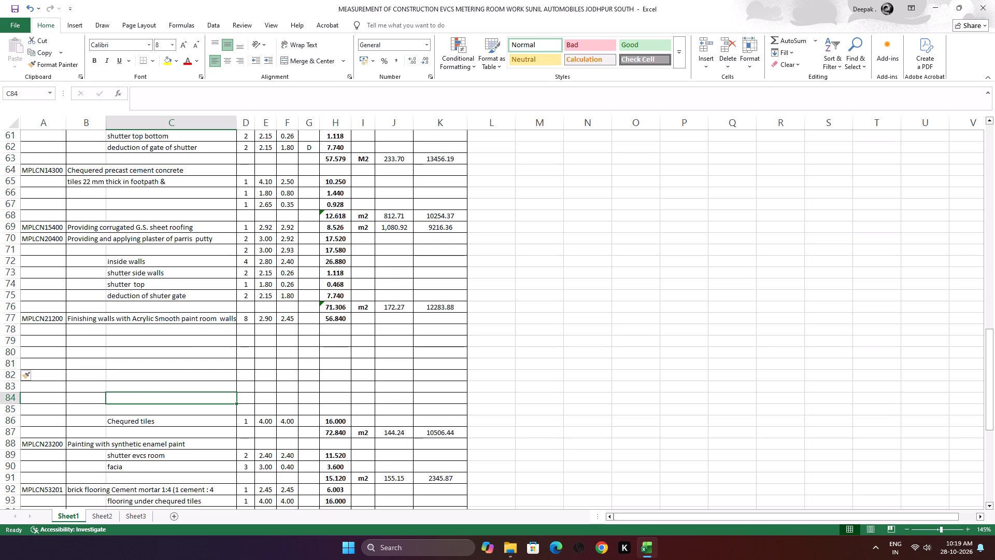
pyautogui.moveTo(248, 238); pyautogui.dragTo(289, 244)
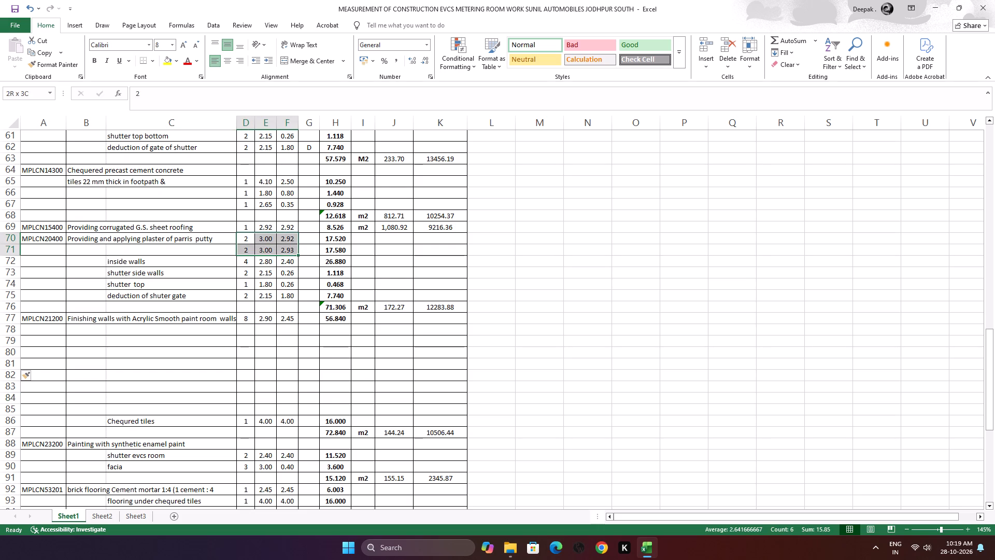
pyautogui.moveTo(289, 244); pyautogui.dragTo(332, 260)
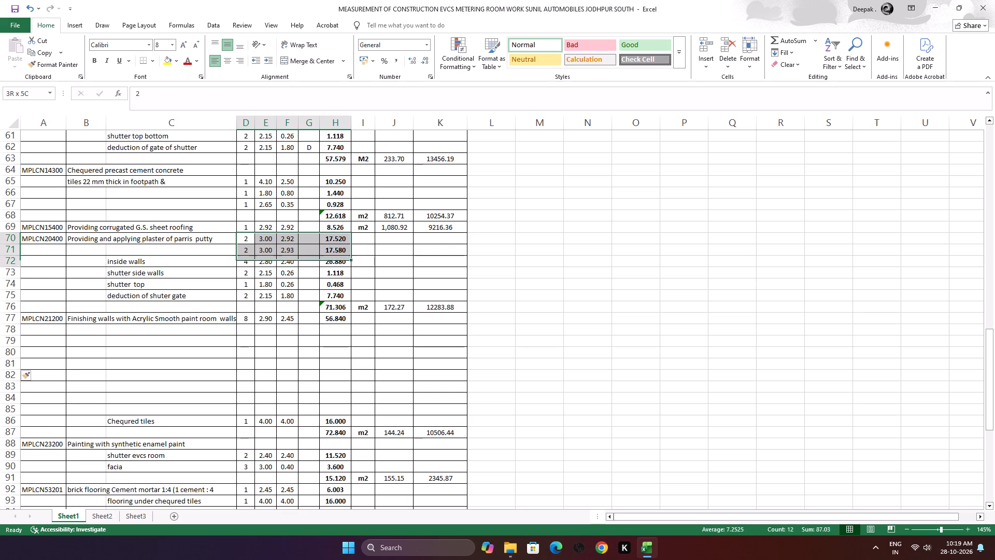
pyautogui.moveTo(332, 260); pyautogui.dragTo(343, 303)
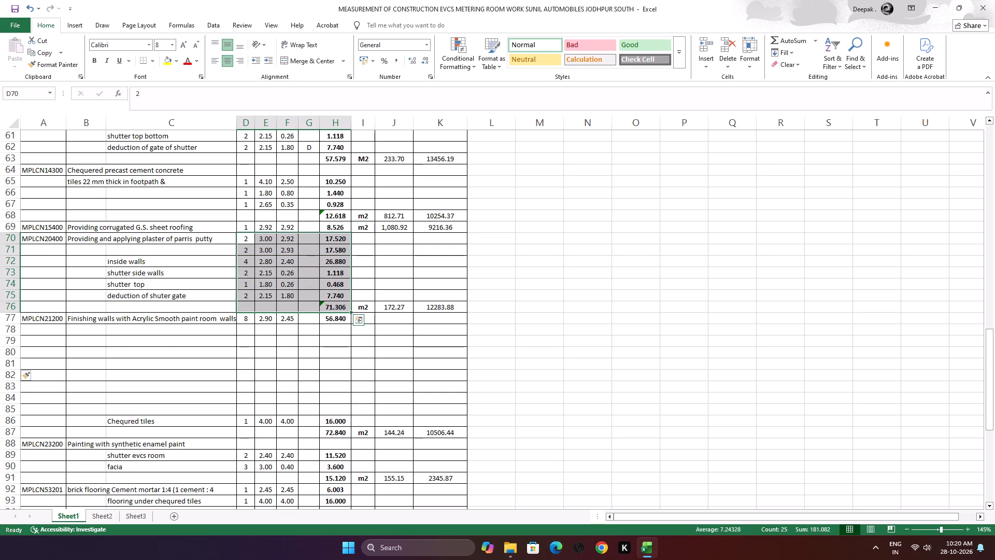
pyautogui.hotkey('ctrl', 'c')
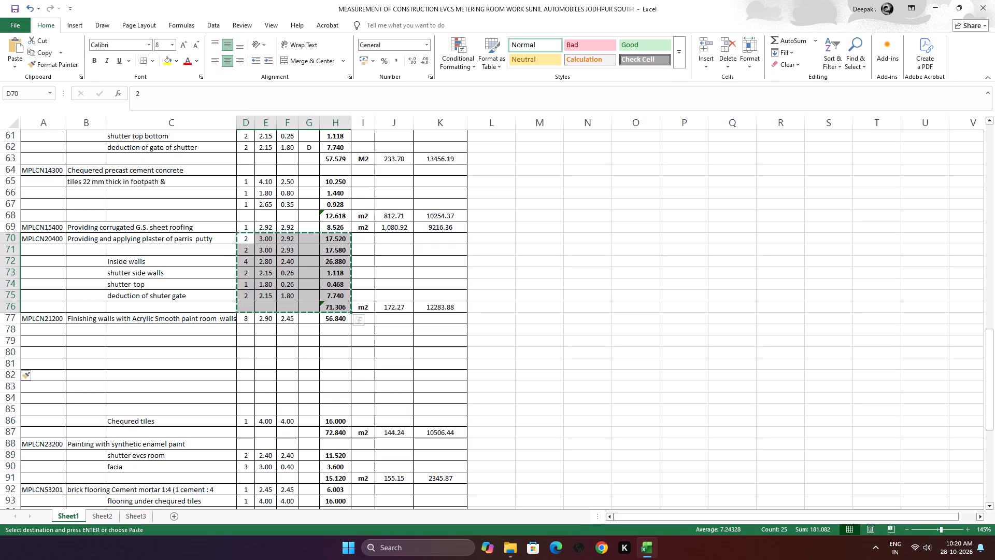
pyautogui.moveTo(251, 320); pyautogui.dragTo(268, 321)
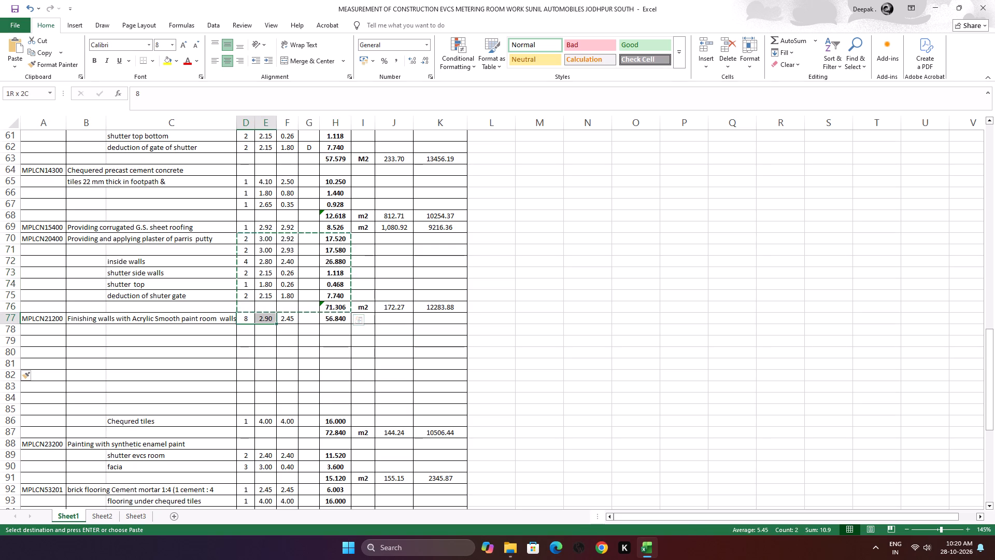
pyautogui.moveTo(268, 321); pyautogui.dragTo(329, 326)
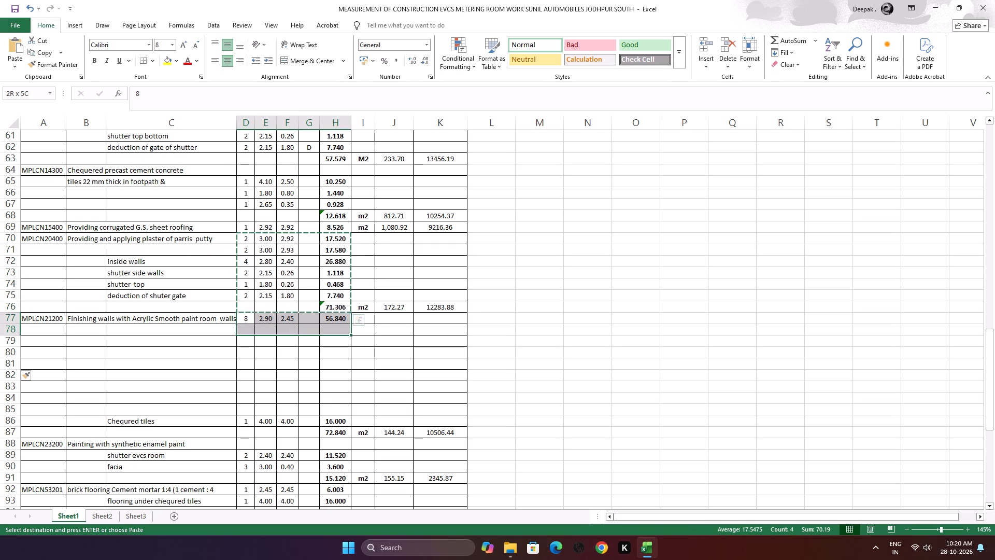
pyautogui.moveTo(329, 326); pyautogui.dragTo(334, 356)
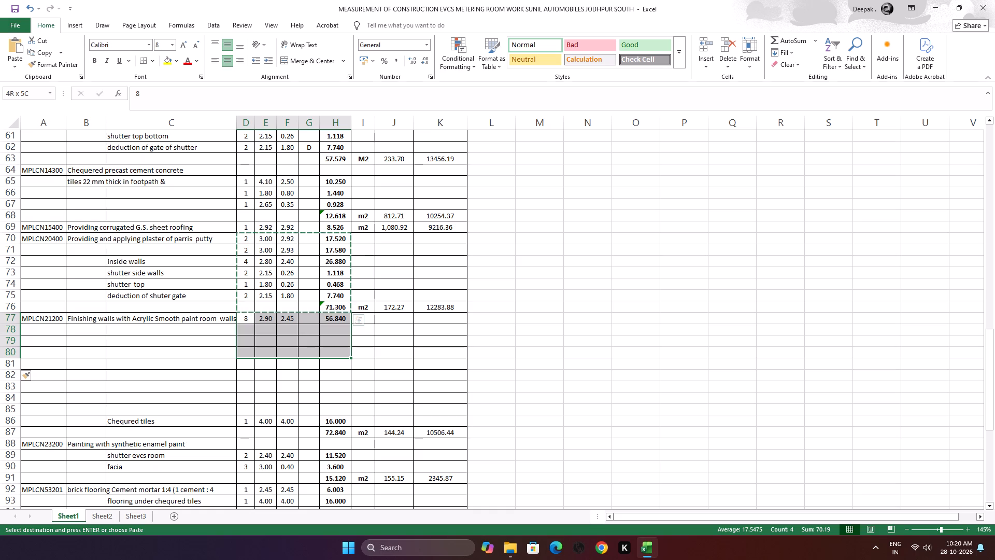
pyautogui.moveTo(334, 356); pyautogui.dragTo(337, 402)
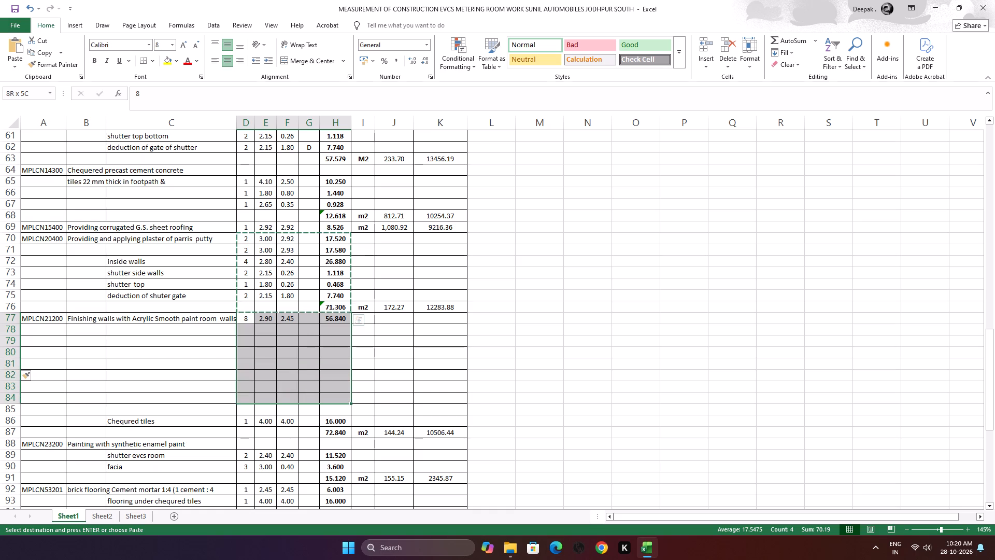
pyautogui.moveTo(337, 402); pyautogui.dragTo(338, 407)
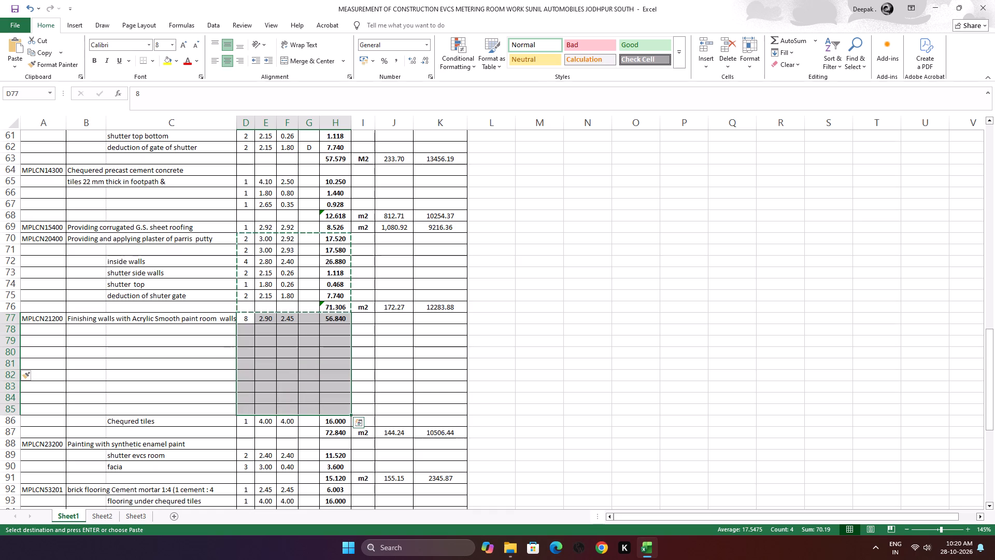
pyautogui.hotkey('ctrl', 'v')
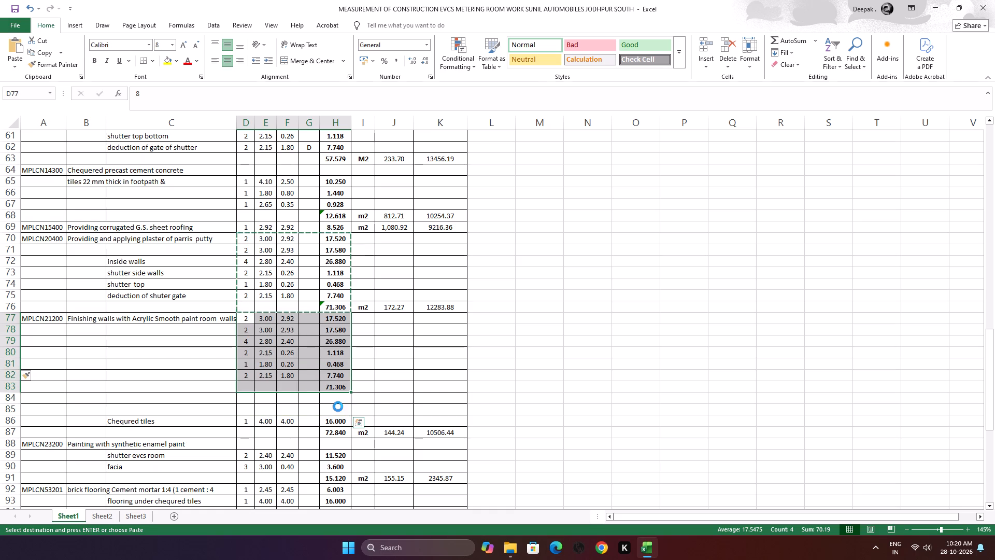
pyautogui.click(189, 367)
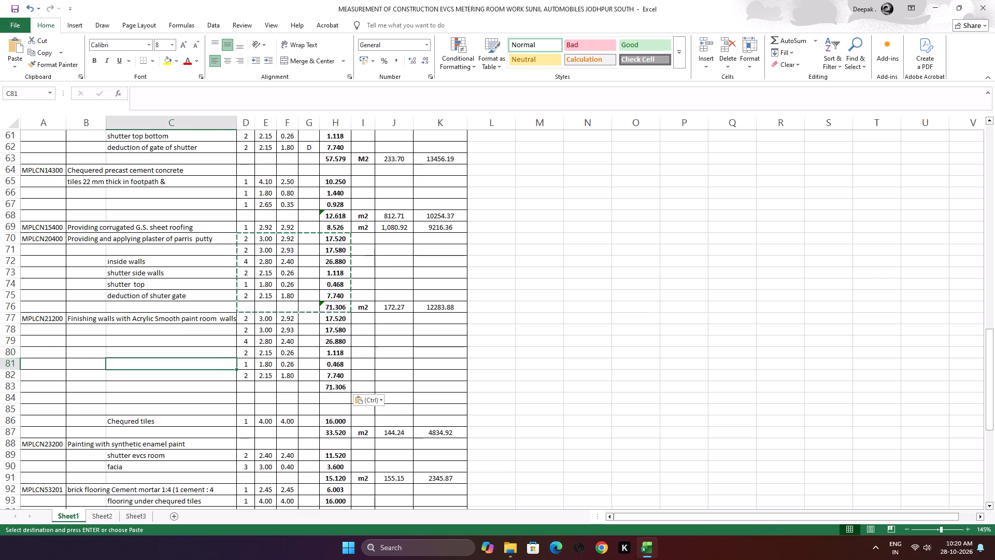
# Total the Acrylic Smooth paint quantities in H84 with the formula =H77+H78+H79+H80+H81+H82.
pyautogui.click(336, 402)
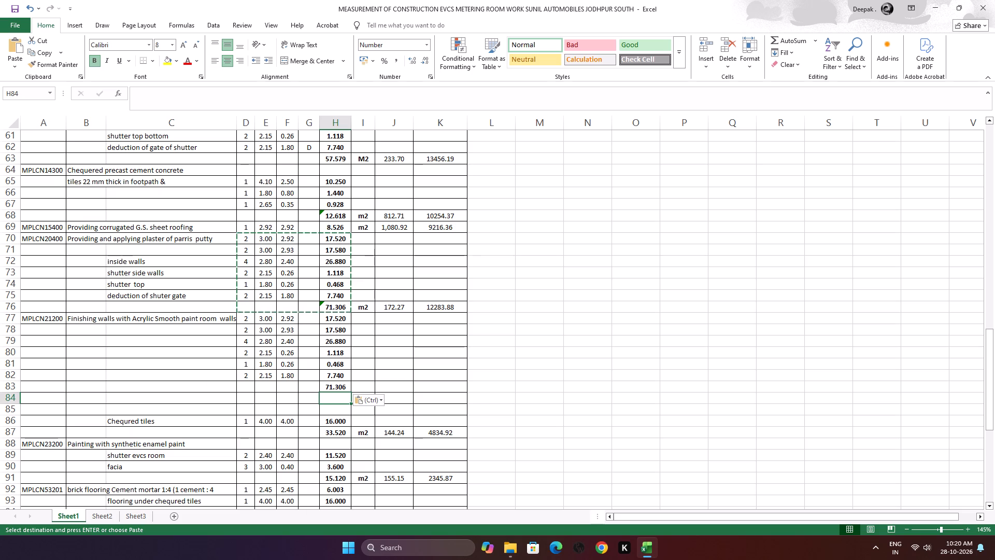
pyautogui.press('=')
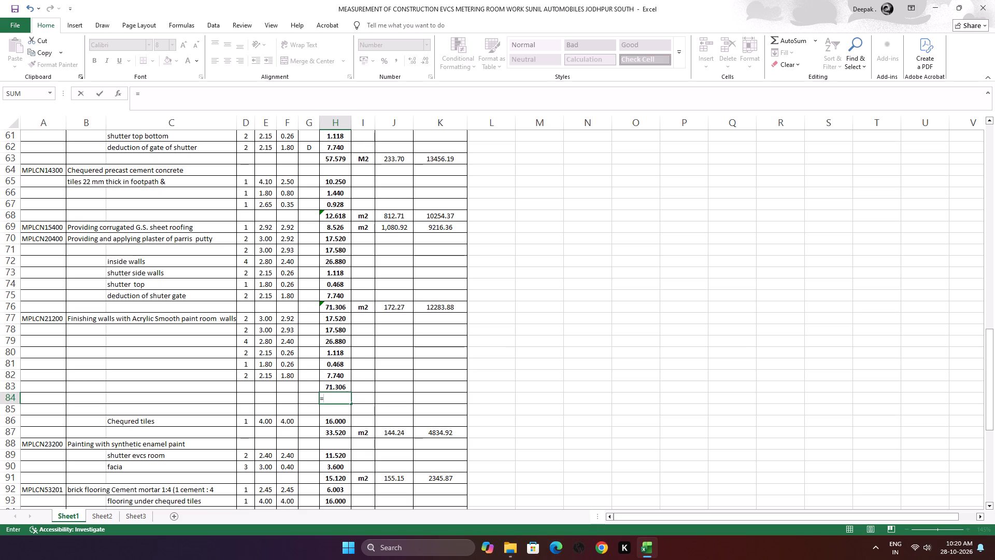
pyautogui.click(345, 319)
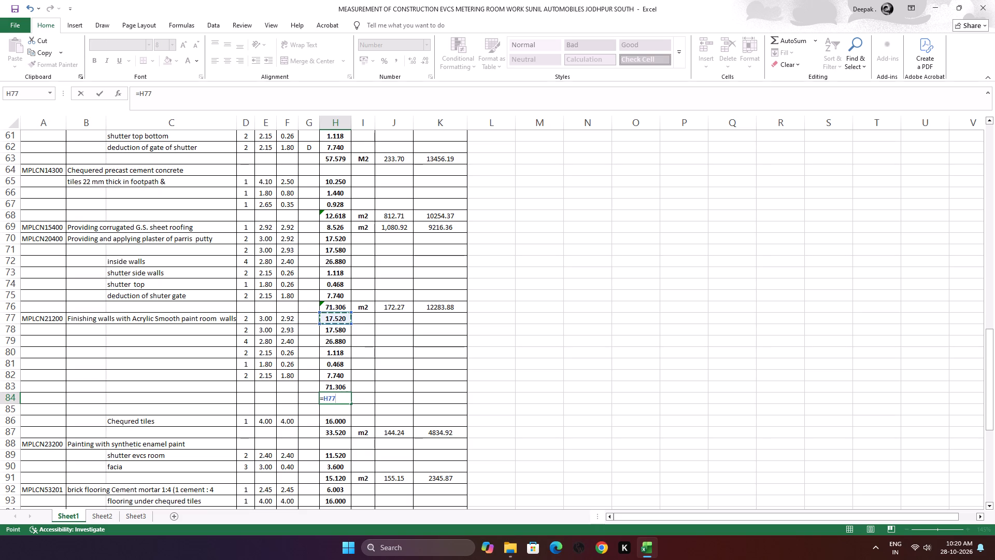
pyautogui.press('+')
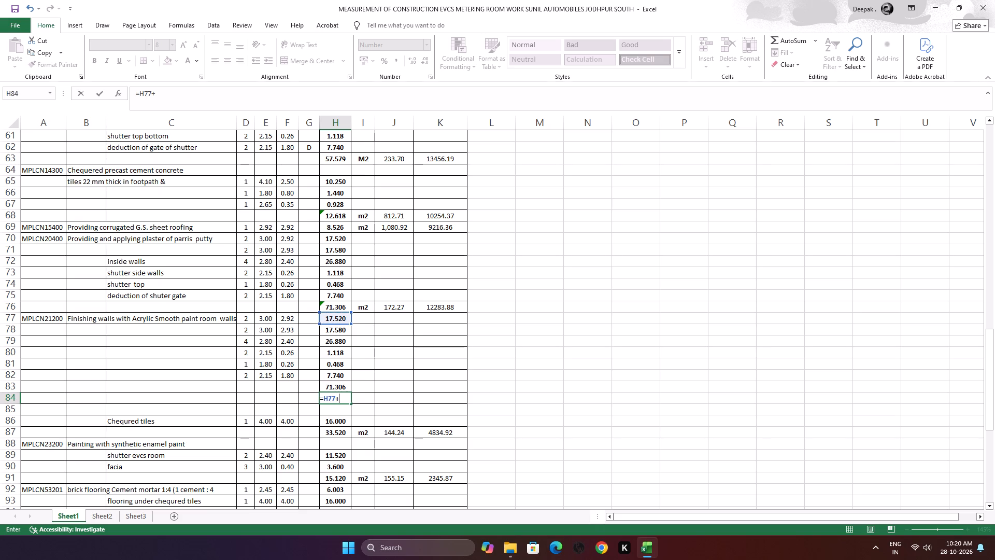
pyautogui.click(344, 327)
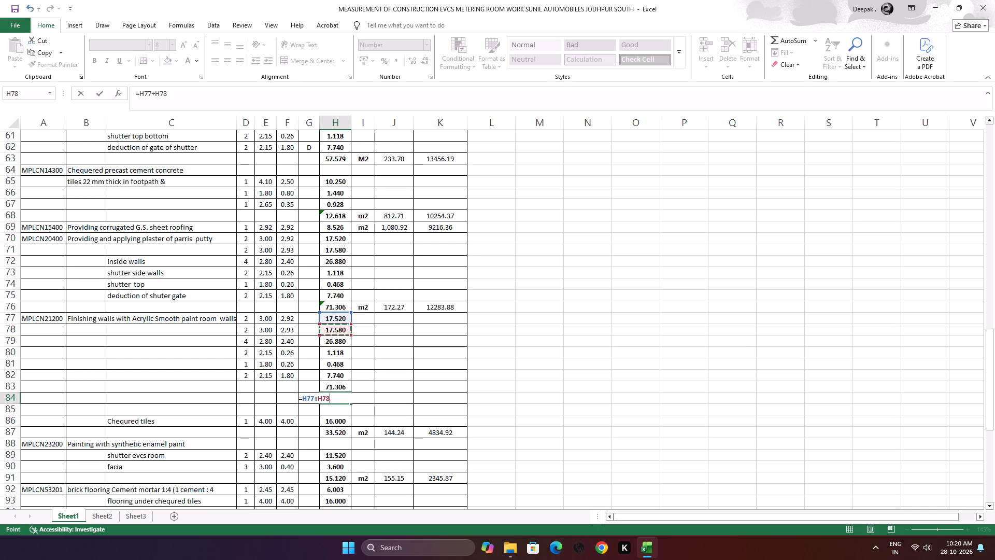
pyautogui.press('+')
pyautogui.click(344, 341)
pyautogui.press('+')
pyautogui.click(341, 354)
pyautogui.press('+')
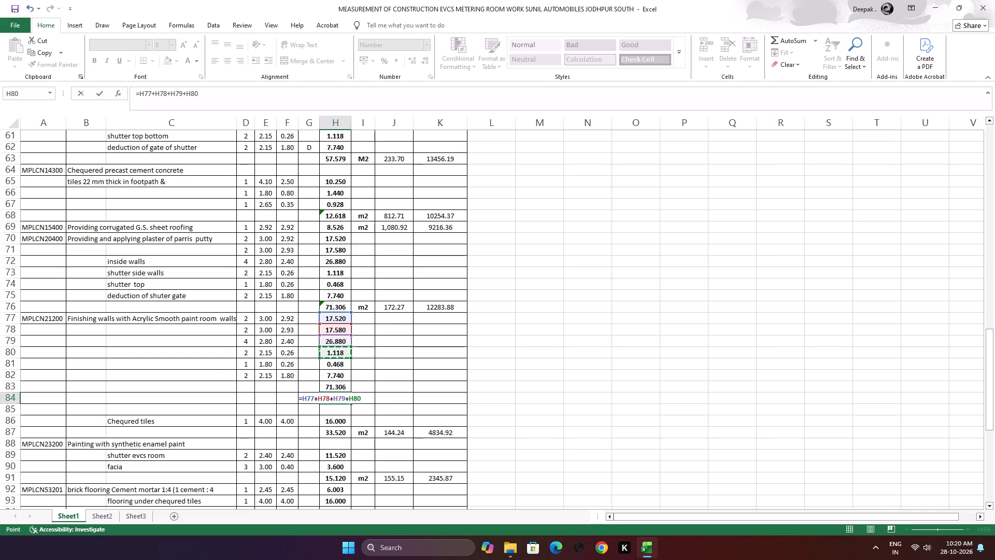
pyautogui.click(339, 367)
pyautogui.press('+')
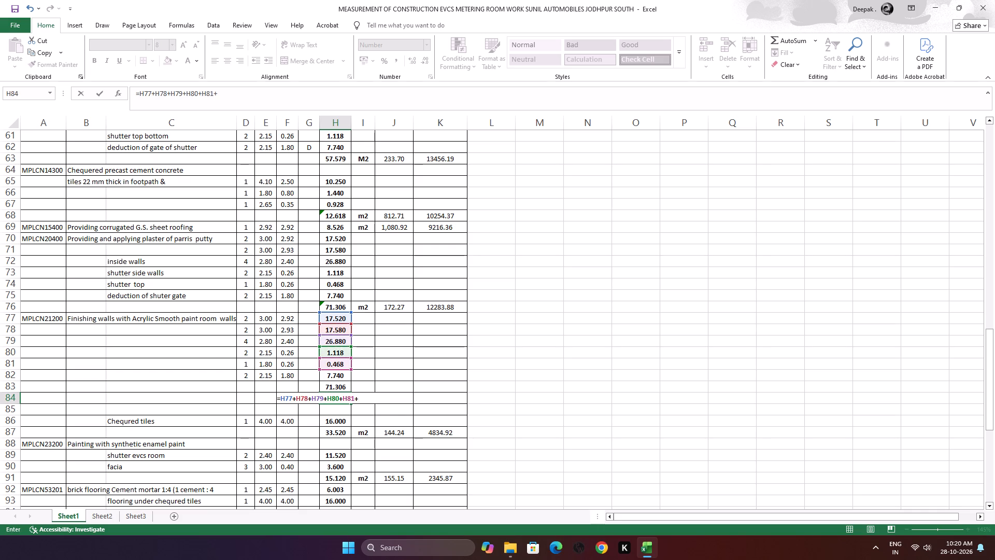
pyautogui.click(344, 379)
pyautogui.press('+')
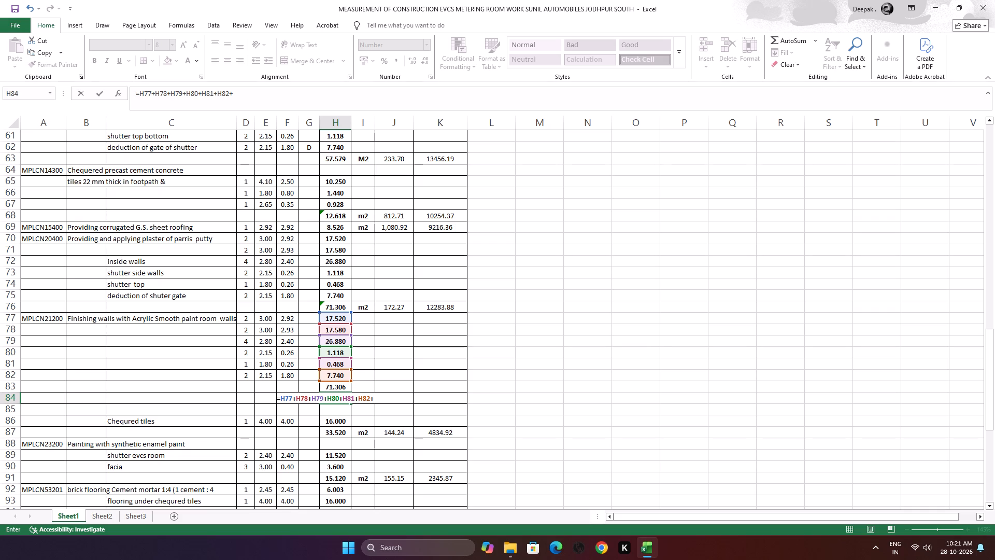
pyautogui.click(13, 385)
pyautogui.rightClick(13, 386)
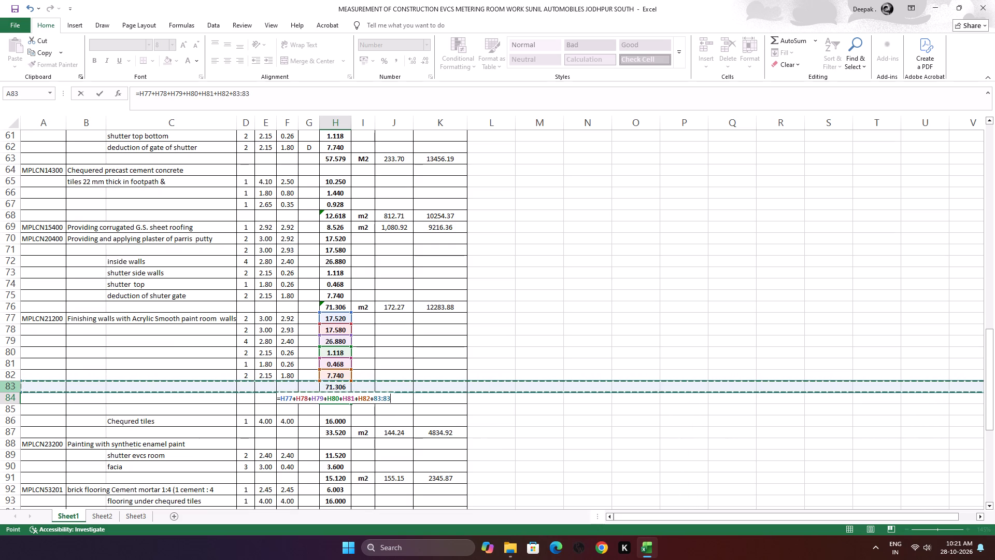
pyautogui.press('BackSpace')
pyautogui.press('BackSpace')
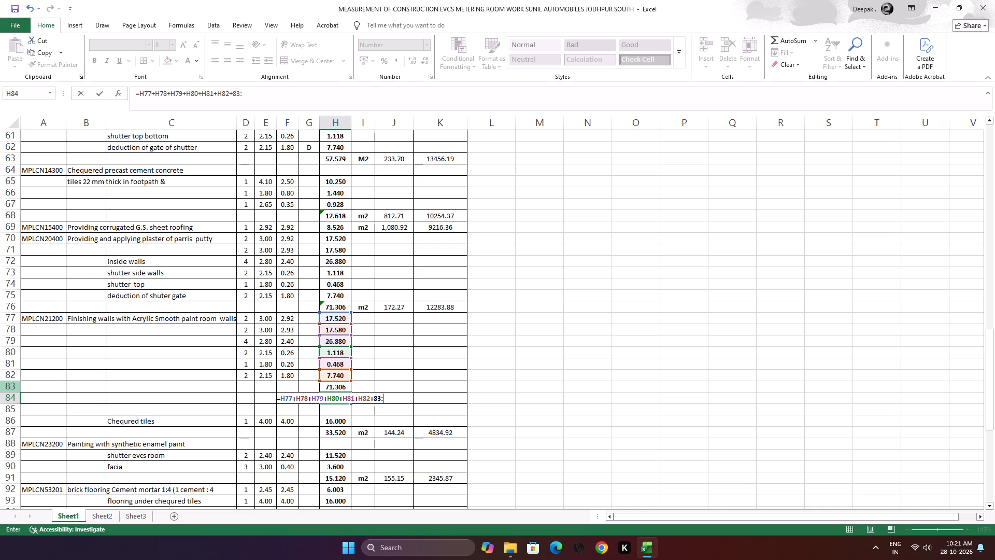
pyautogui.press('BackSpace')
pyautogui.press('BackSpace')
pyautogui.press('BackSpace')
pyautogui.press('BackSpace')
pyautogui.press('Return')
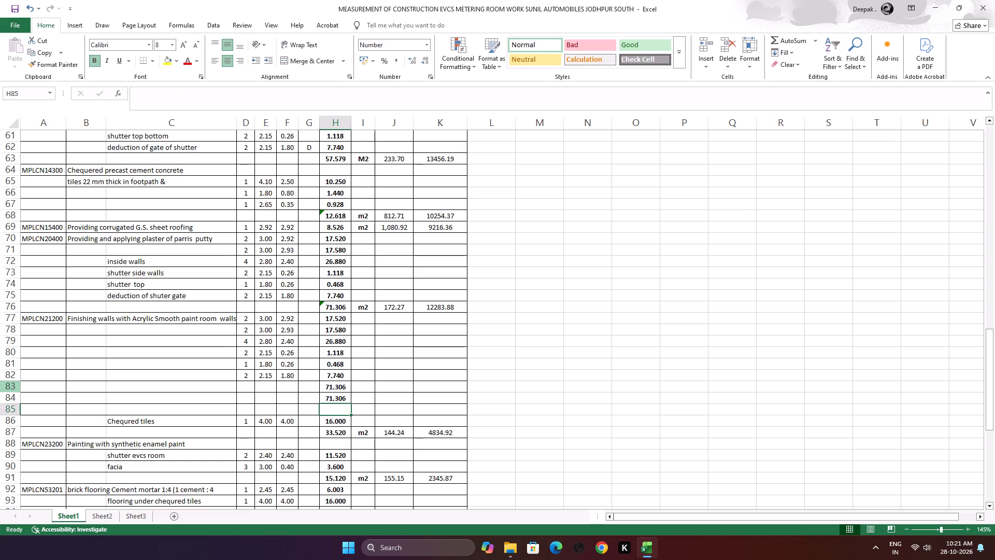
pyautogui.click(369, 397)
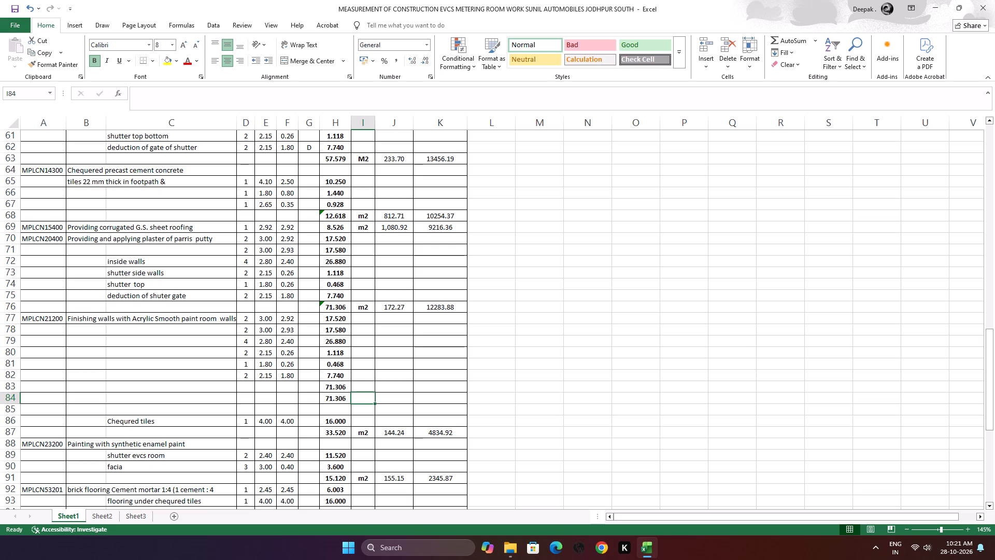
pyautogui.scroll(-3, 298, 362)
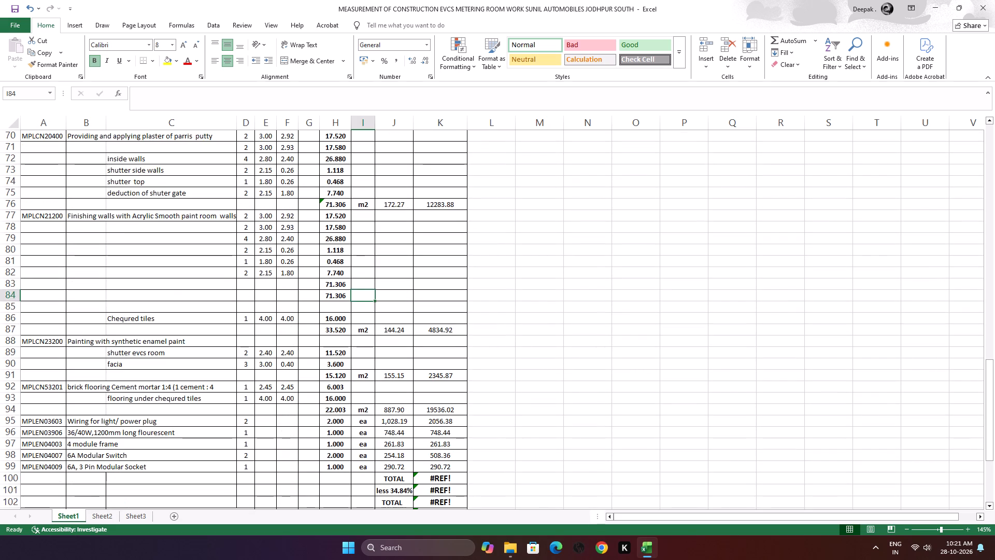
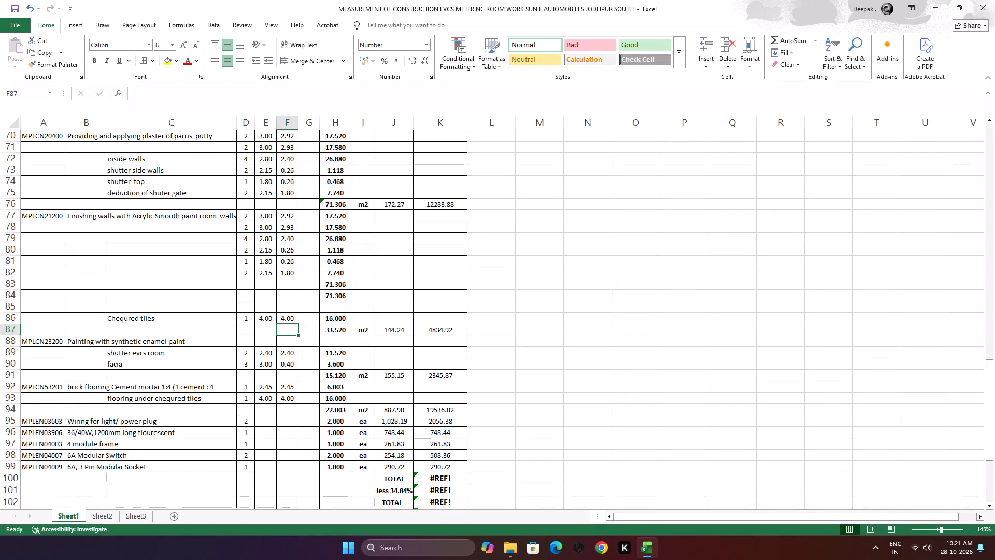
# Delete the two surplus 71.306 total rows 83 and 84 and the blank row left above the Chequred tiles row.
pyautogui.click(14, 285)
pyautogui.moveTo(14, 285); pyautogui.dragTo(14, 292)
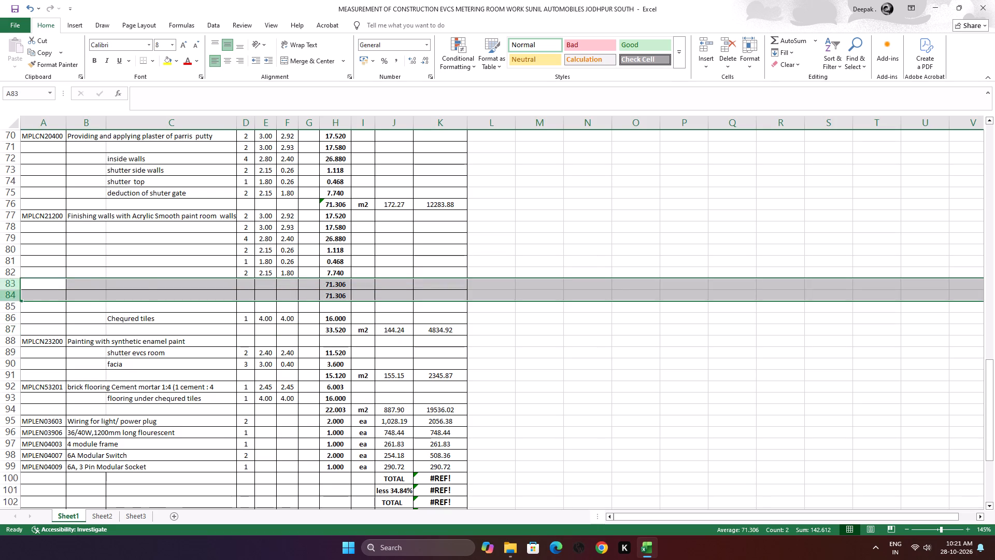
pyautogui.rightClick(11, 295)
pyautogui.click(85, 393)
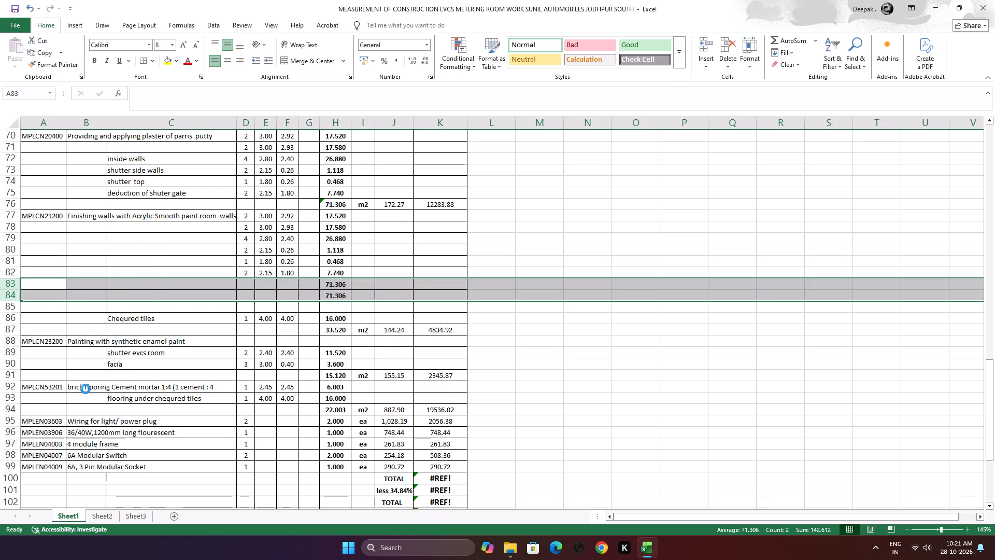
pyautogui.click(147, 346)
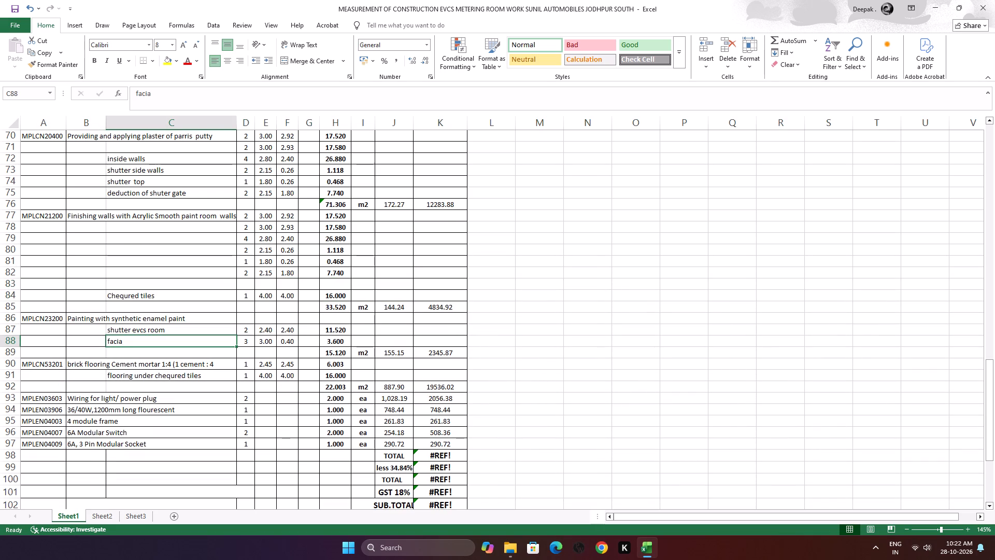
pyautogui.click(12, 285)
pyautogui.rightClick(10, 286)
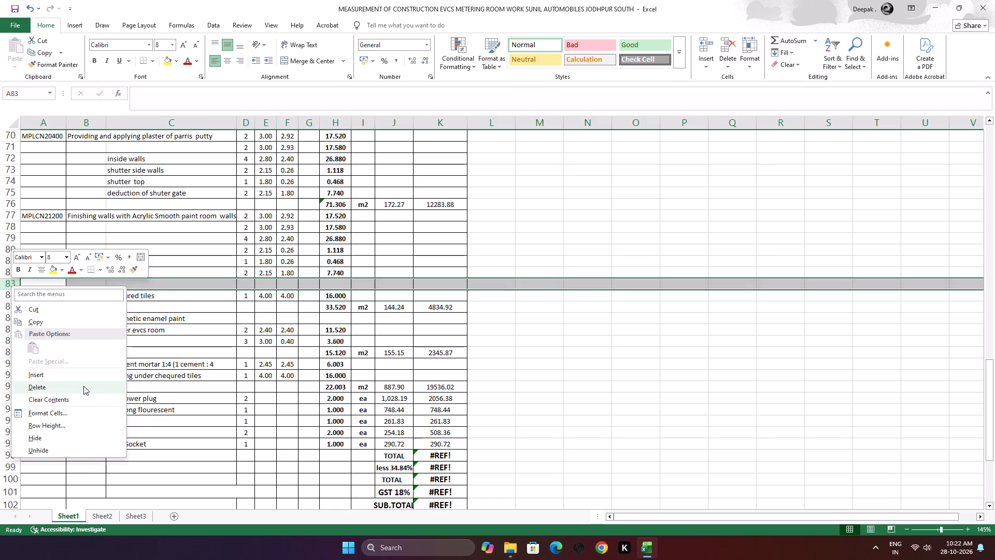
pyautogui.click(86, 385)
pyautogui.click(152, 326)
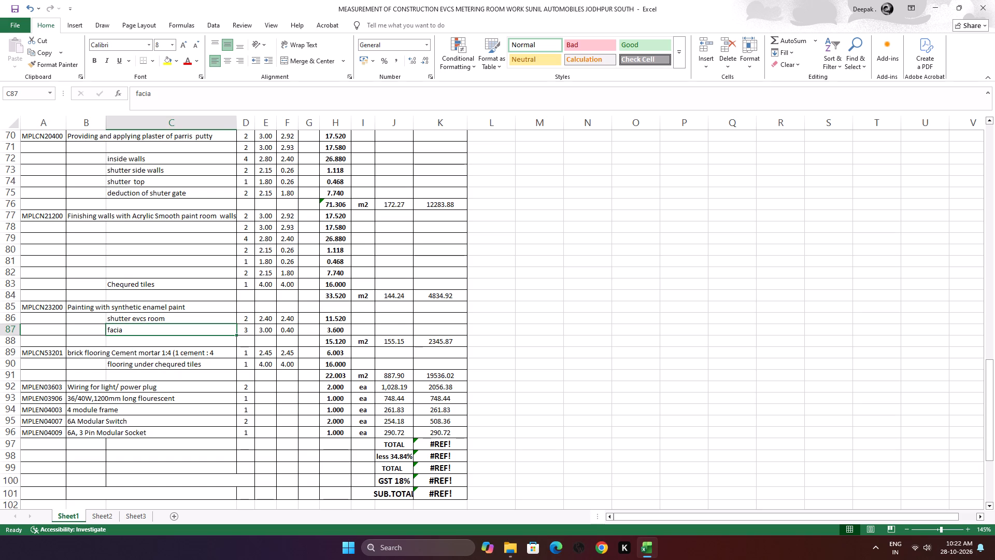
# Insert three blank rows at row 84, between the Chequred tiles row and the paint item's total row.
pyautogui.scroll(-1, 177, 251)
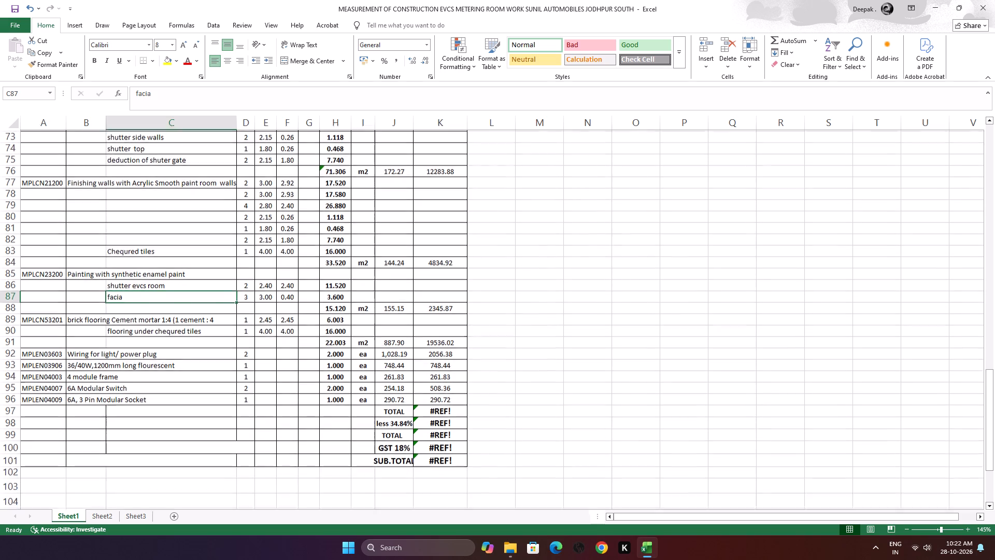
pyautogui.scroll(-1, 177, 251)
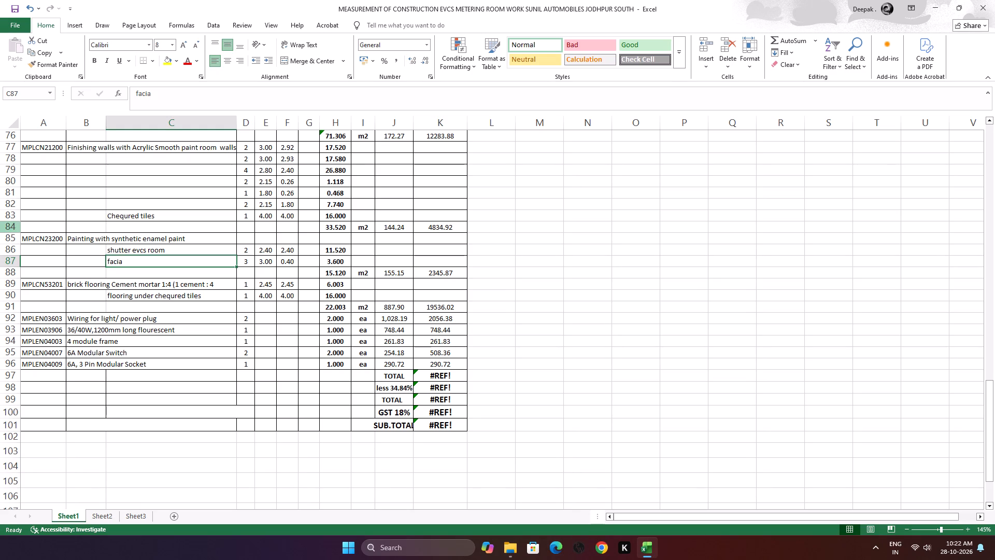
pyautogui.moveTo(9, 227); pyautogui.dragTo(8, 237)
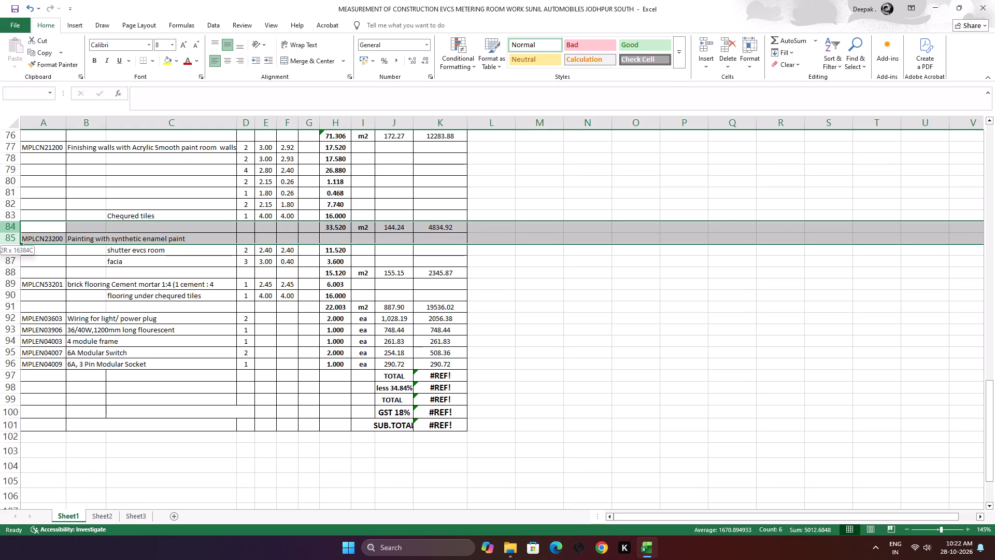
pyautogui.moveTo(8, 237); pyautogui.dragTo(8, 237)
pyautogui.click(8, 237)
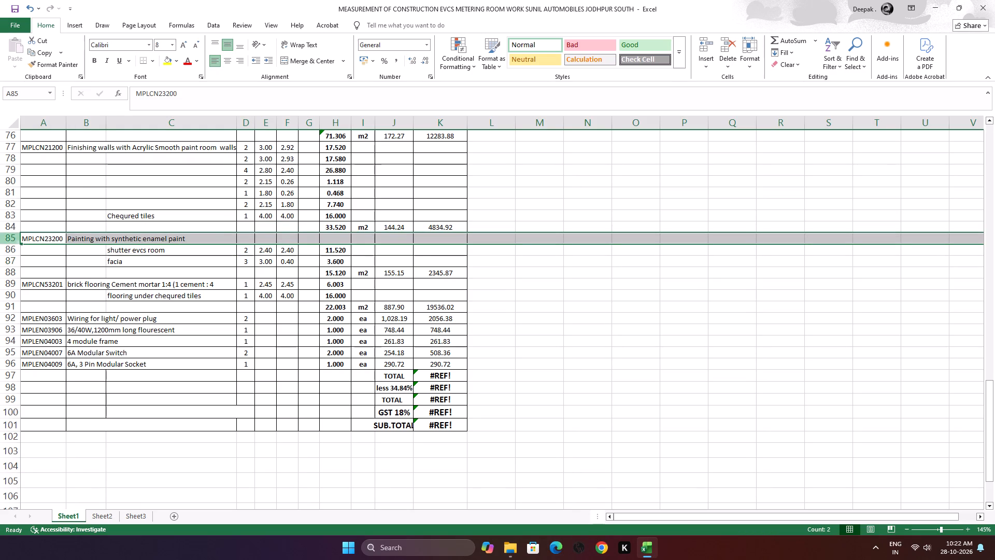
pyautogui.moveTo(15, 226); pyautogui.dragTo(11, 246)
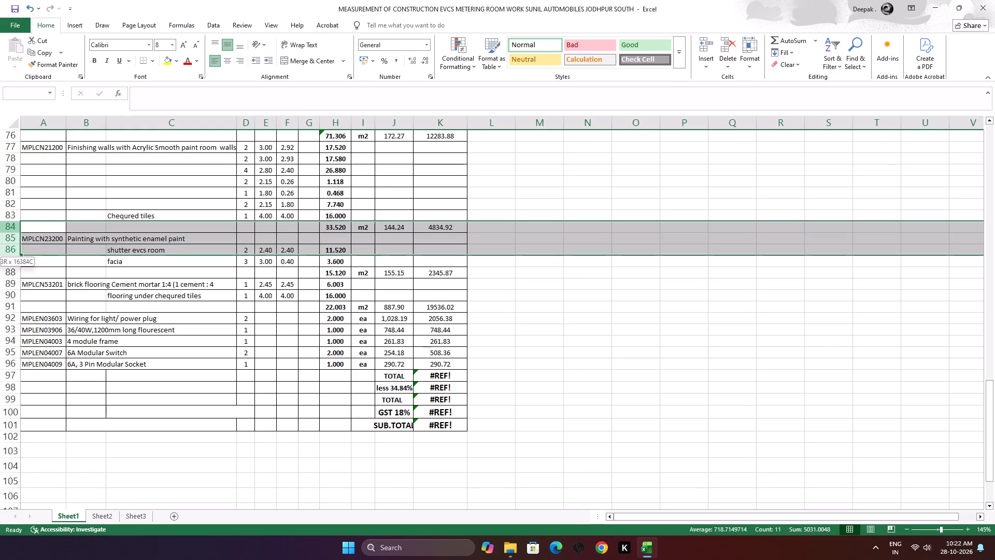
pyautogui.moveTo(11, 246); pyautogui.dragTo(11, 247)
pyautogui.rightClick(11, 248)
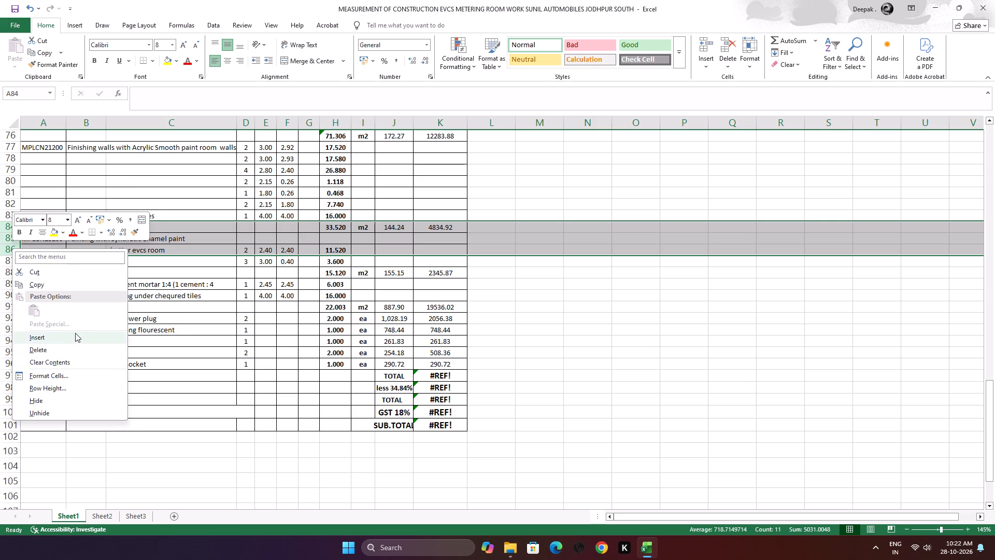
pyautogui.click(75, 333)
pyautogui.click(119, 288)
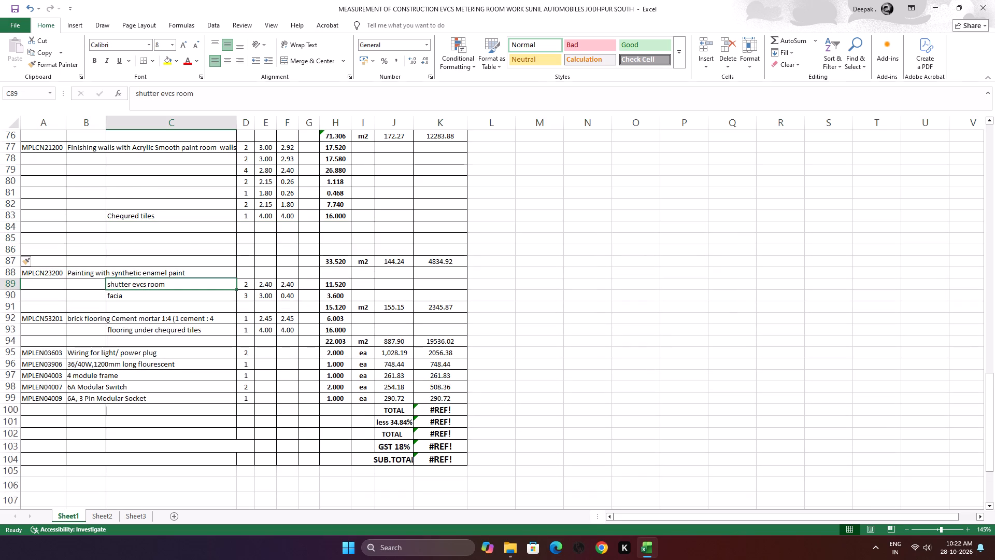
# Change the Chequred tiles dimensions in E83 and F83 to 4.10 and 2.50.
pyautogui.click(271, 215)
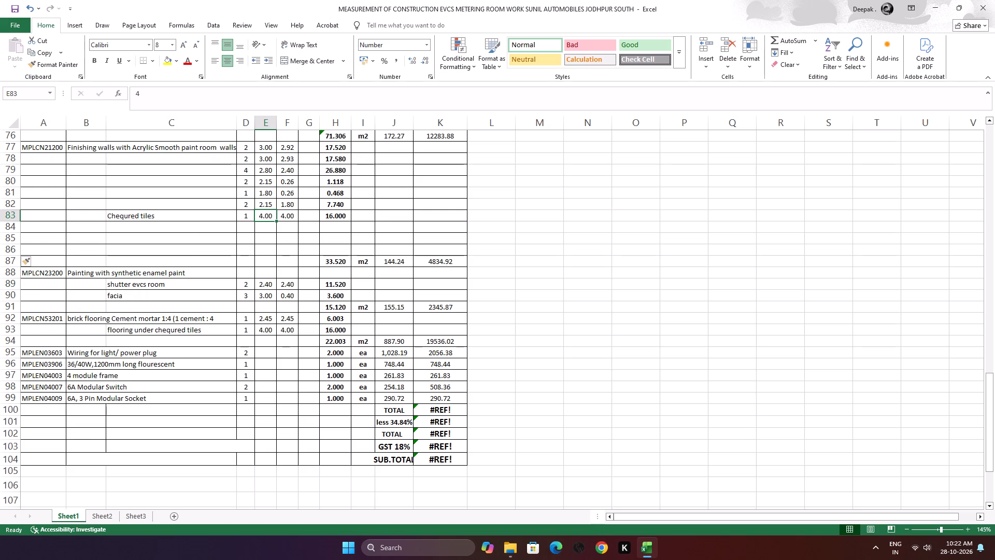
pyautogui.write('4.1*')
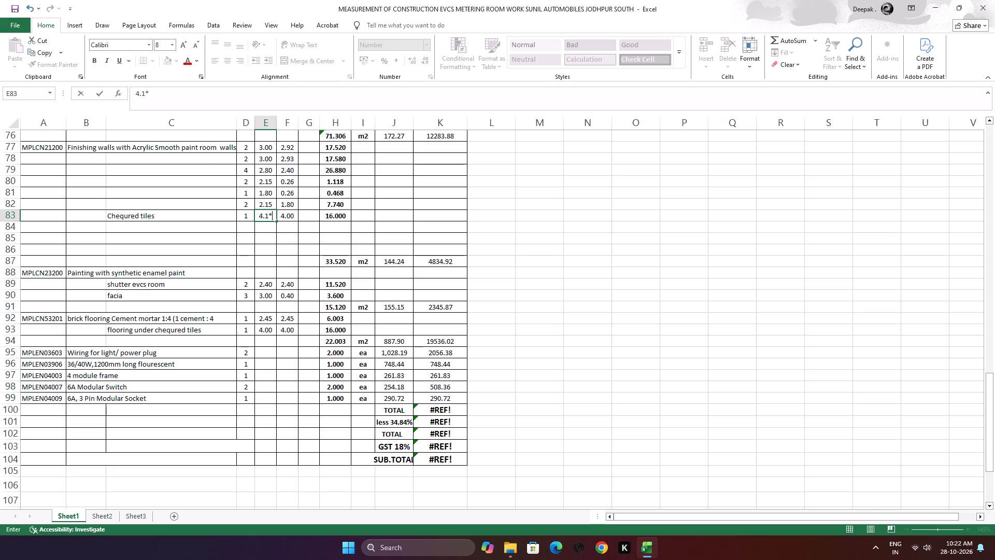
pyautogui.press('Right')
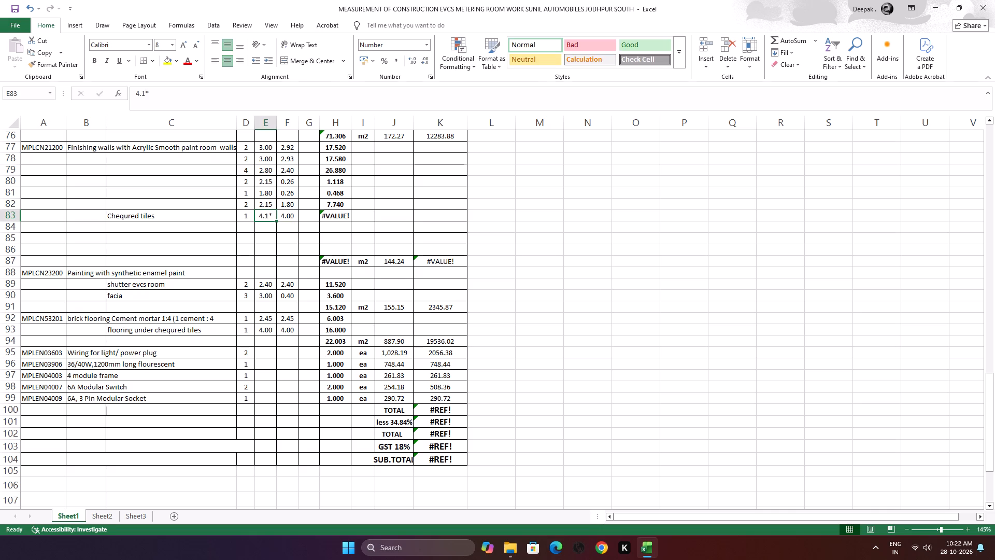
pyautogui.write('4.10')
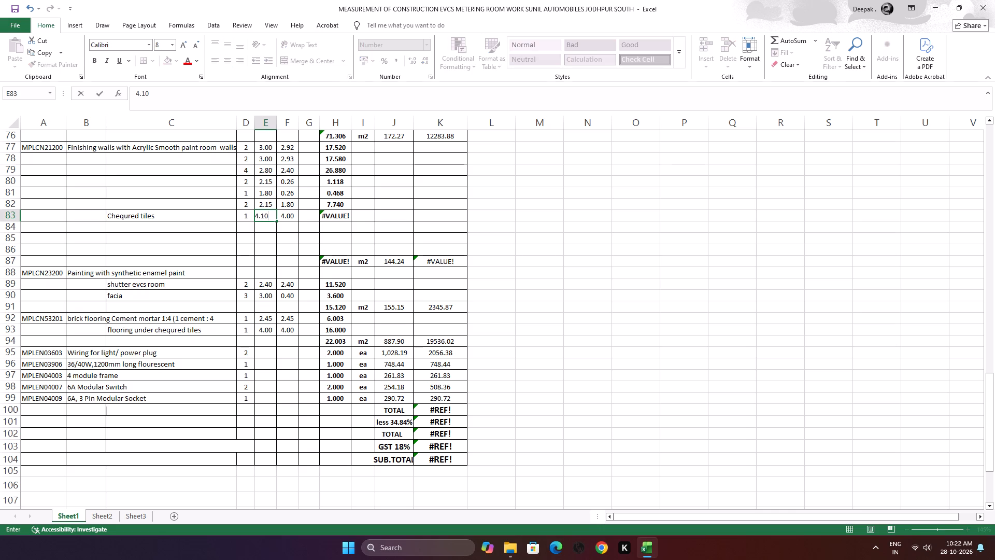
pyautogui.press('Right')
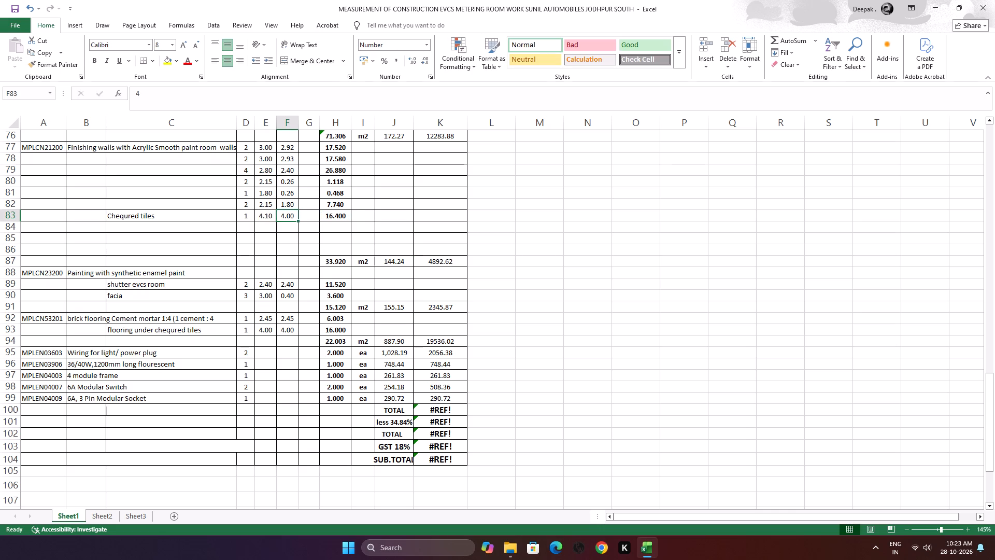
pyautogui.write('2.50')
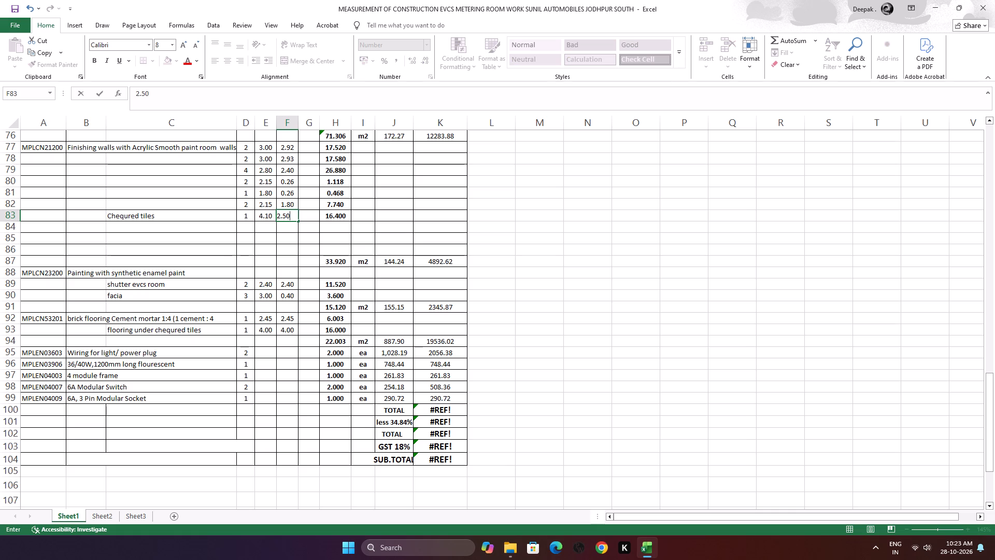
pyautogui.press('Down')
# Enter a second Chequred tiles measurement in row 84 with count 1 and dimensions 1.80 and 0.80.
pyautogui.press('Left')
pyautogui.press('Left')
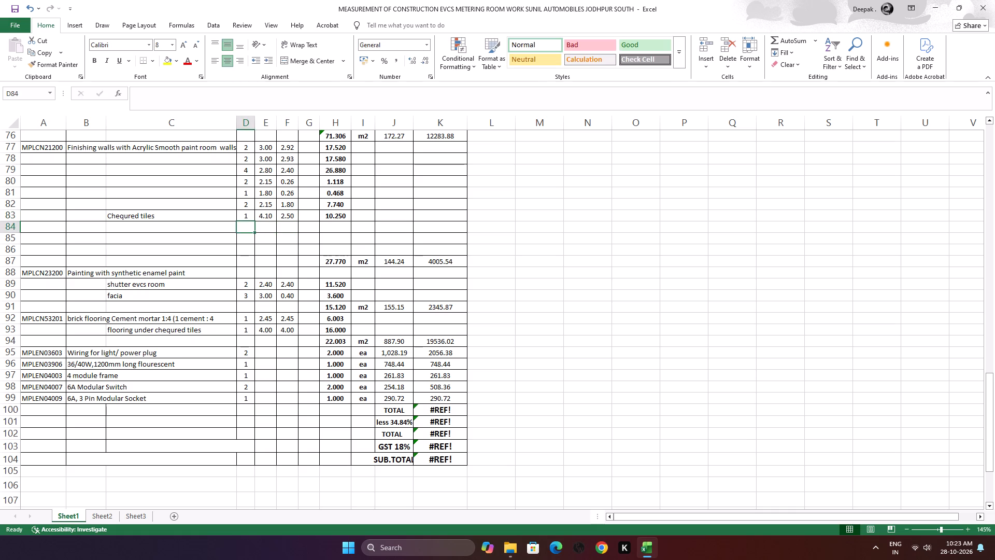
pyautogui.press('1')
pyautogui.press('Right')
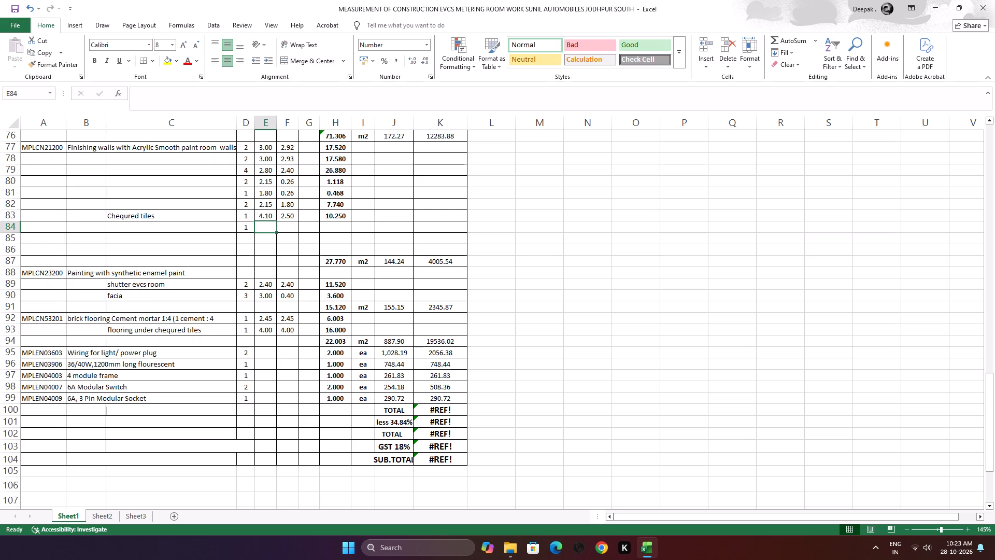
pyautogui.write('1.')
pyautogui.write('80')
pyautogui.press('Right')
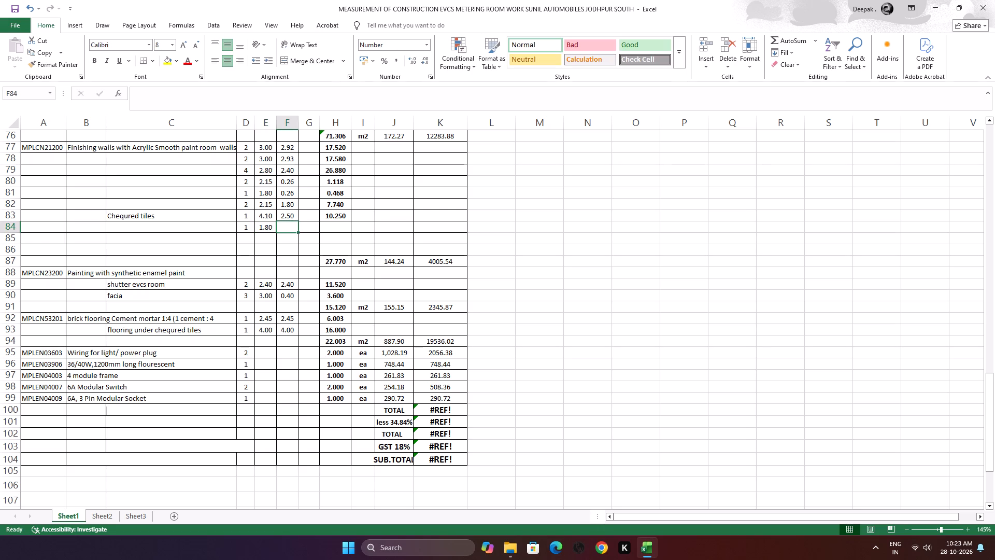
pyautogui.write('.80')
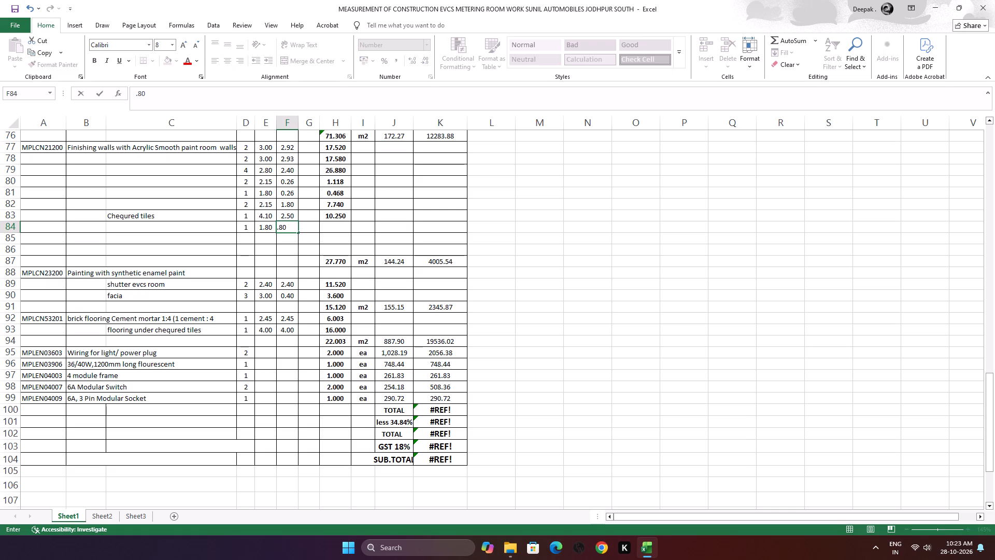
pyautogui.press('Down')
# Enter a third Chequred tiles measurement in row 85 with count 1 and dimensions 2.65 and 0.35.
pyautogui.press('Left')
pyautogui.press('Left')
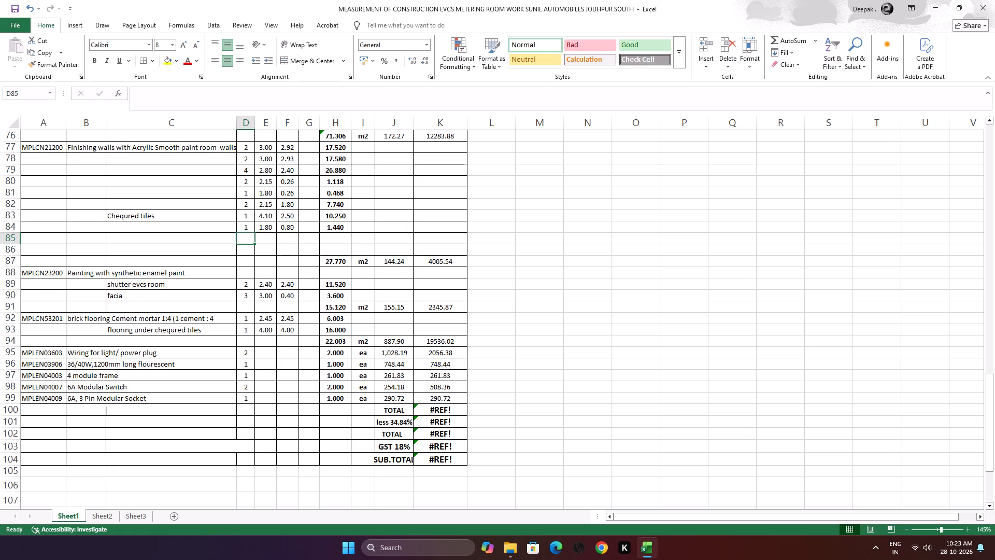
pyautogui.press('1')
pyautogui.press('Right')
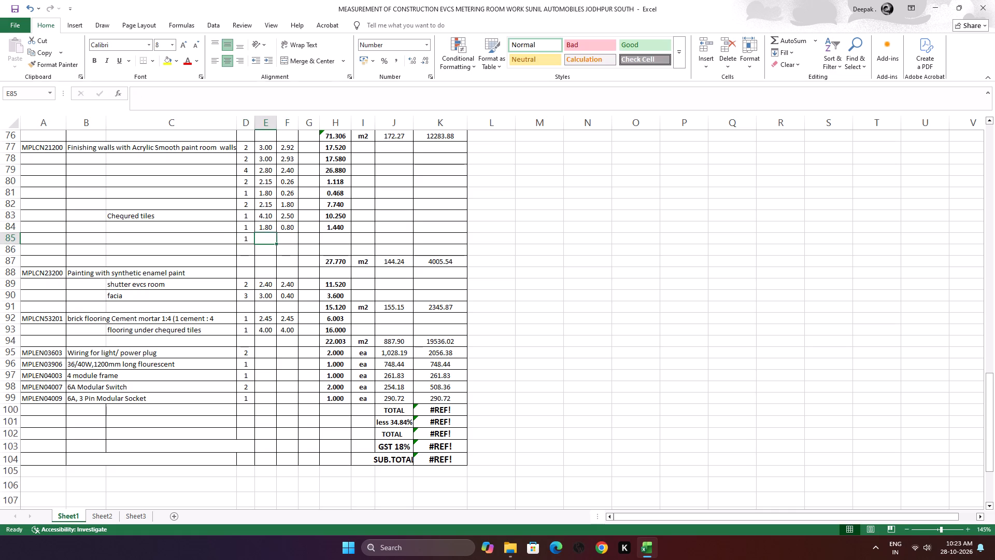
pyautogui.write('2.')
pyautogui.write('65')
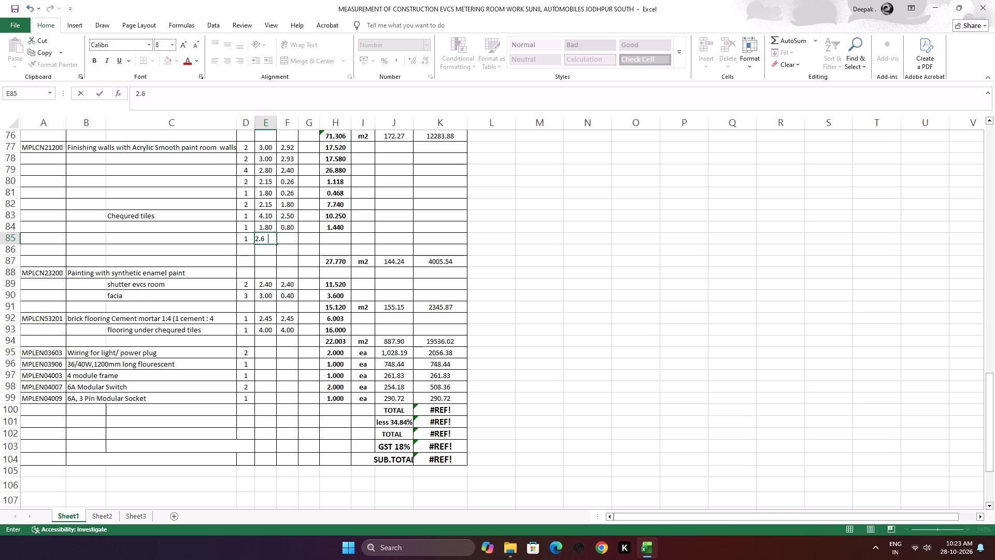
pyautogui.press('Right')
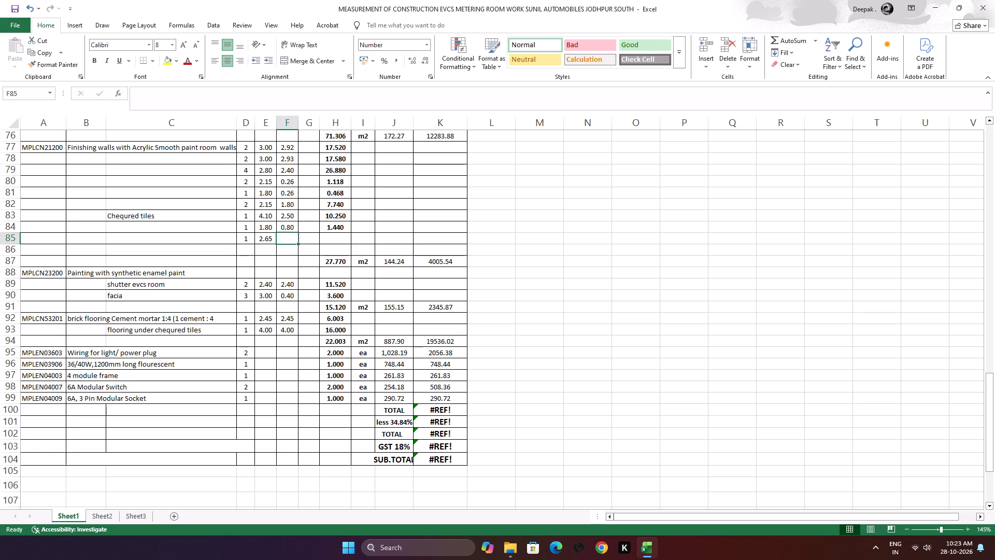
pyautogui.write('.35')
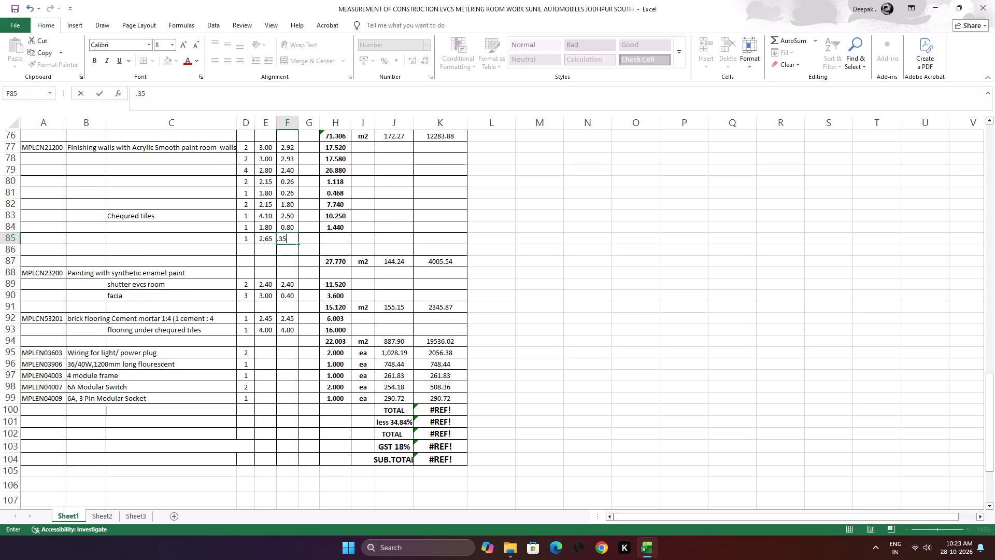
pyautogui.press('Right')
# Calculate the row 85 quantity in H85 with the formula =F85*E85.
pyautogui.press('Right')
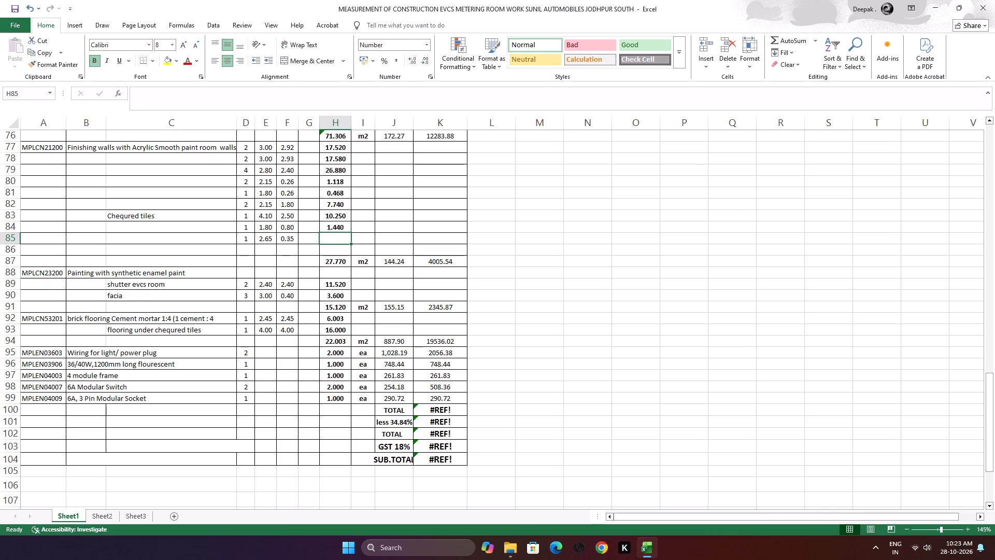
pyautogui.press('=')
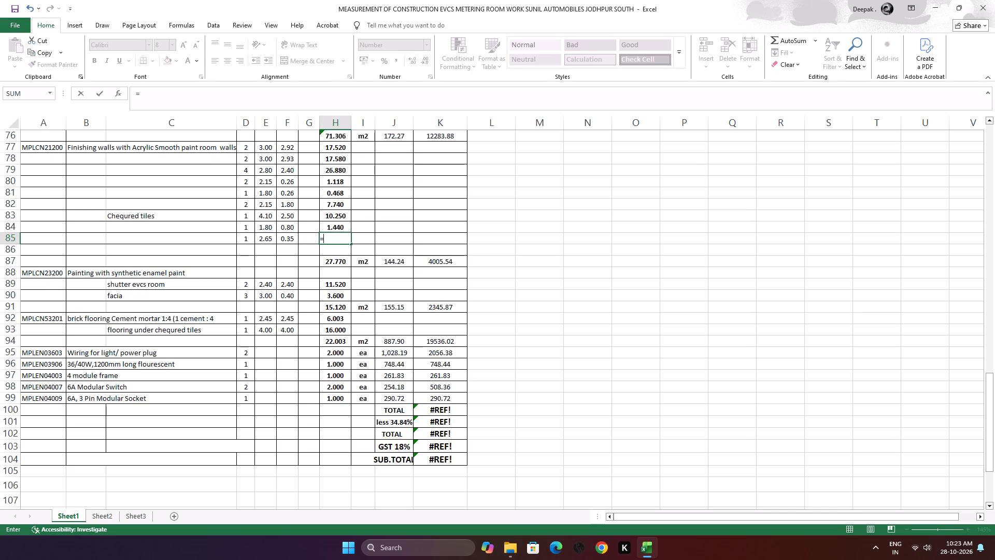
pyautogui.click(289, 240)
pyautogui.hotkey('shift', '*')
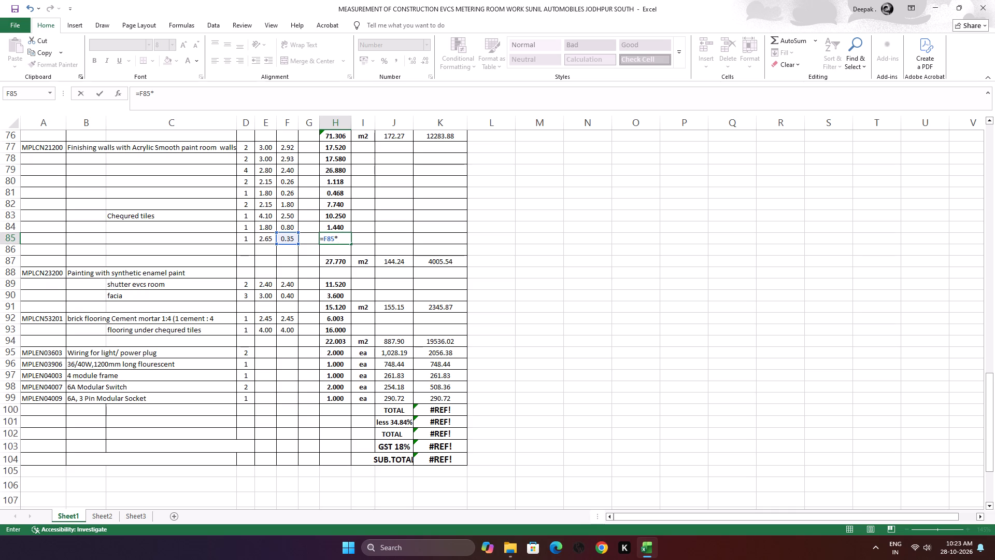
pyautogui.click(265, 237)
pyautogui.press('Return')
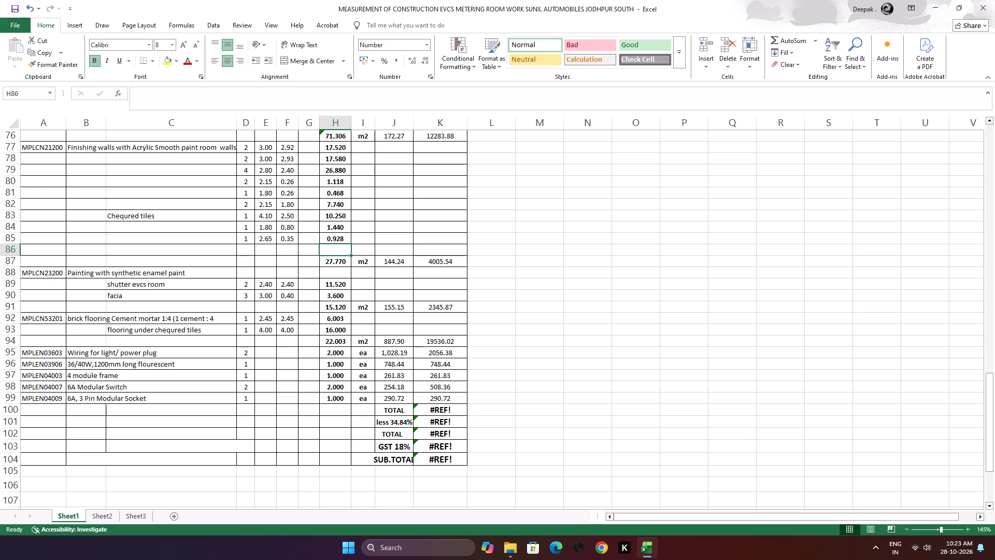
# Delete the unused blank row 86 above the paint item's total row.
pyautogui.click(13, 250)
pyautogui.rightClick(12, 249)
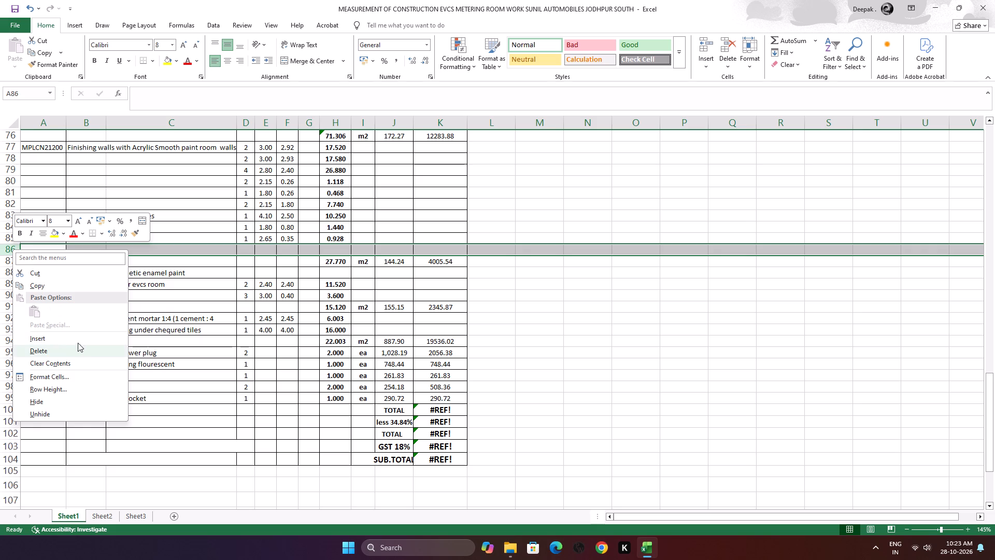
pyautogui.click(77, 349)
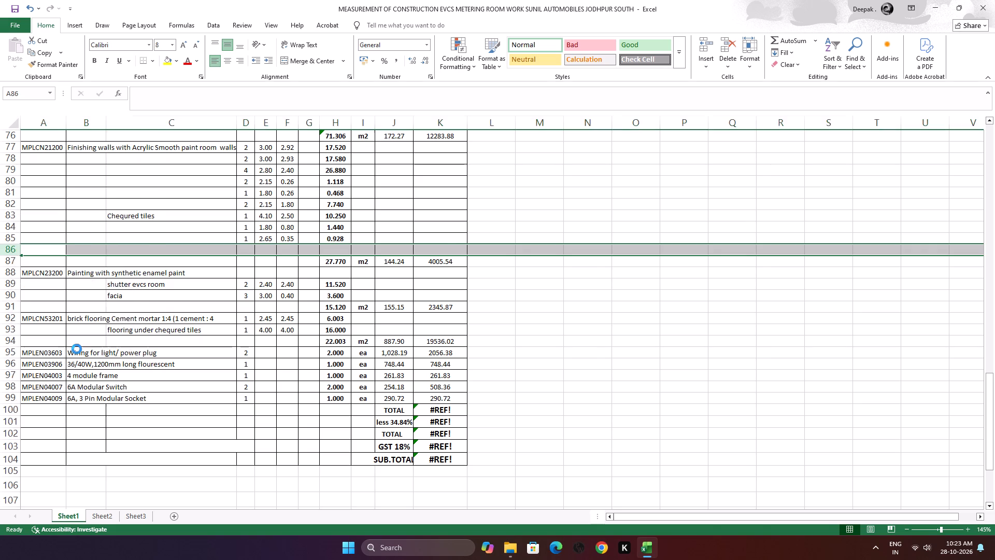
pyautogui.click(343, 251)
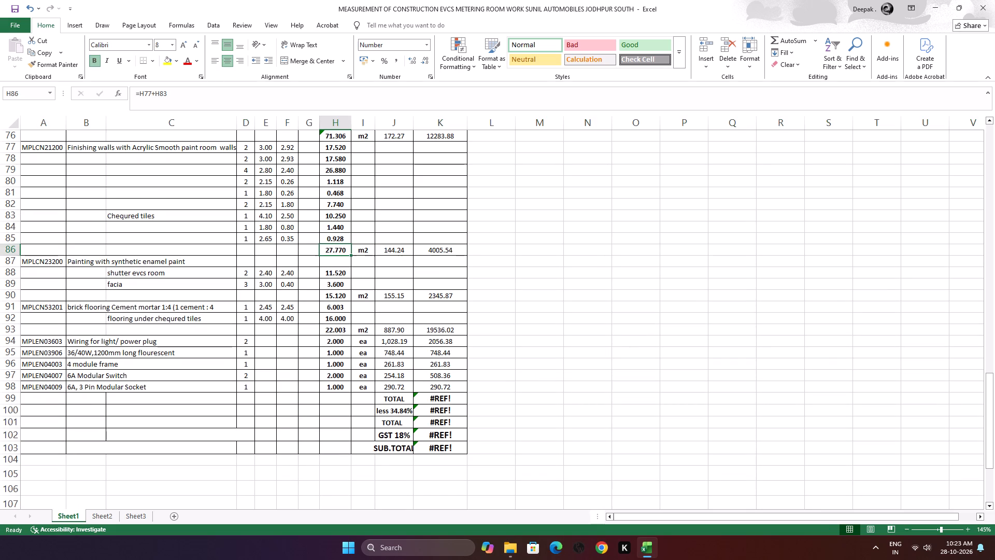
# Total the Acrylic Smooth paint quantities in H86 with the formula =H77+H78+H79+H80+H81+H82+H83+H84+H85.
pyautogui.scroll(2, 269, 266)
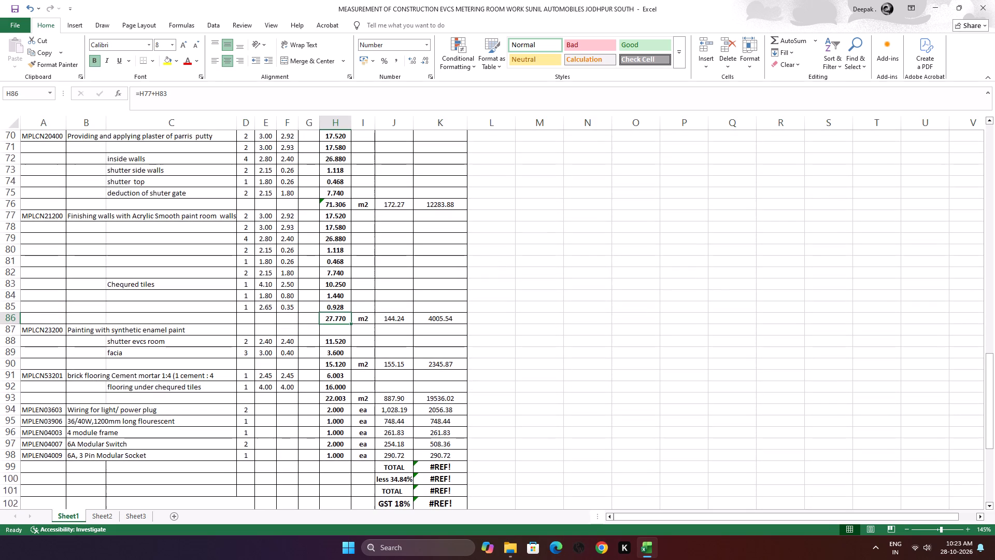
pyautogui.press('=')
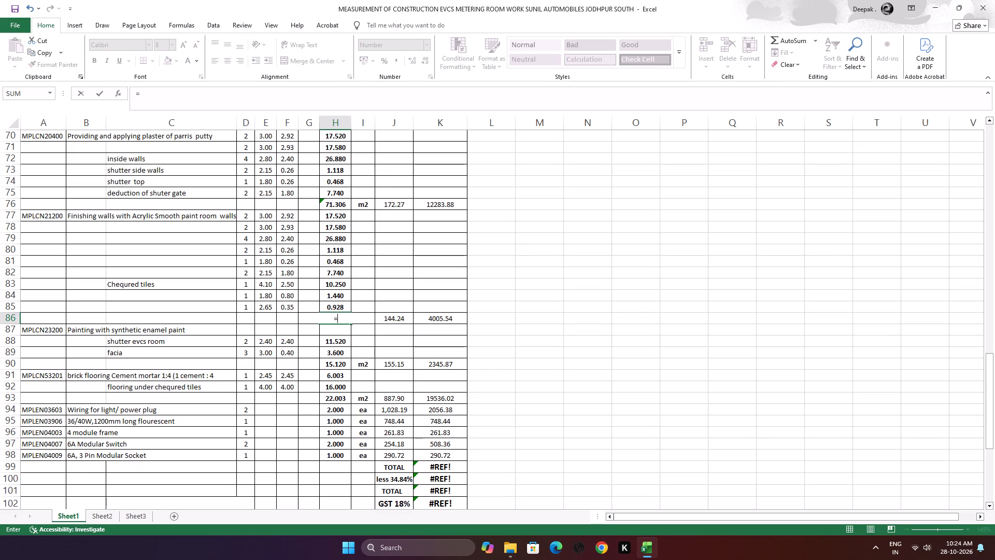
pyautogui.click(342, 214)
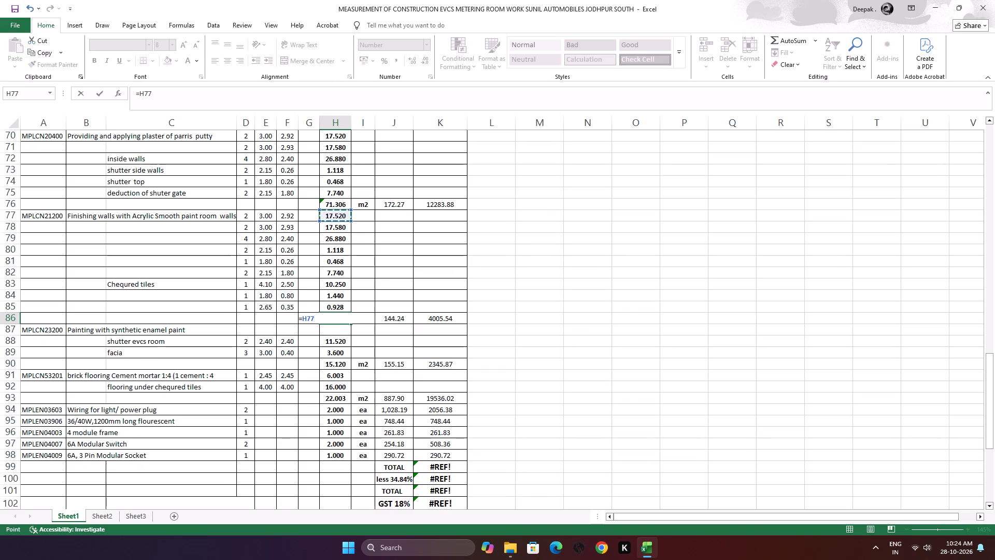
pyautogui.press('+')
pyautogui.click(346, 229)
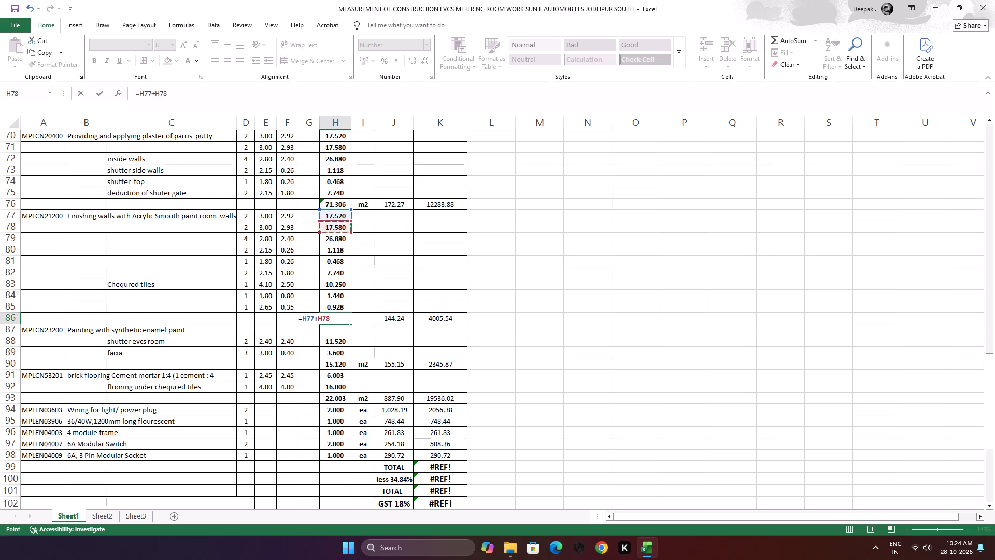
pyautogui.press('+')
pyautogui.click(342, 237)
pyautogui.press('+')
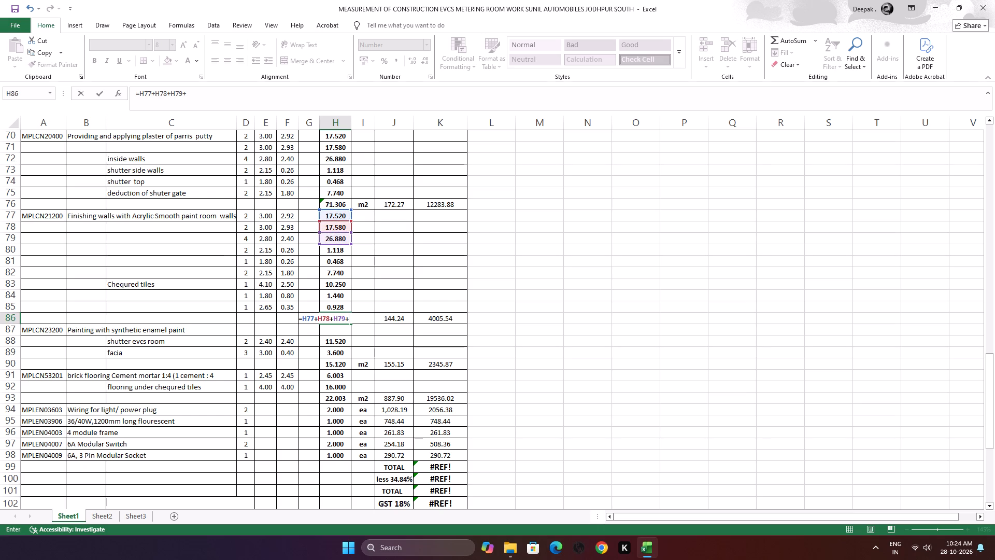
pyautogui.click(342, 249)
pyautogui.press('+')
pyautogui.click(335, 263)
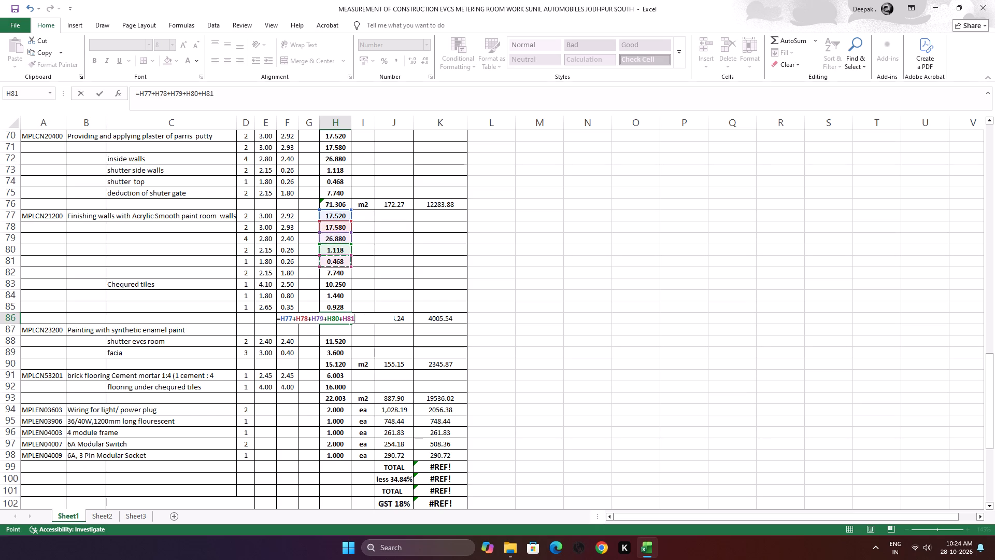
pyautogui.press('+')
pyautogui.click(338, 274)
pyautogui.press('+')
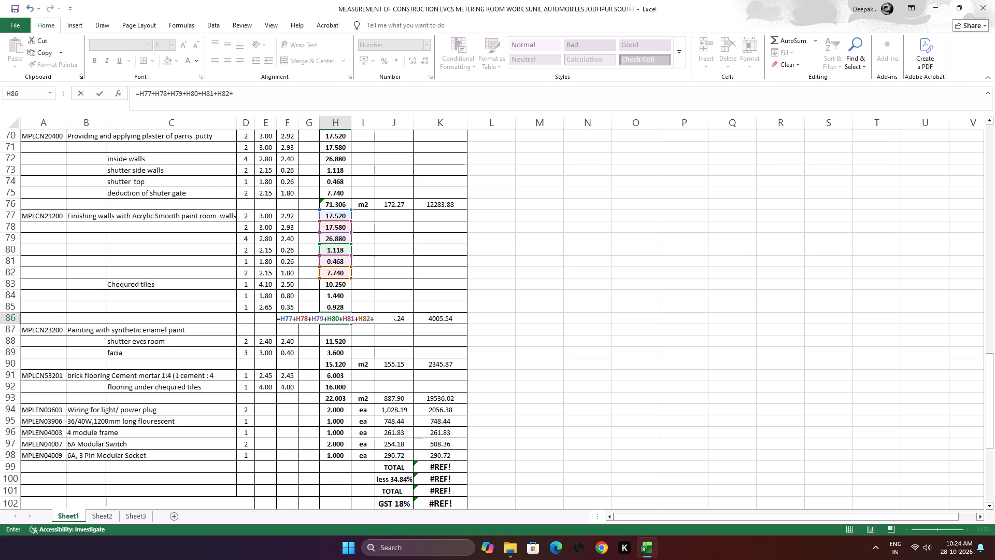
pyautogui.click(343, 285)
pyautogui.press('+')
pyautogui.click(343, 296)
pyautogui.press('+')
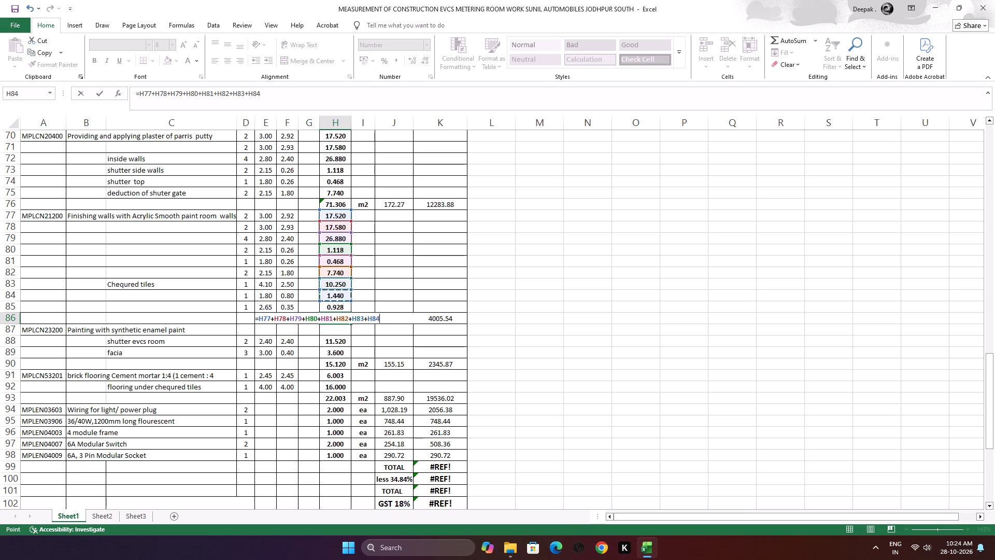
pyautogui.click(335, 305)
pyautogui.press('Return')
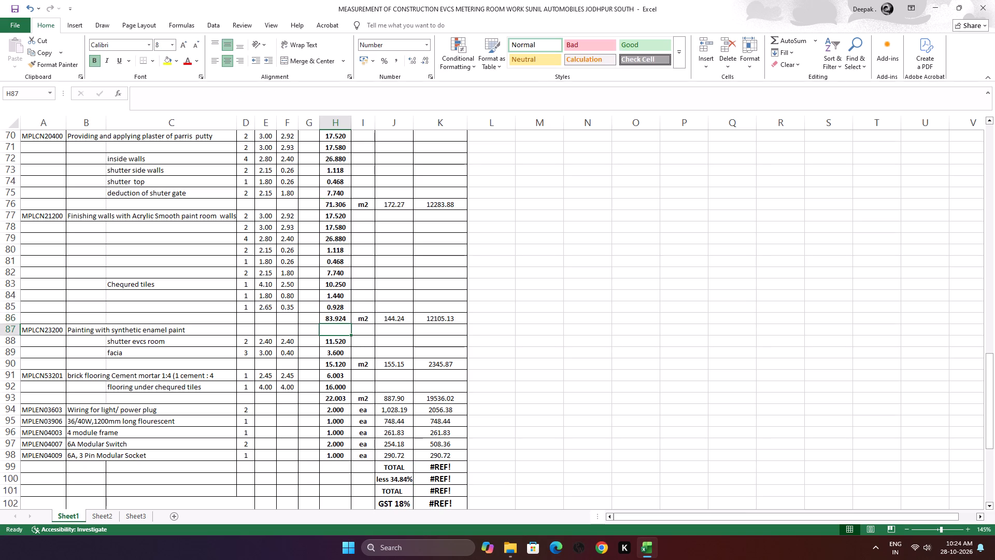
# Enter 2 as the shutter evcs room count in D88 under the synthetic enamel paint item.
pyautogui.scroll(2, 304, 319)
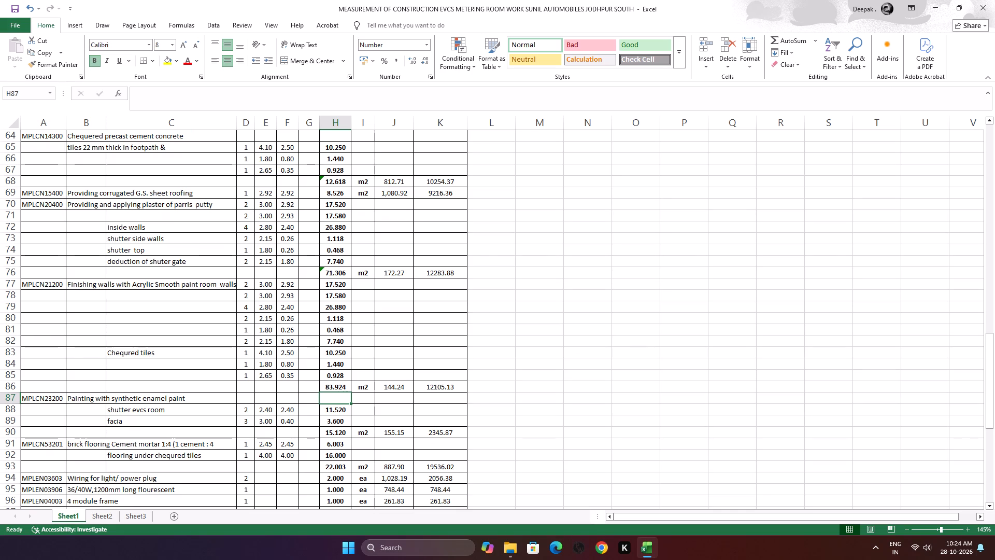
pyautogui.scroll(-3, 277, 257)
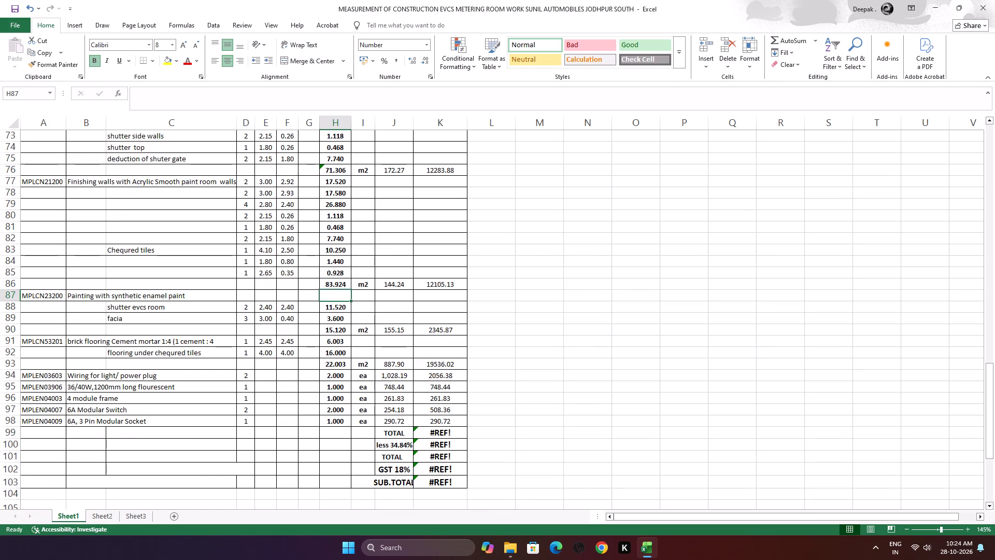
pyautogui.scroll(-1, 207, 231)
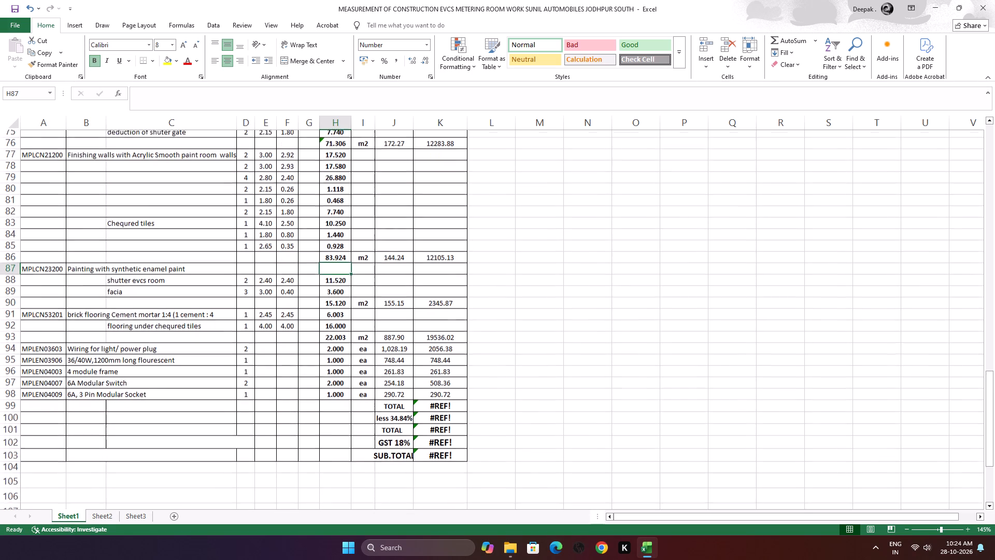
pyautogui.scroll(-1, 207, 231)
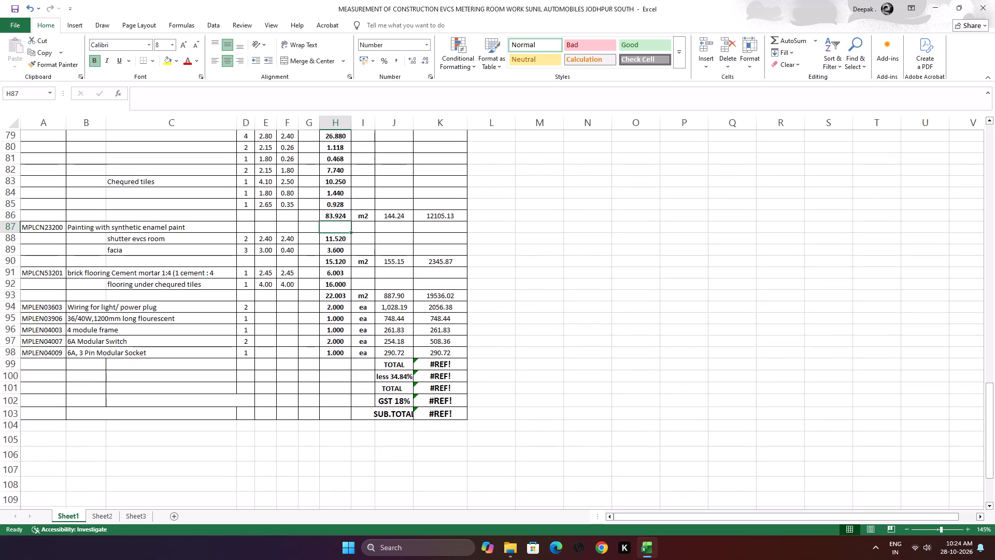
pyautogui.click(266, 239)
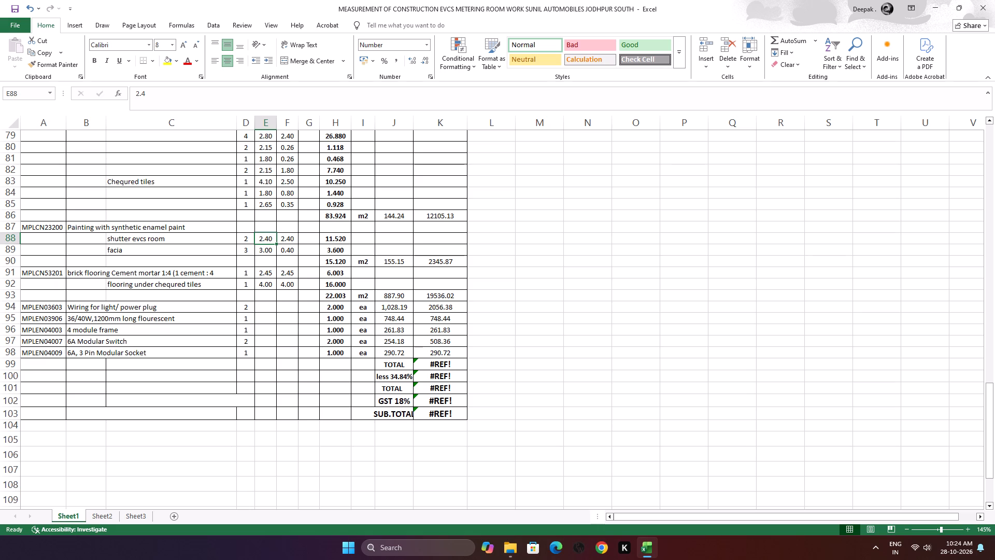
pyautogui.press('Left')
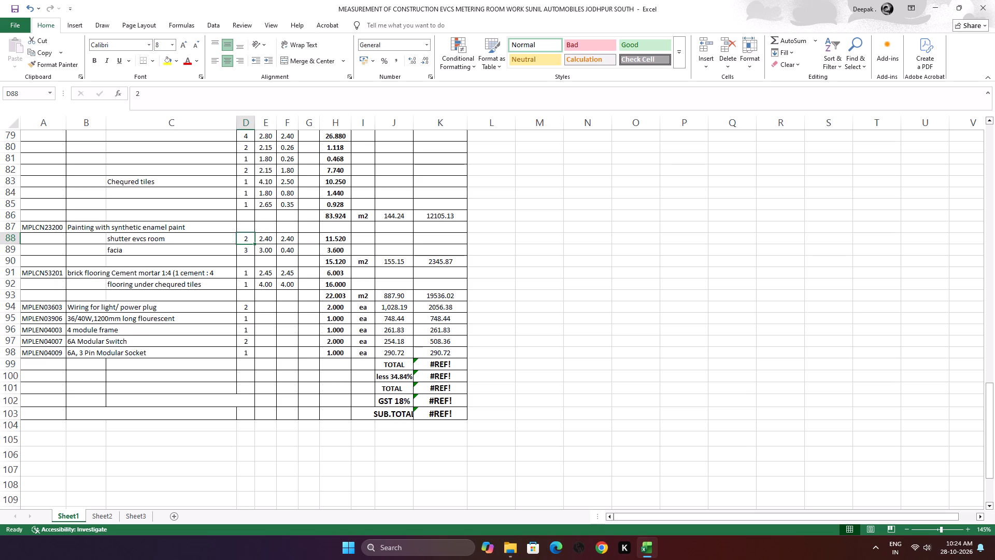
pyautogui.press('1')
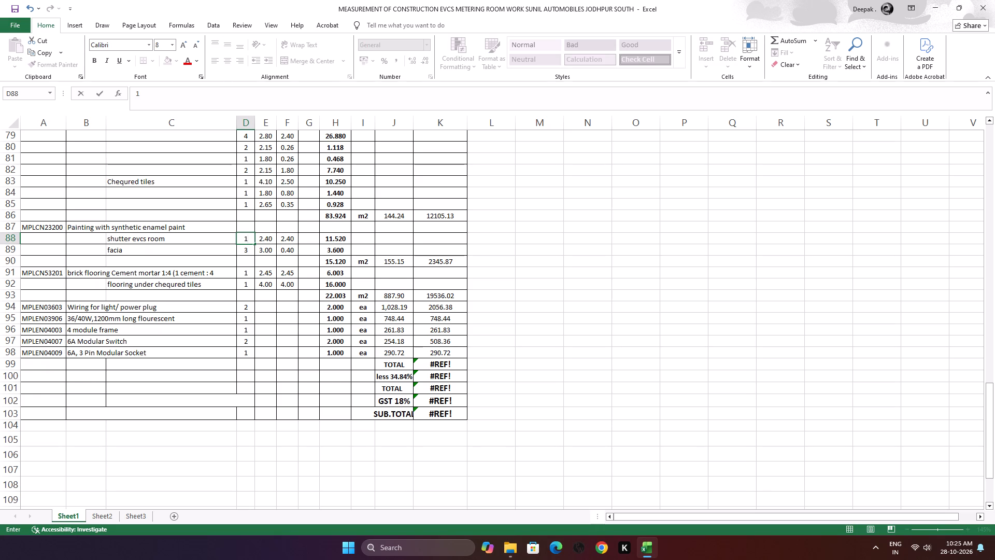
pyautogui.press('BackSpace')
pyautogui.press('2')
pyautogui.press('Down')
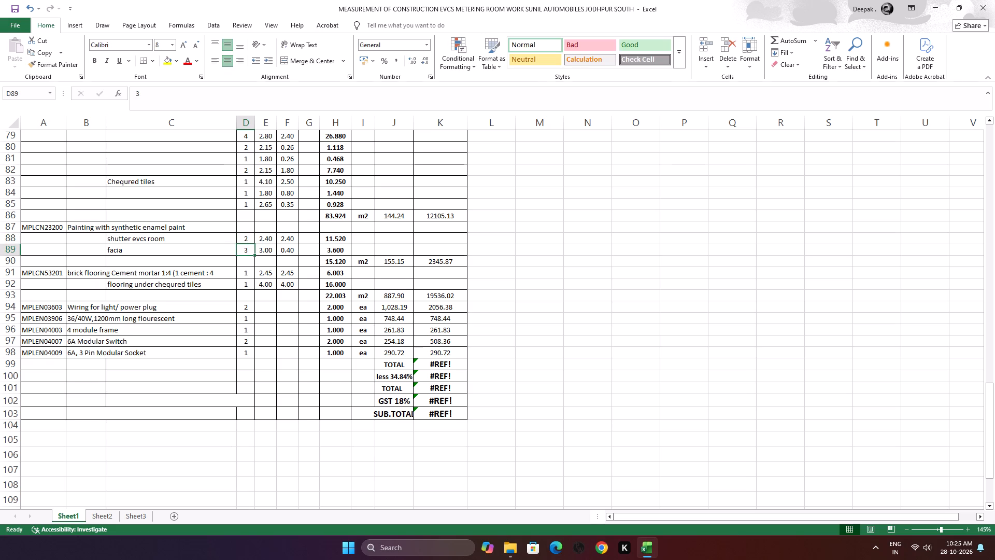
# Enter 3 as the facia count in D89 under the synthetic enamel paint item.
pyautogui.click(270, 237)
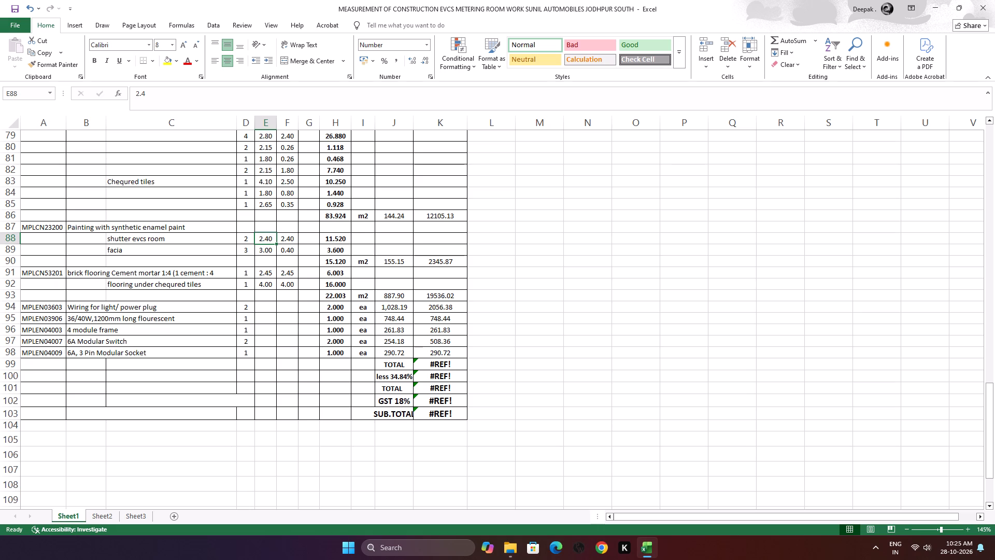
pyautogui.click(250, 251)
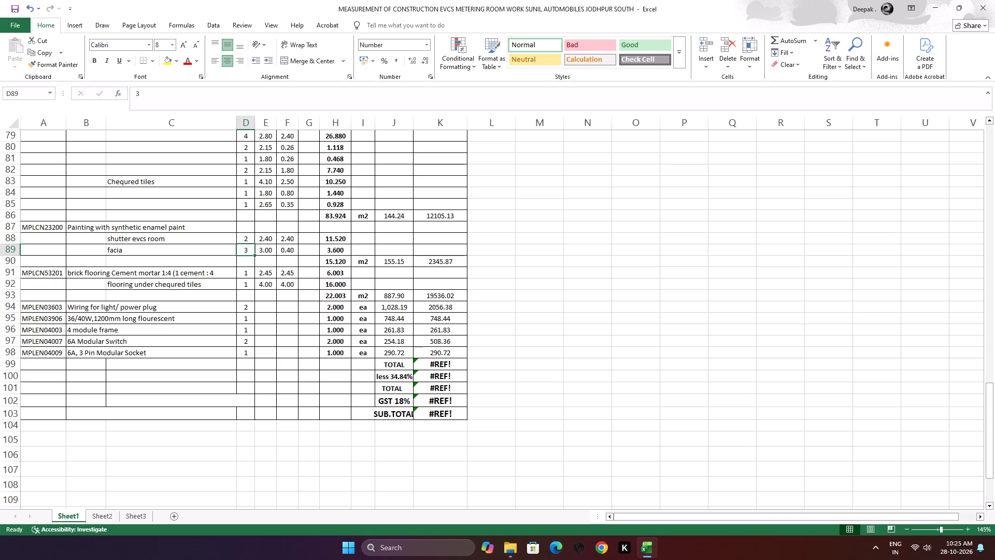
pyautogui.press('1')
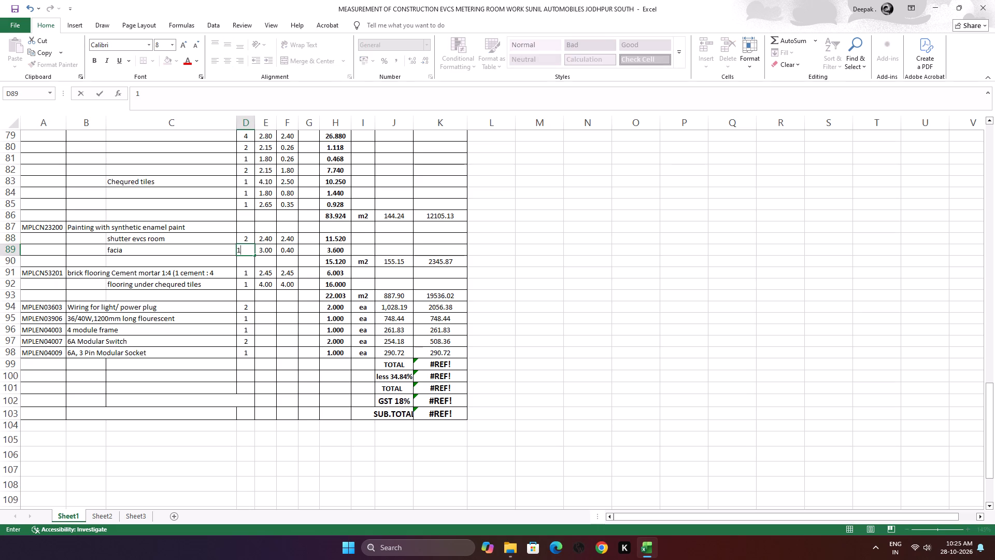
pyautogui.press('BackSpace')
pyautogui.press('2')
pyautogui.press('BackSpace')
pyautogui.press('3')
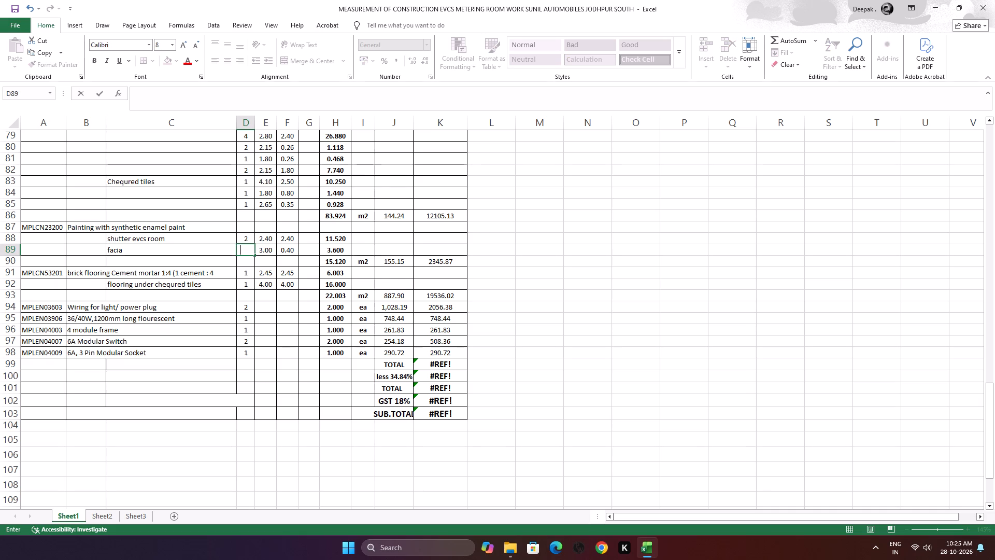
pyautogui.click(248, 296)
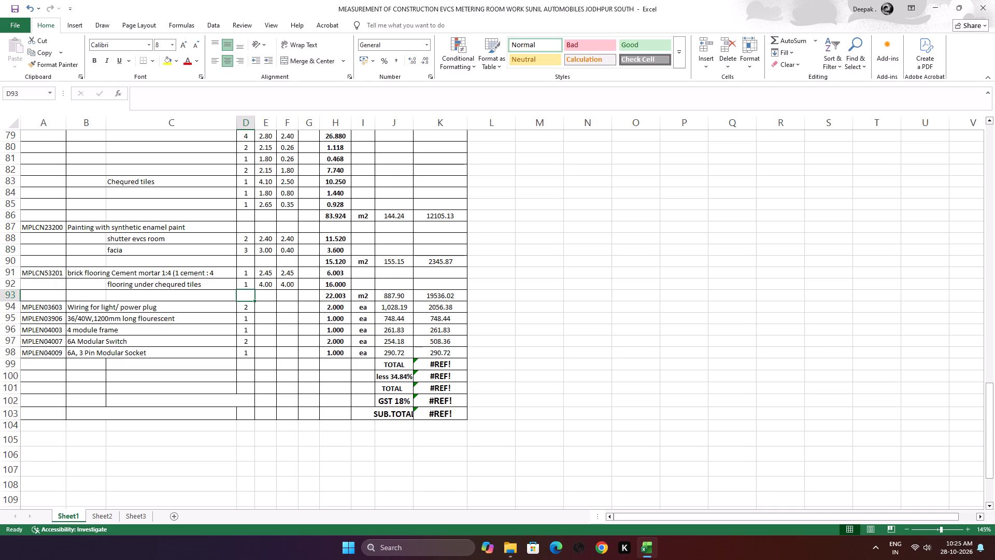
# Select the facia row's first dimension in E89.
pyautogui.click(270, 250)
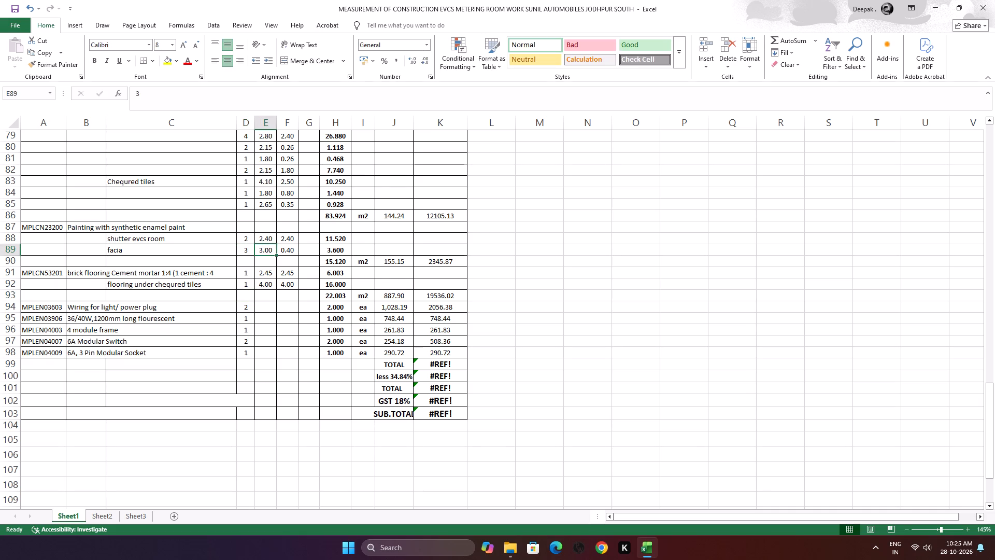
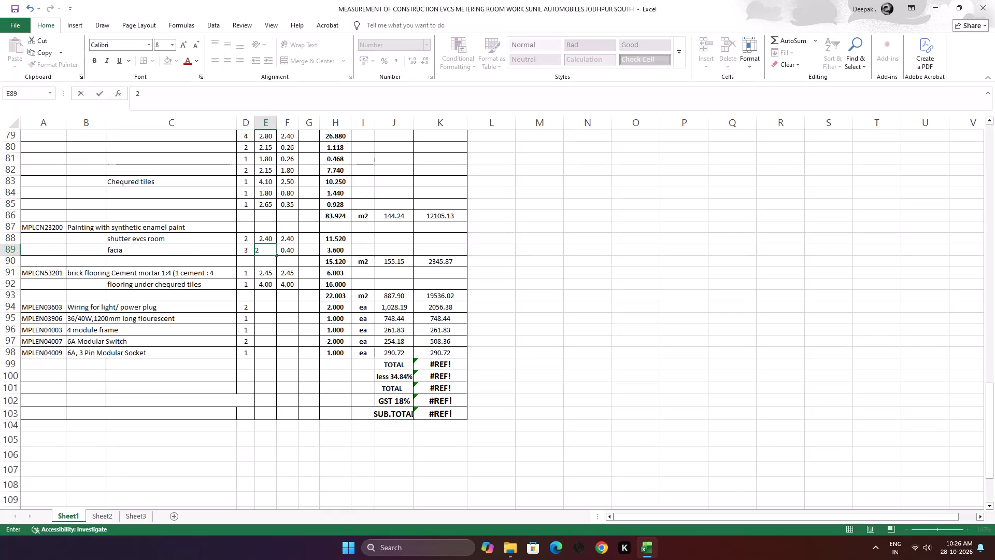
# Set the facia row's dimensions under synthetic enamel paint to 2.93 in E89 and 0.35 in F89.
pyautogui.press('.')
pyautogui.write('93')
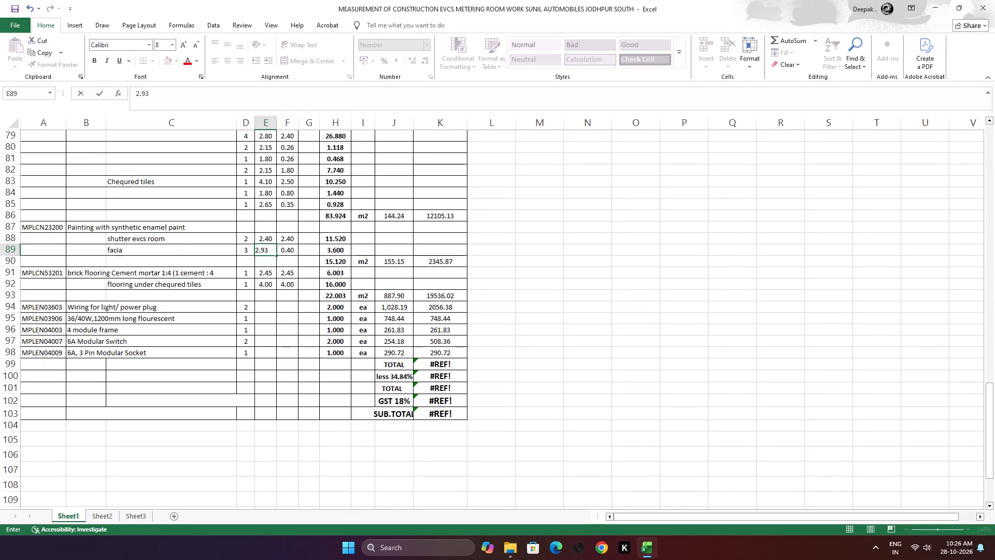
pyautogui.press('Right')
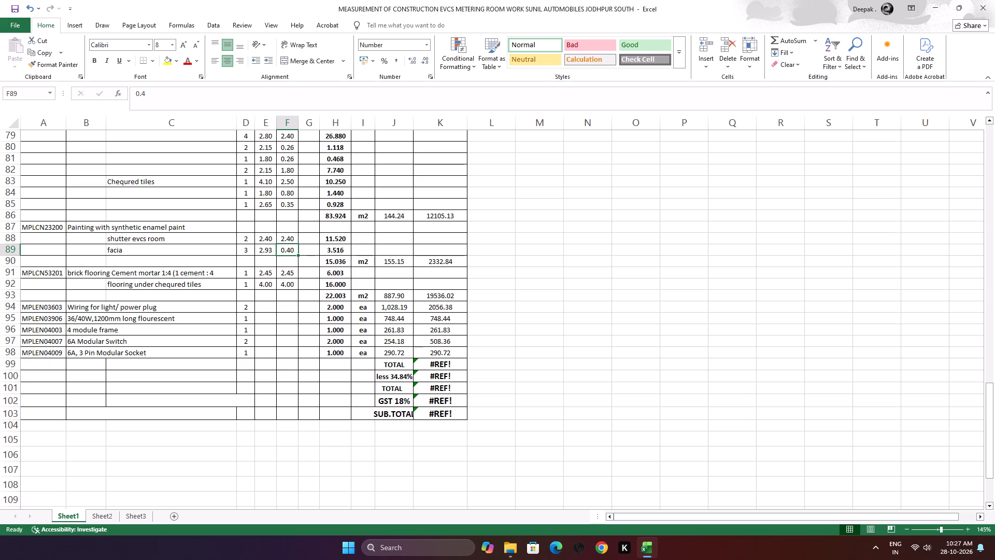
pyautogui.press('.')
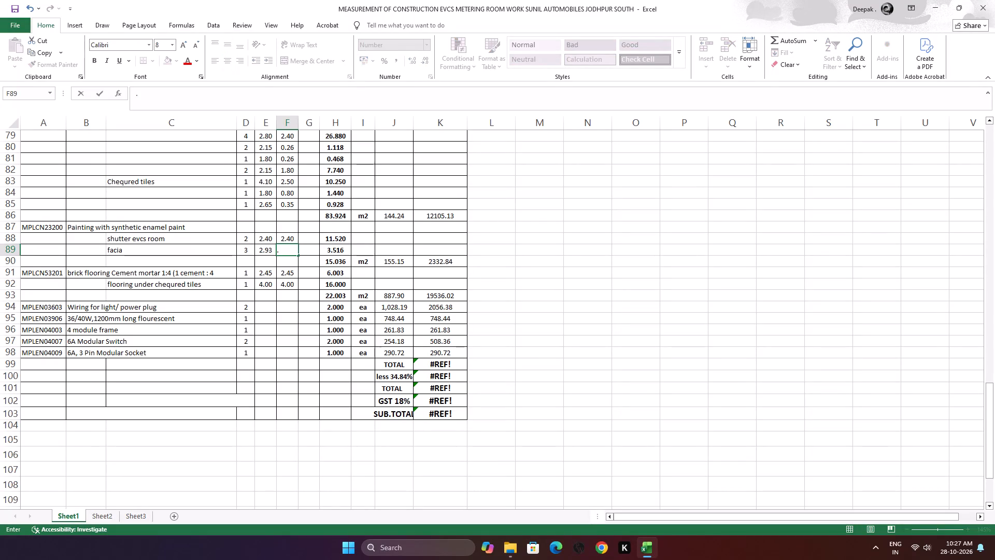
pyautogui.write('35')
pyautogui.click(246, 291)
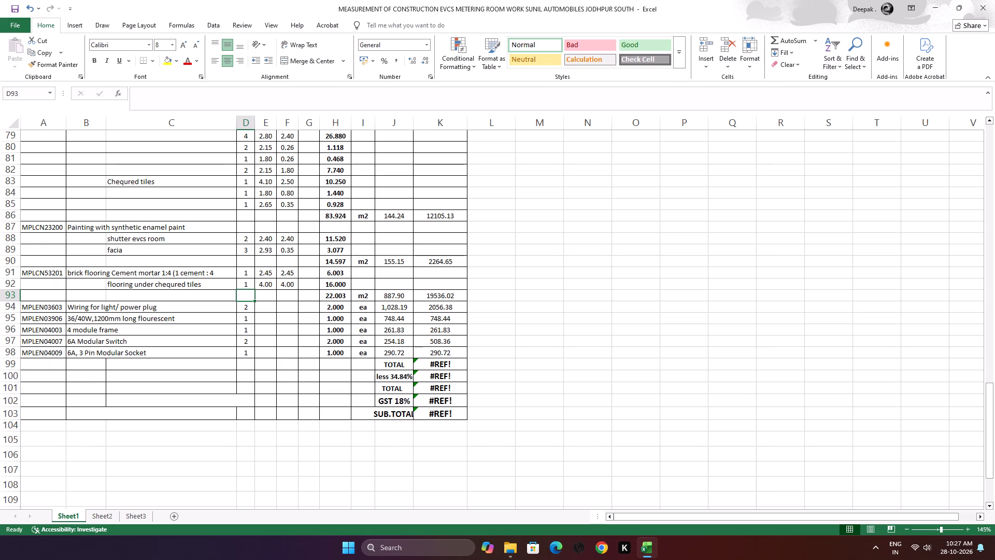
# Set the brick flooring dimensions in row 91 to 2.40 in both E91 and F91.
pyautogui.click(270, 274)
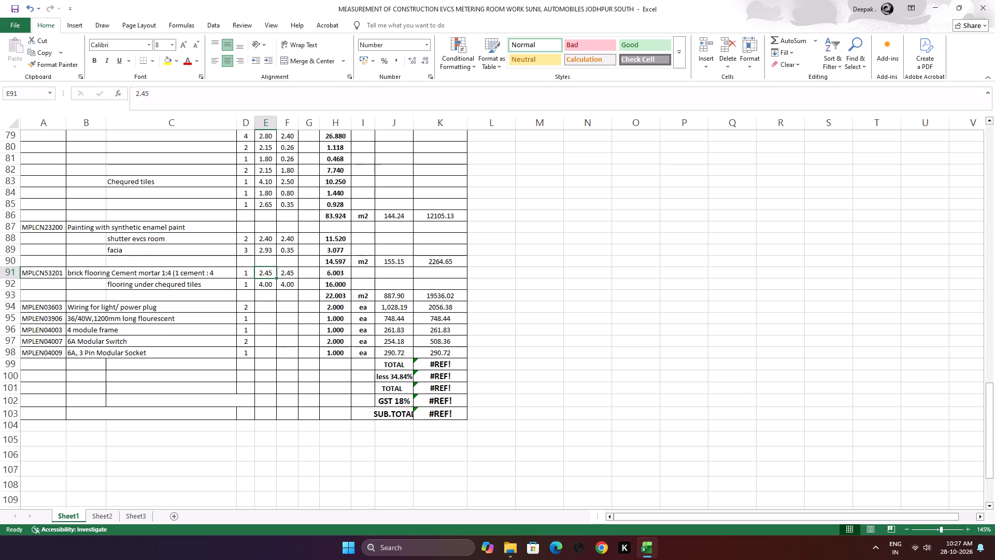
pyautogui.write('2.4*')
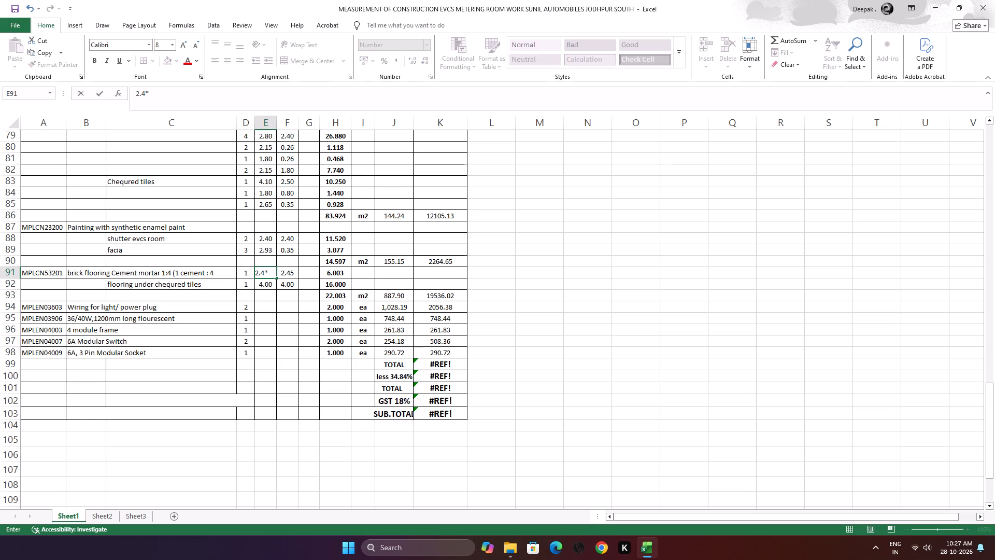
pyautogui.press('BackSpace')
pyautogui.press('BackSpace')
pyautogui.write('40')
pyautogui.press('Right')
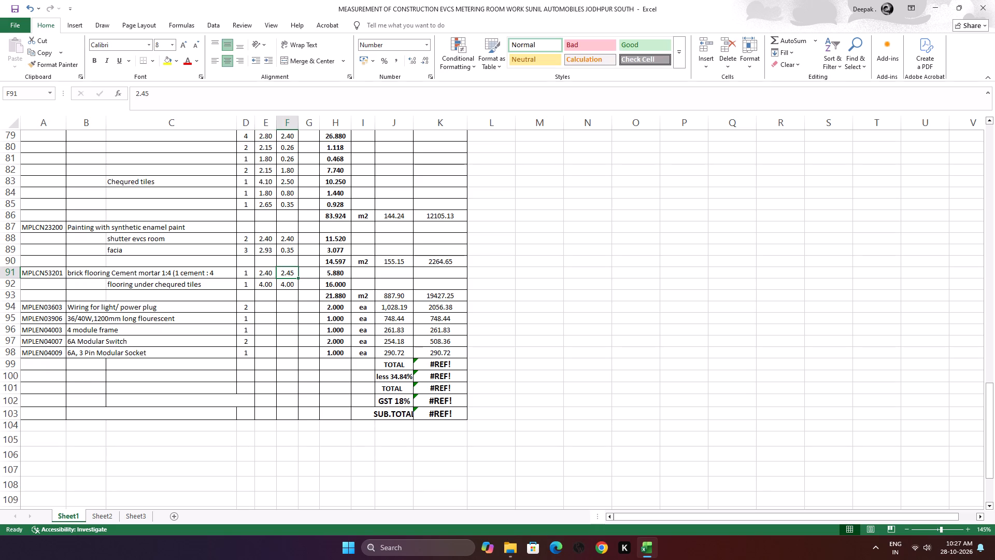
pyautogui.write('2.40')
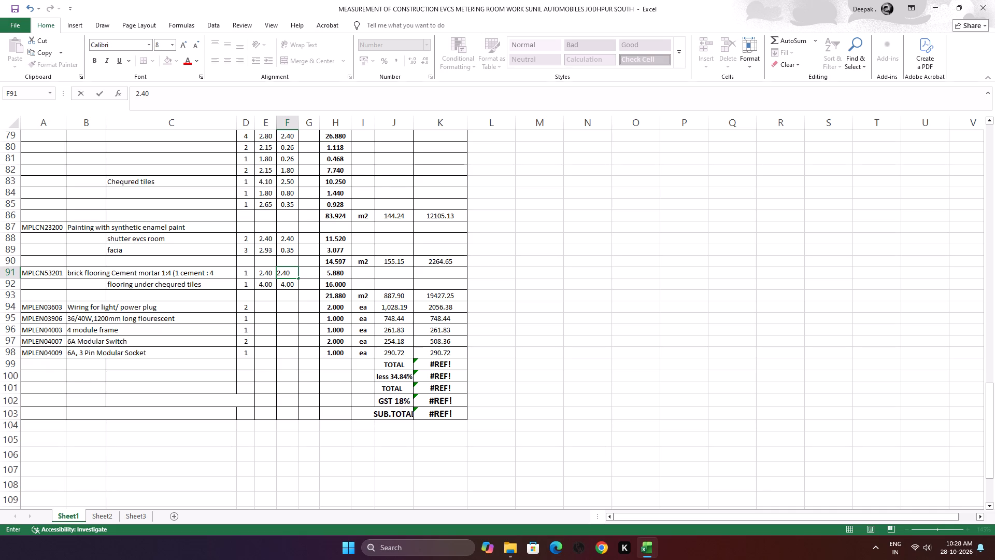
pyautogui.press('Down')
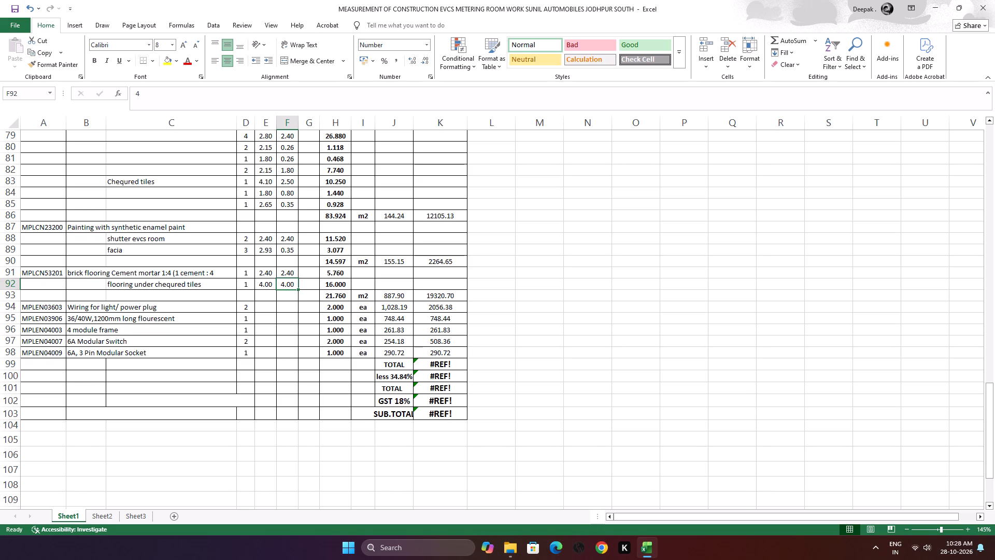
# Delete row 92, flooring under chequred tiles, from the brick flooring item.
pyautogui.click(10, 285)
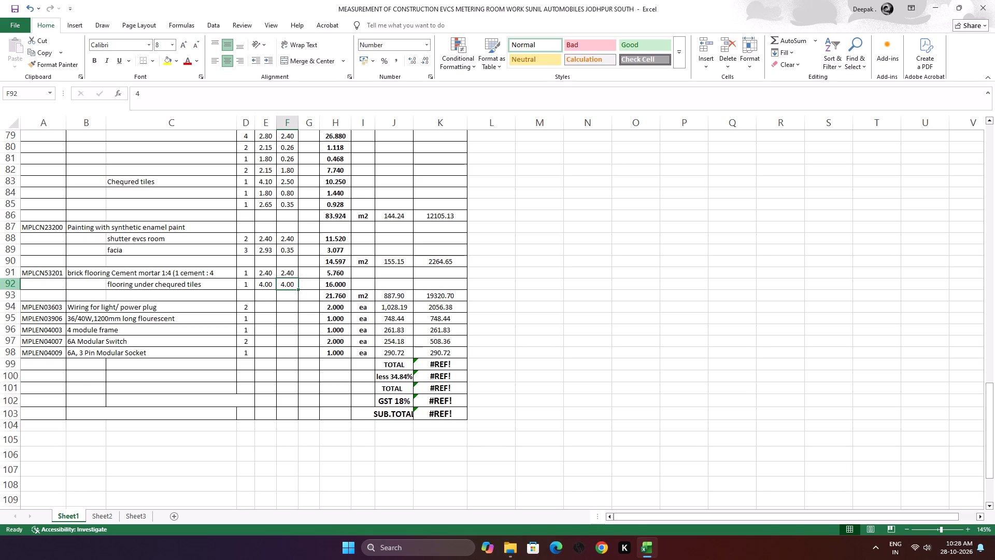
pyautogui.rightClick(9, 285)
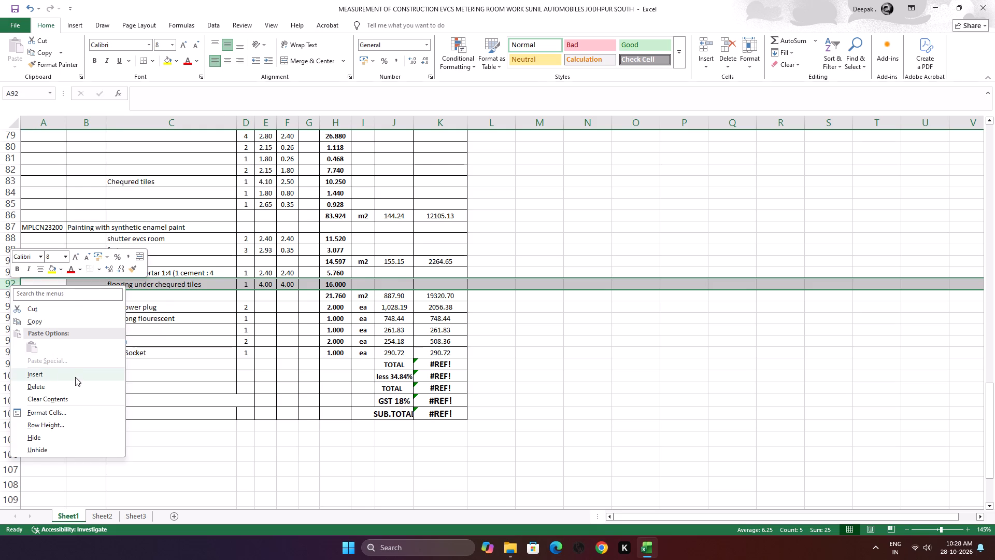
pyautogui.click(75, 382)
pyautogui.click(198, 317)
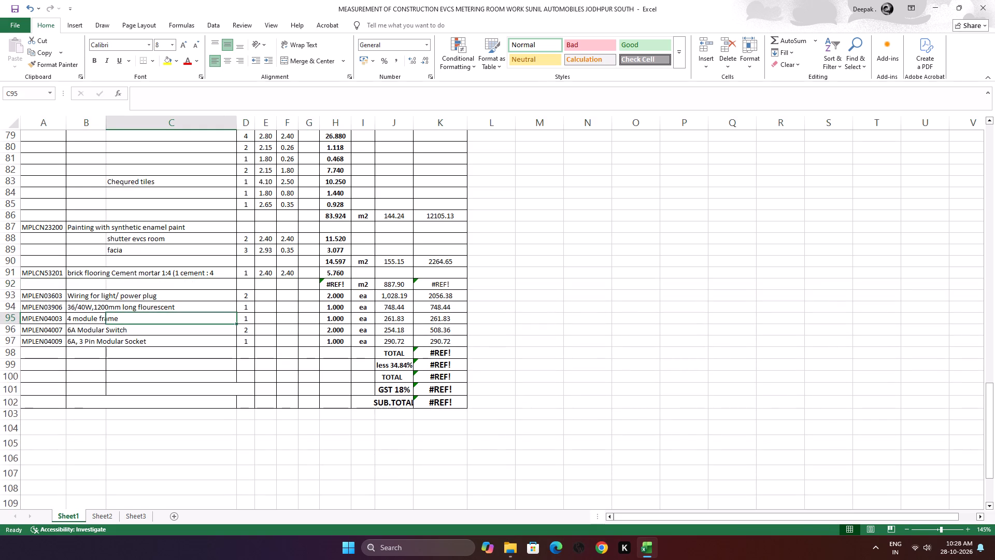
# Replace the brick flooring total formula in H92 with the quantity 5.760.
pyautogui.click(344, 284)
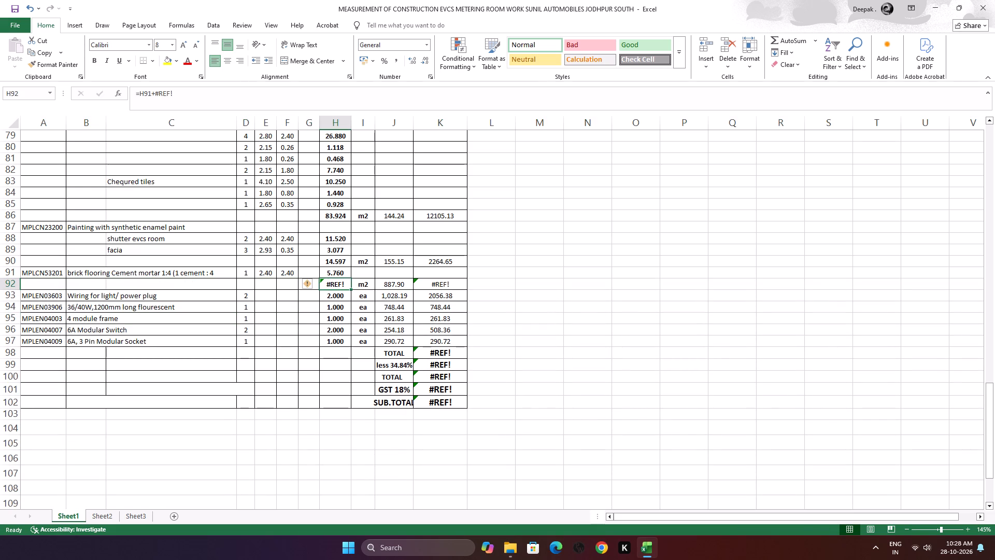
pyautogui.write('5.')
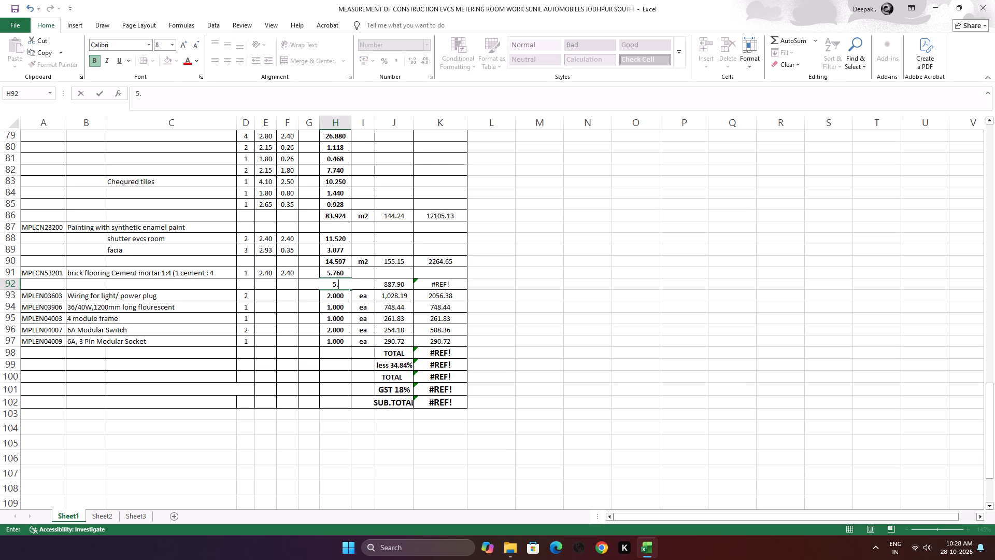
pyautogui.write('760')
pyautogui.click(279, 326)
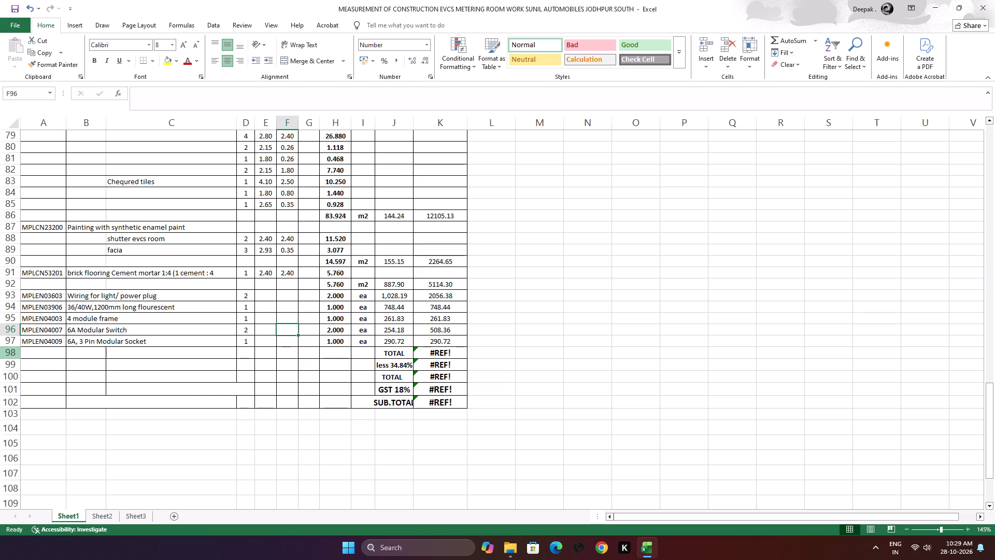
# Delete rows 98 to 102, holding the TOTAL, less 34.84%, GST 18% and SUB.TOTAL lines.
pyautogui.moveTo(8, 352); pyautogui.dragTo(15, 400)
pyautogui.click(15, 400)
pyautogui.click(68, 381)
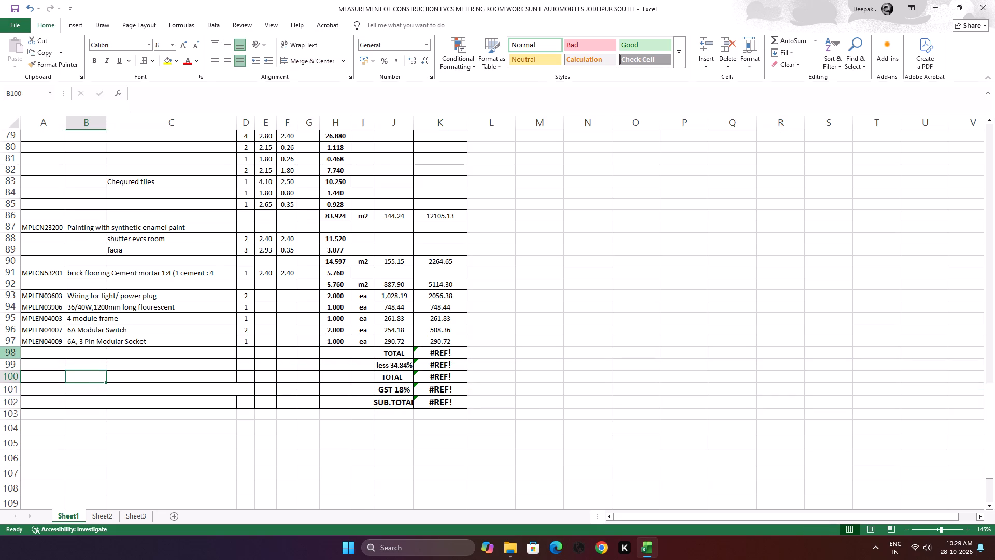
pyautogui.moveTo(15, 354); pyautogui.dragTo(14, 360)
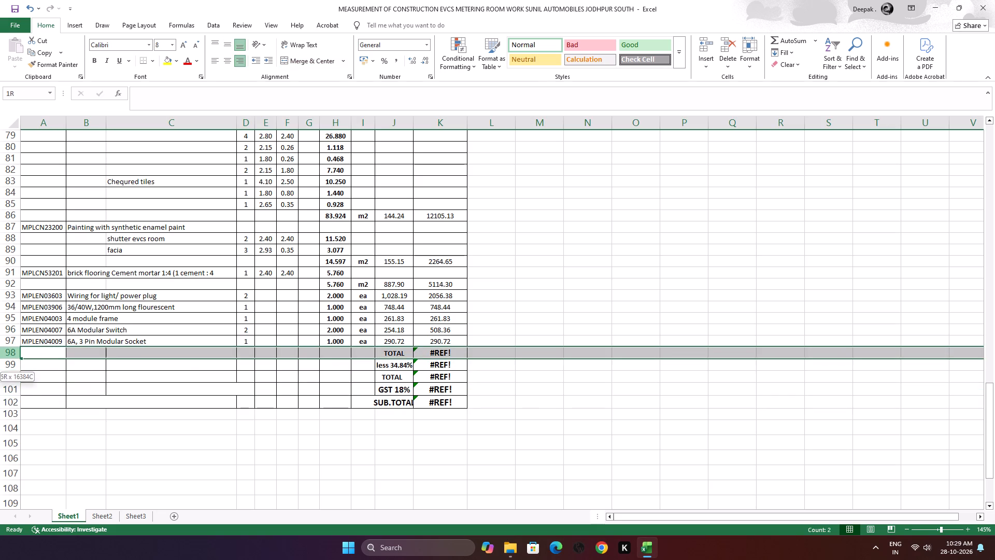
pyautogui.moveTo(14, 360); pyautogui.dragTo(18, 396)
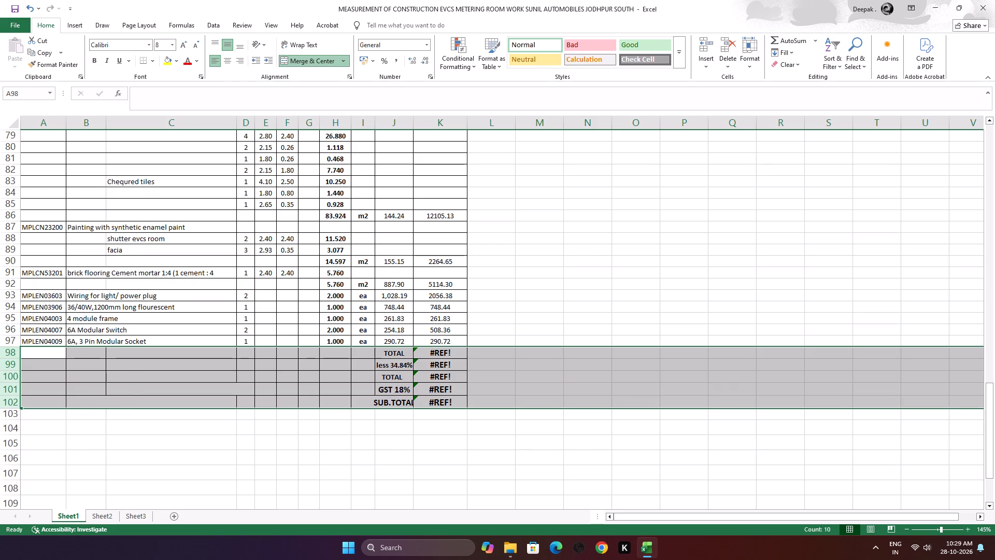
pyautogui.rightClick(17, 398)
pyautogui.click(83, 327)
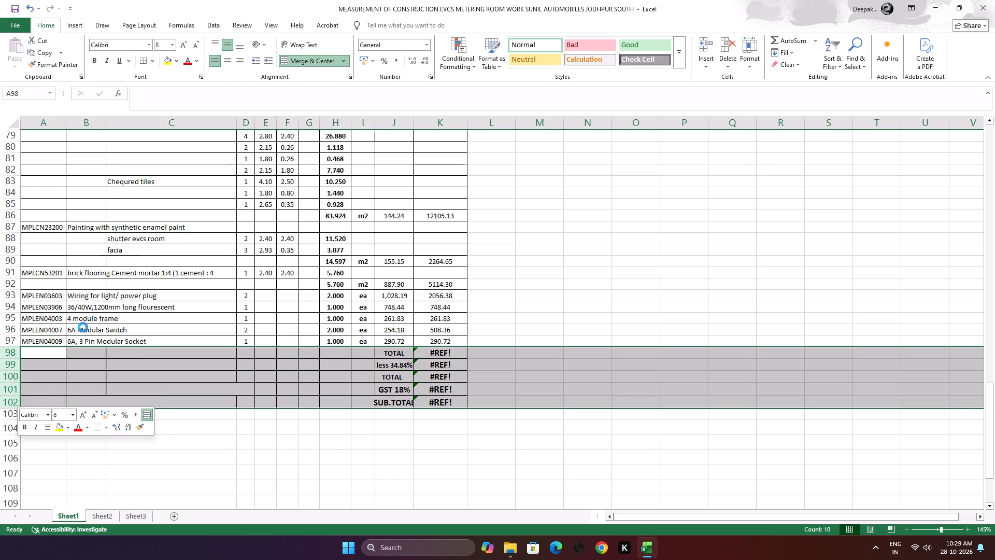
pyautogui.click(182, 354)
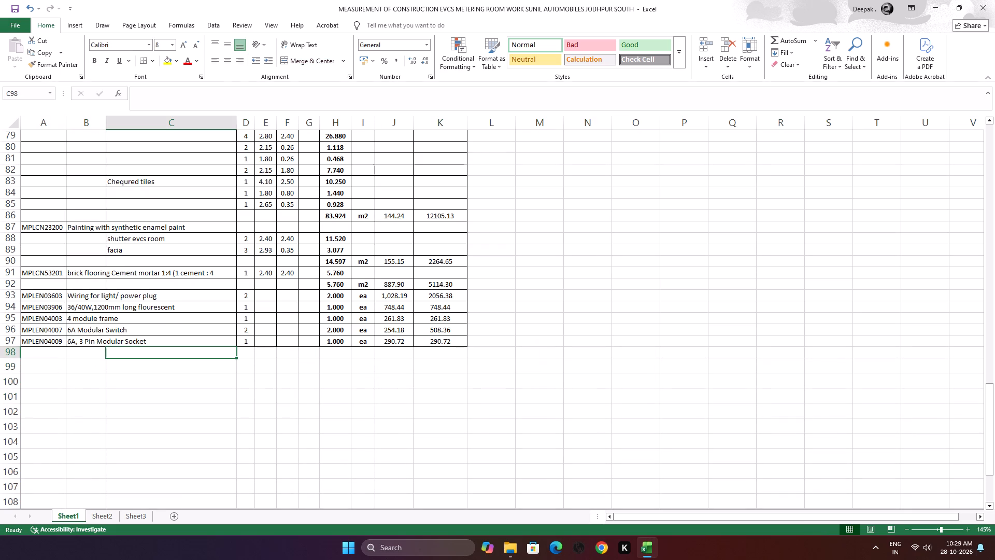
# Open the Date entry in G5 of the sheet header for editing.
pyautogui.scroll(5, 303, 366)
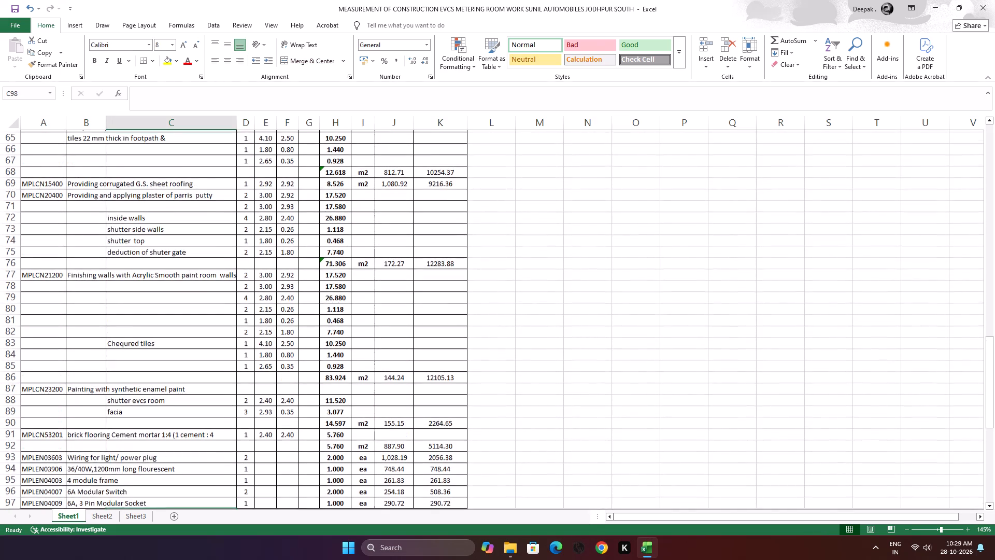
pyautogui.scroll(6, 303, 366)
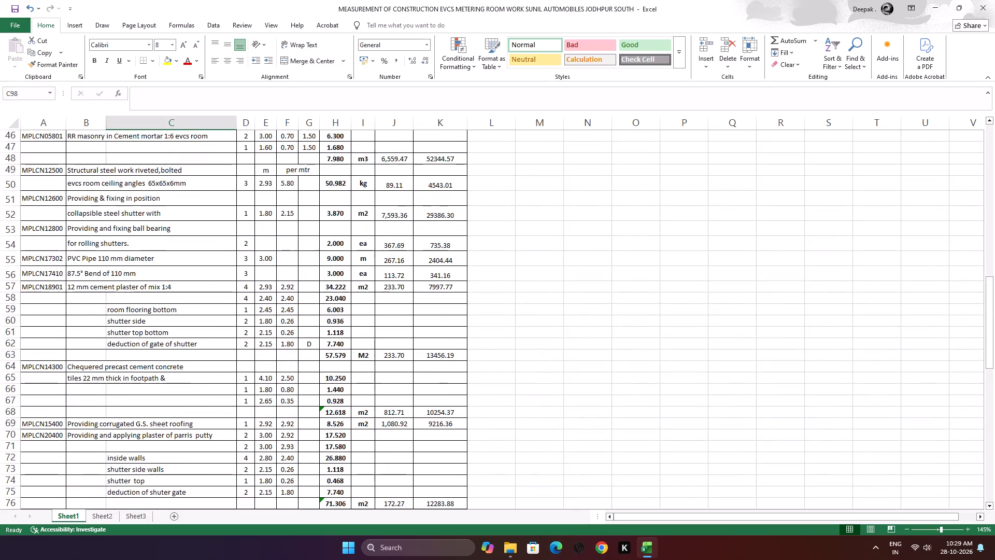
pyautogui.scroll(15, 303, 366)
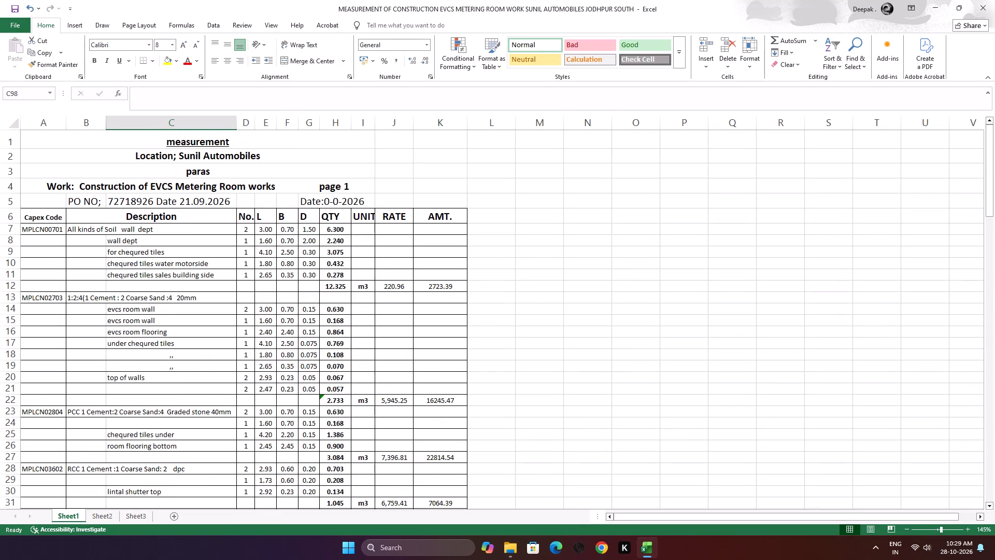
pyautogui.doubleClick(312, 201)
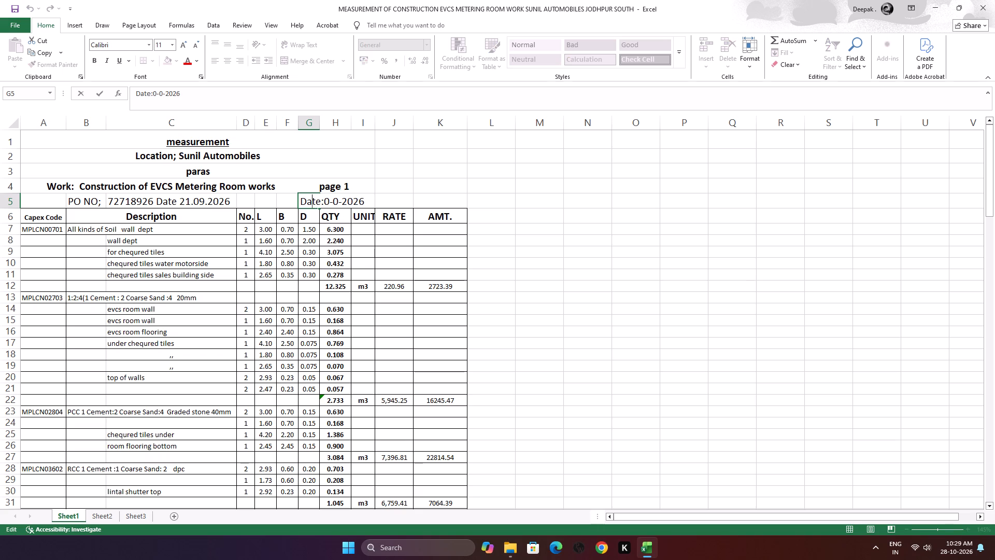
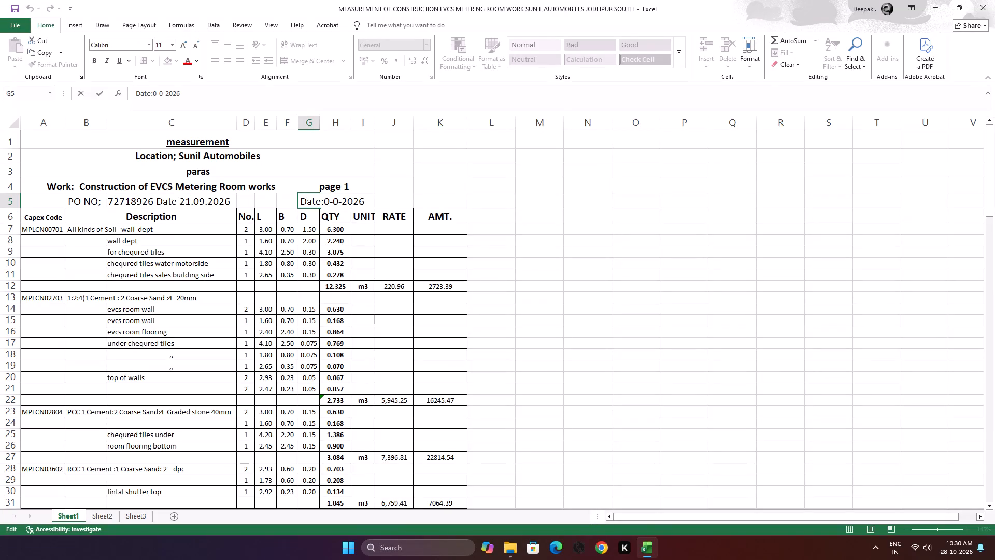
# Extend the sheet title in A1 so it reads "measurement Sheet".
pyautogui.click(245, 142)
pyautogui.click(245, 142)
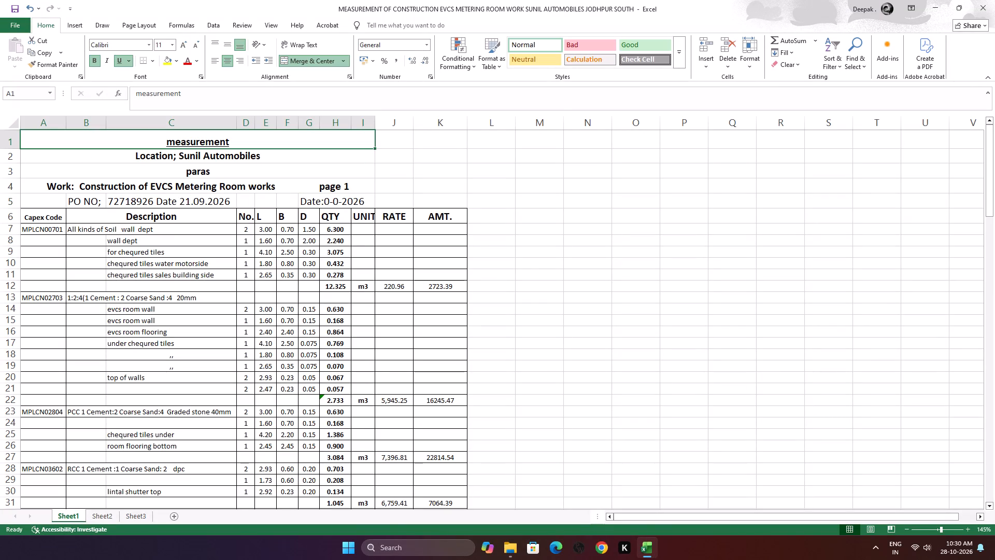
pyautogui.doubleClick(245, 142)
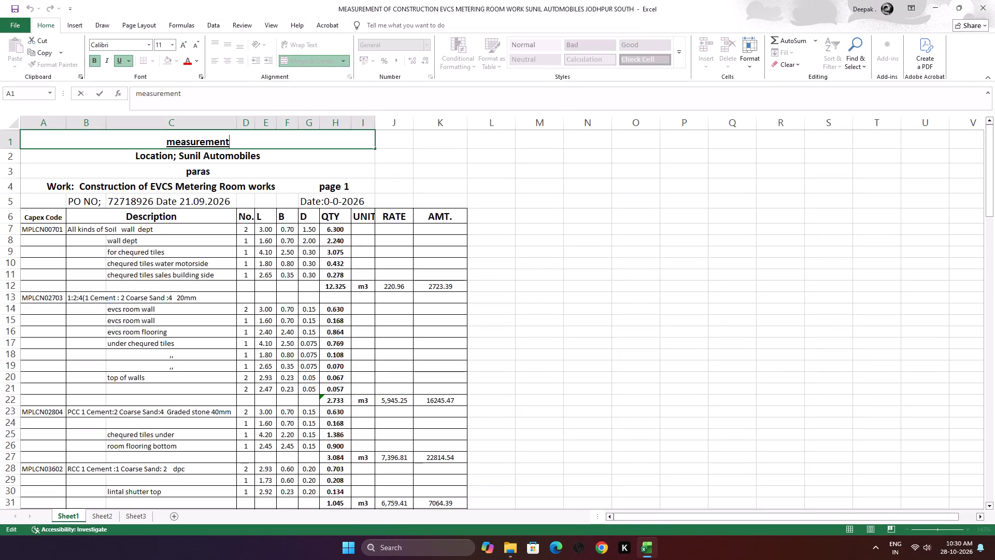
pyautogui.press('space')
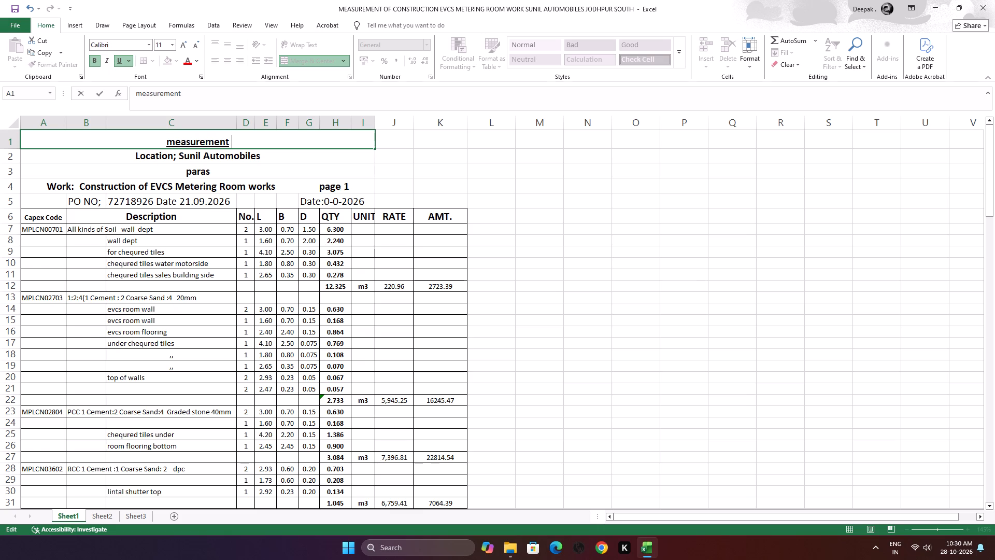
pyautogui.press('s')
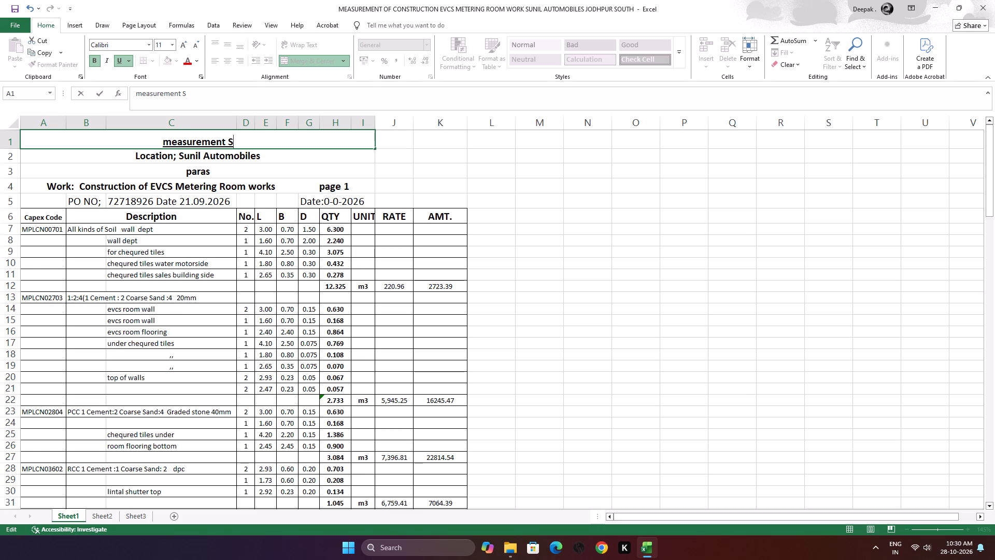
pyautogui.press('h')
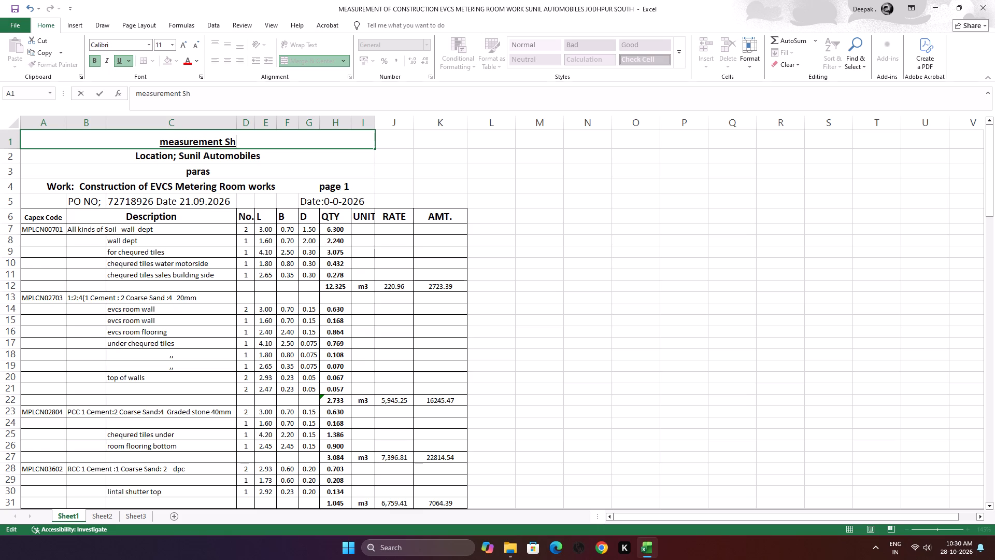
pyautogui.write('eet')
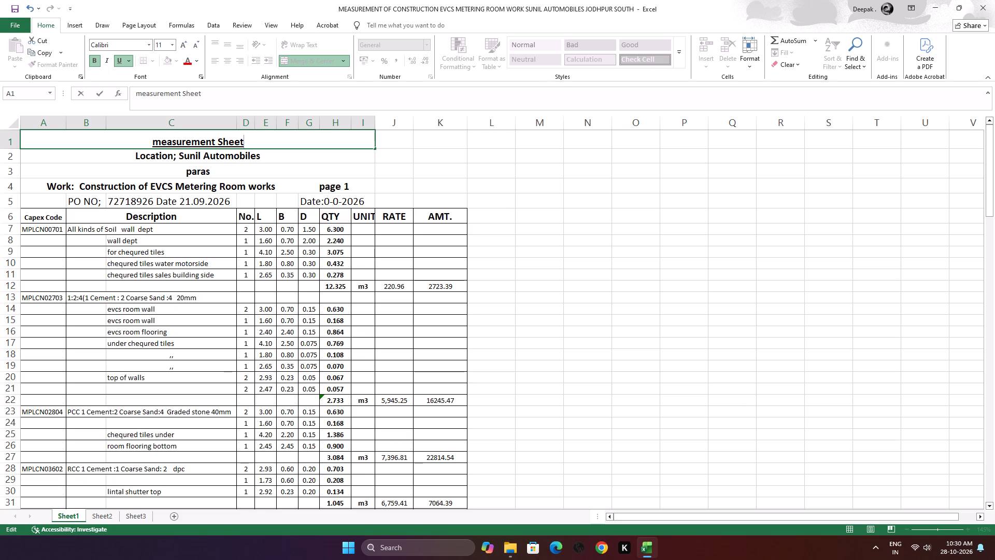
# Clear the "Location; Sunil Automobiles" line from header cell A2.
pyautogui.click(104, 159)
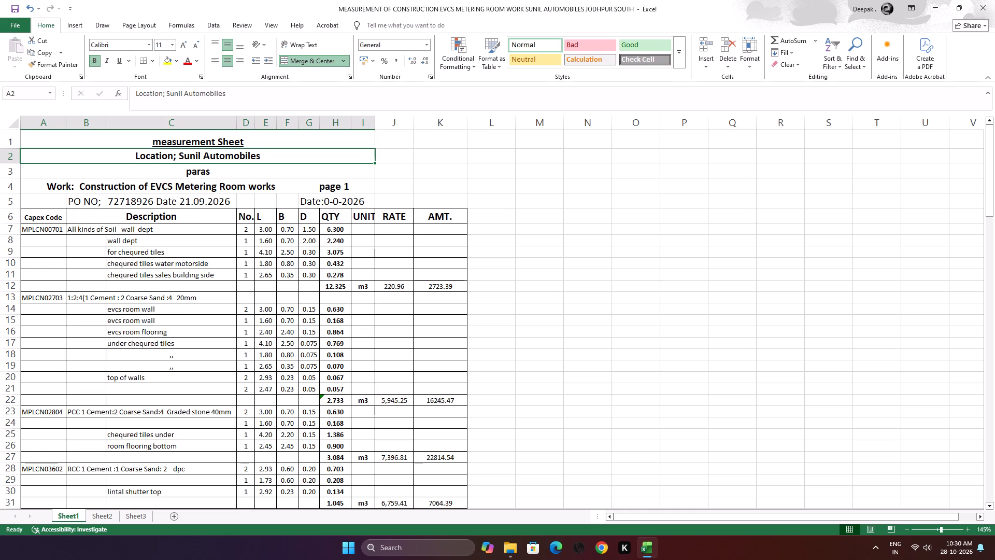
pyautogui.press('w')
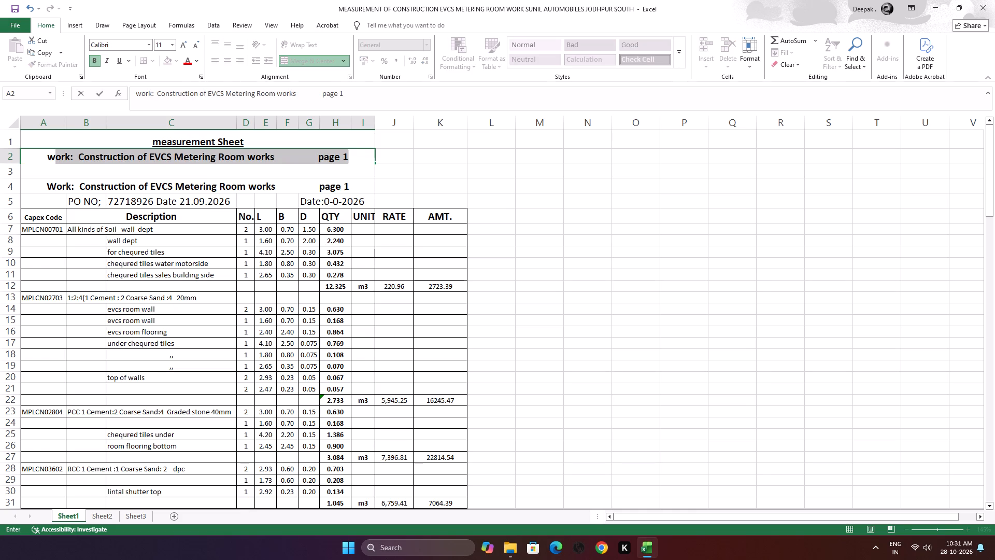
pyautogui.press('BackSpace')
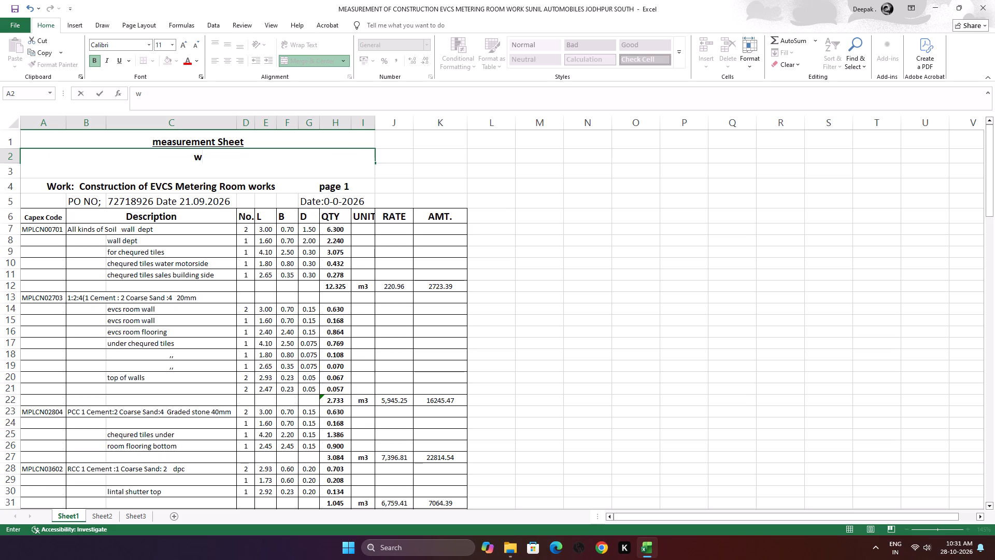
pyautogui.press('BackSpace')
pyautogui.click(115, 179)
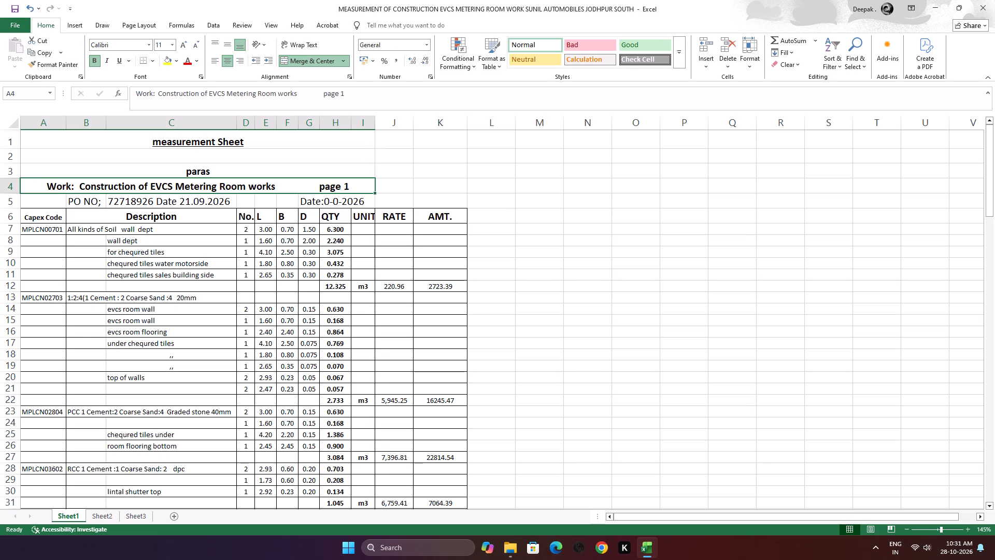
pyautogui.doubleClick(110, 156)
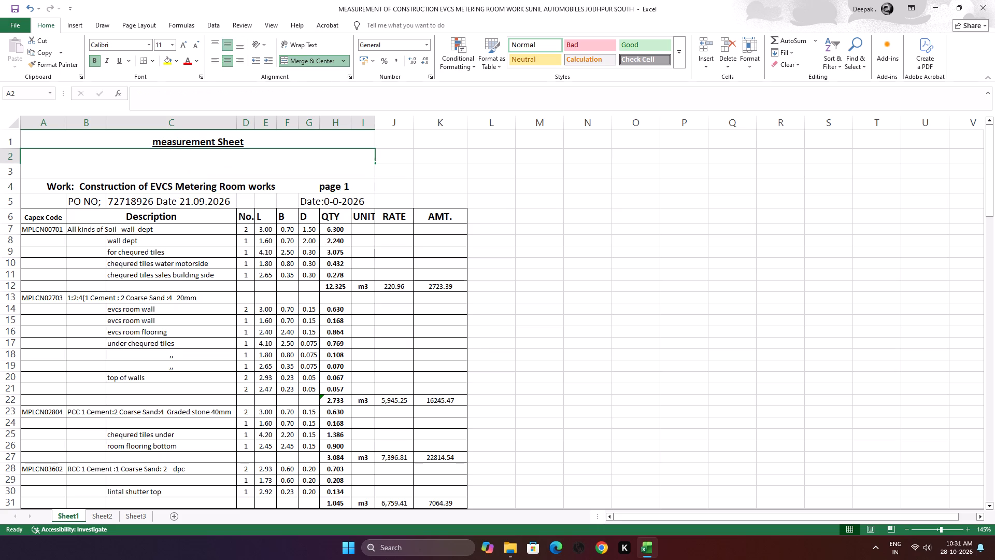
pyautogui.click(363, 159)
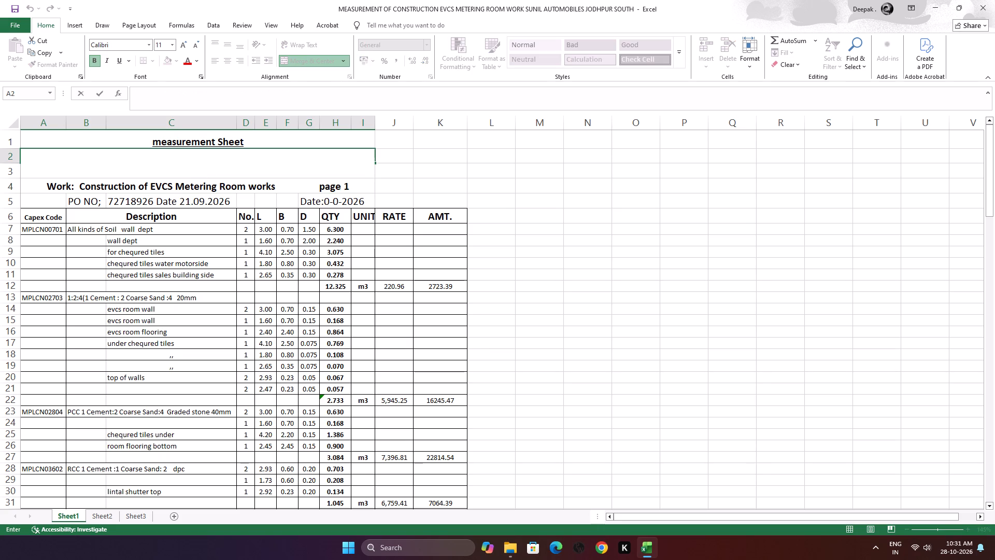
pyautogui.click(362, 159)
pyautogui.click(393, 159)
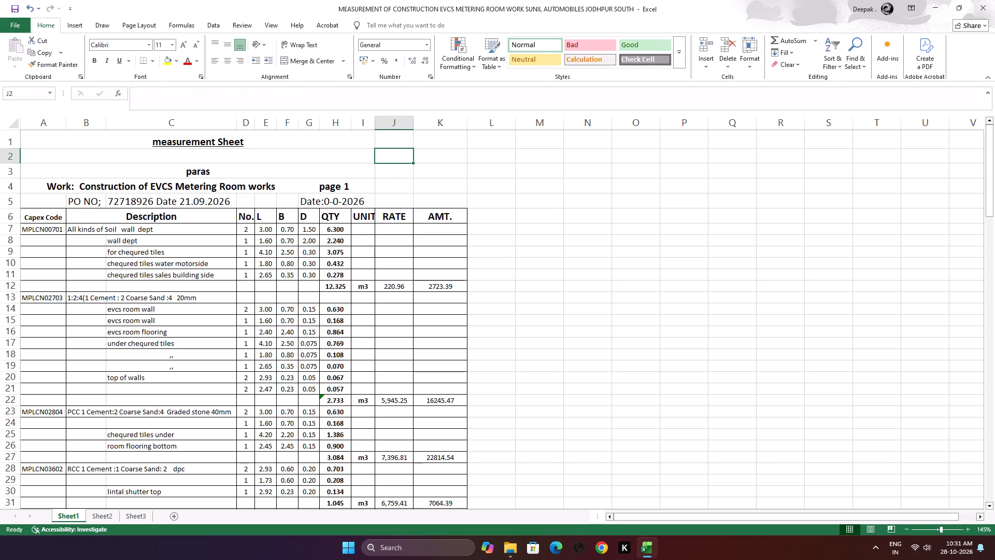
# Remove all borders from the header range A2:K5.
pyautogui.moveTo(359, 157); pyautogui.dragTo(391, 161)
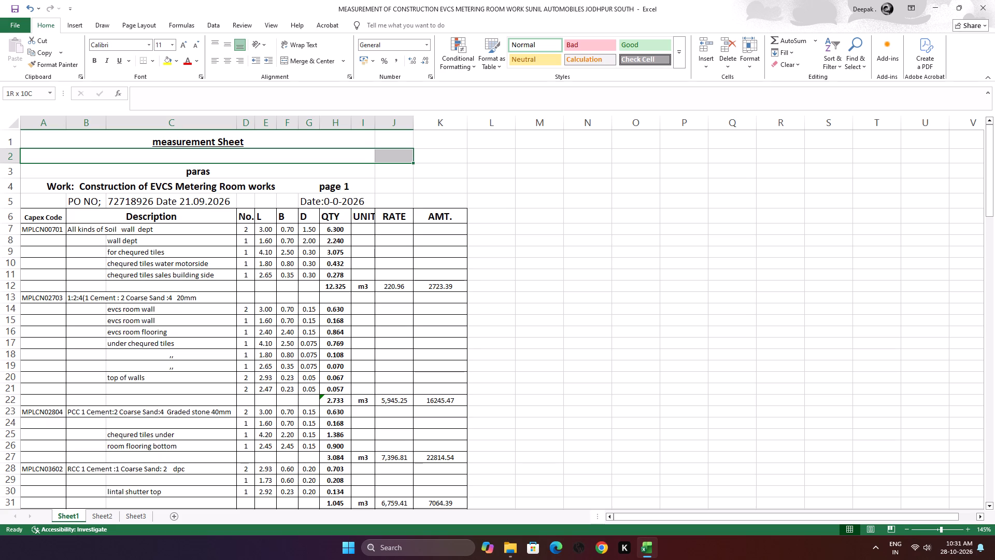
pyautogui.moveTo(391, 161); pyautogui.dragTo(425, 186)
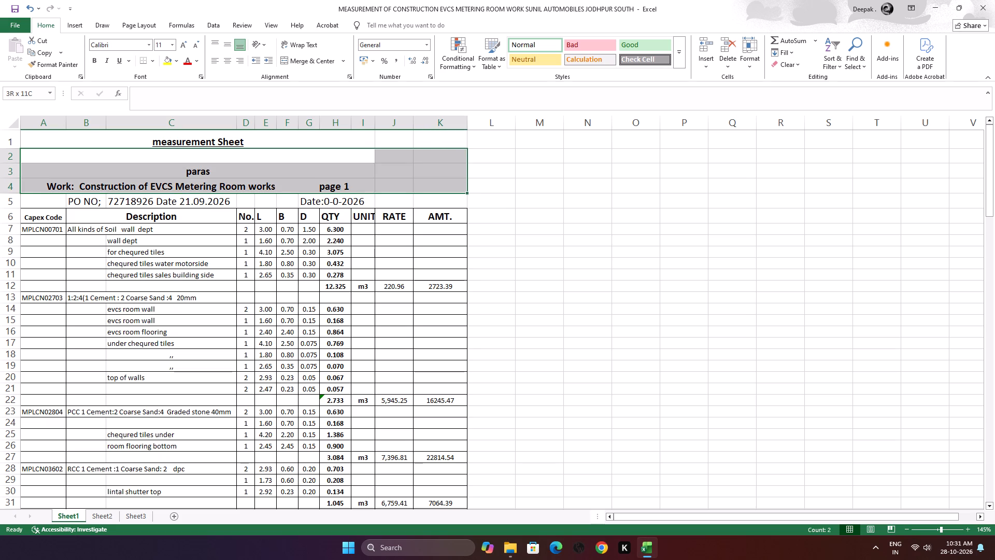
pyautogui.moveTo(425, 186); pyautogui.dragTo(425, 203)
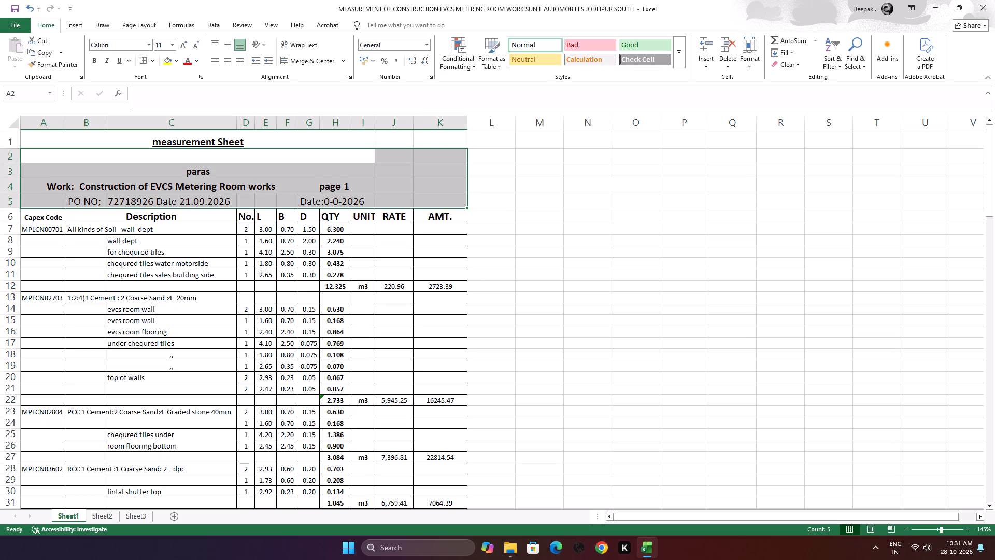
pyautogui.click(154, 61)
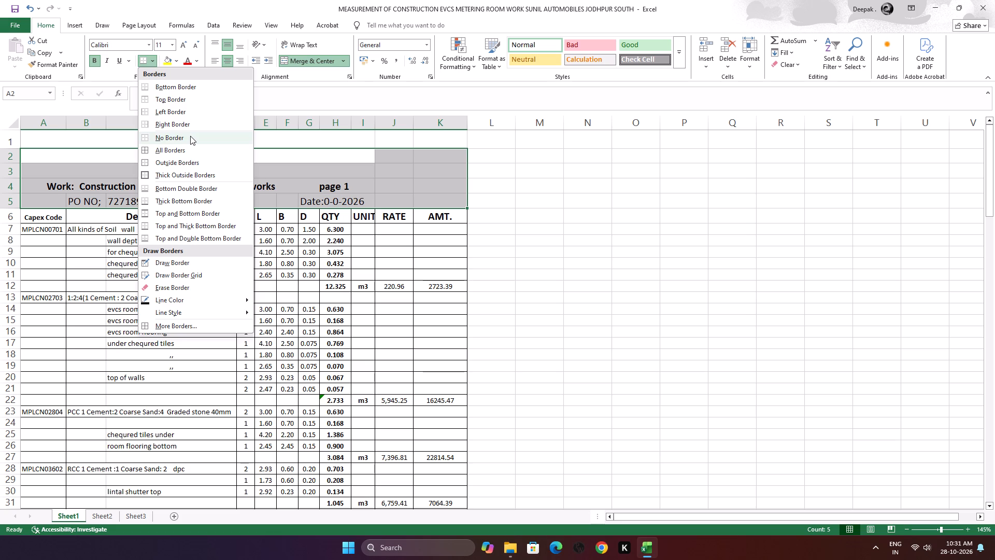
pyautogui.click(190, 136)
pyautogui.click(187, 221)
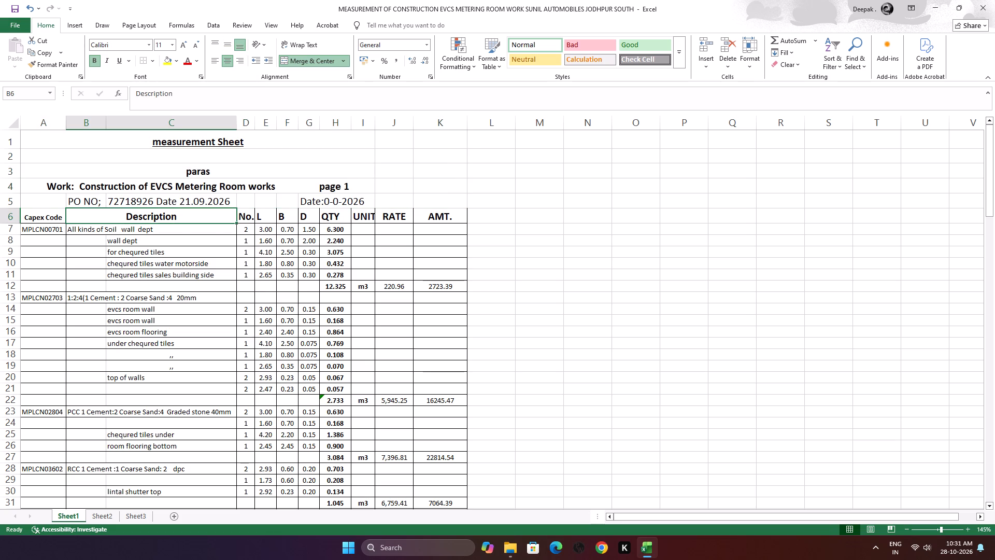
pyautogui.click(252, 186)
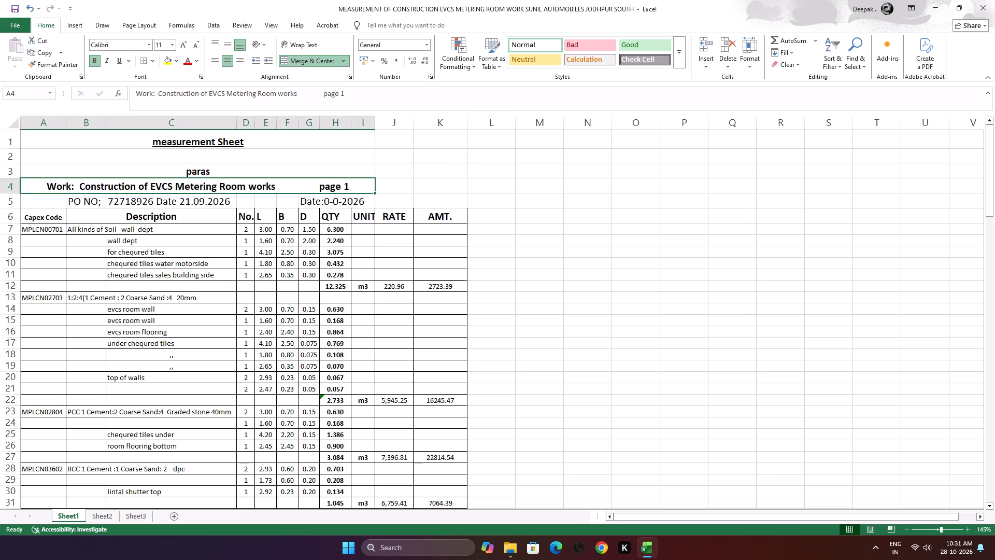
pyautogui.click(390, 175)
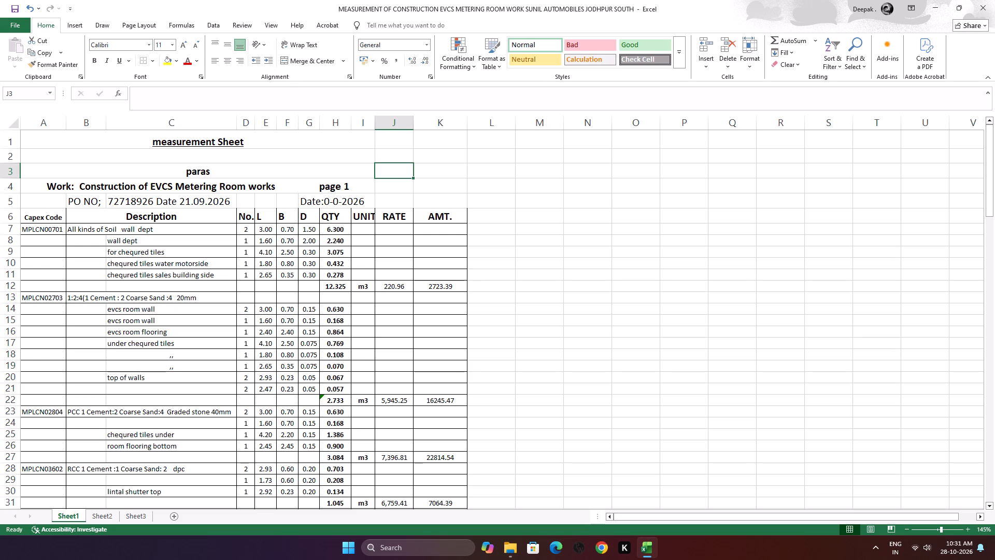
# Apply All Borders to the header block A1:K5.
pyautogui.moveTo(111, 141); pyautogui.dragTo(199, 141)
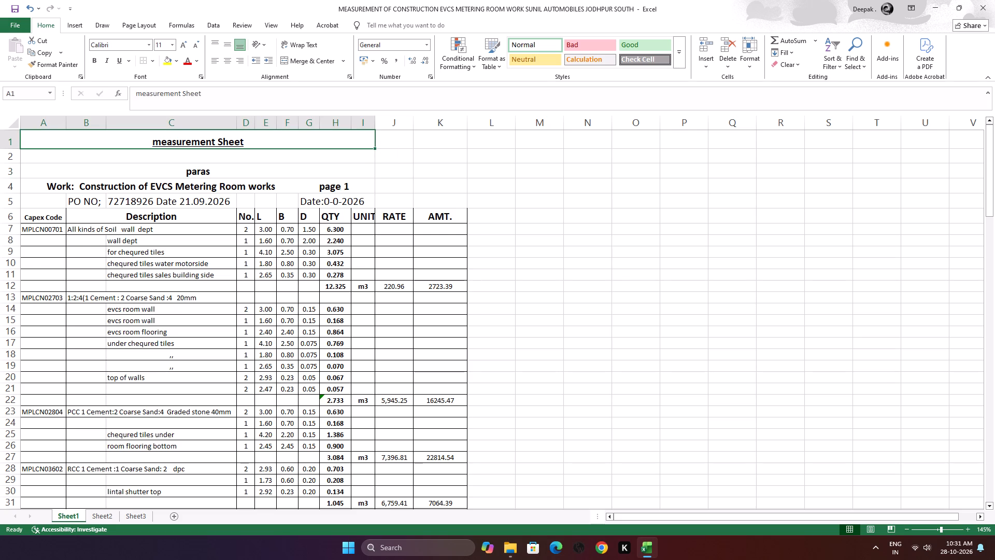
pyautogui.moveTo(199, 141); pyautogui.dragTo(416, 152)
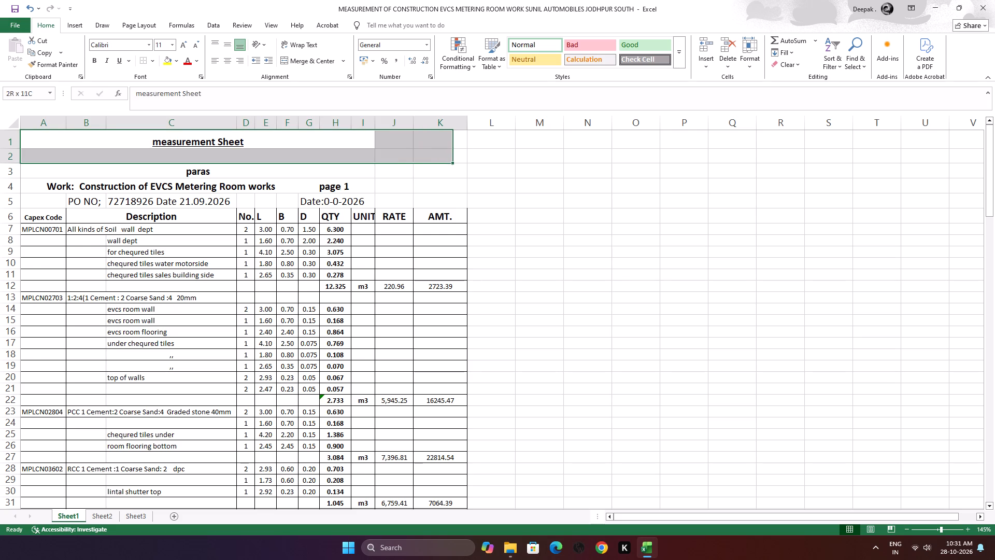
pyautogui.moveTo(416, 152); pyautogui.dragTo(425, 200)
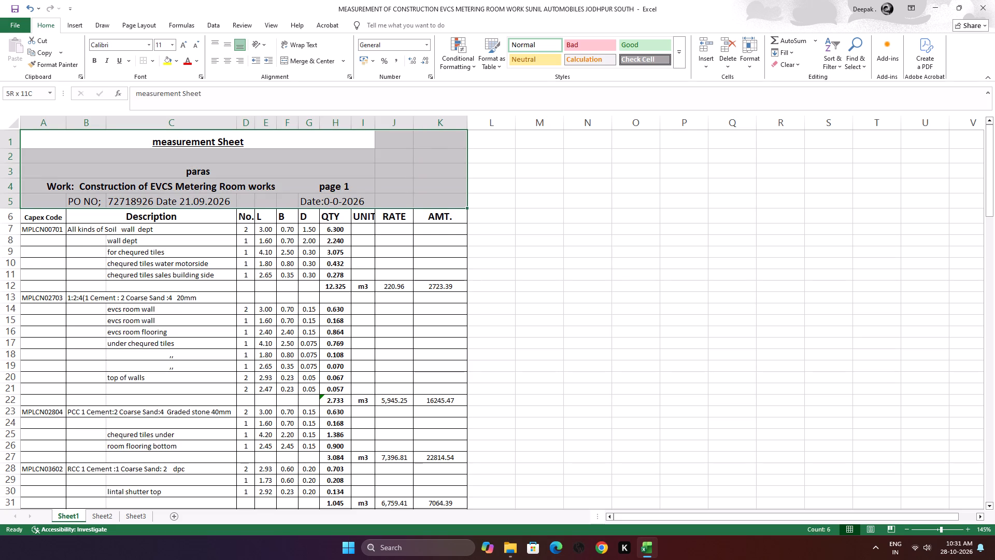
pyautogui.moveTo(425, 200); pyautogui.dragTo(425, 201)
pyautogui.click(151, 61)
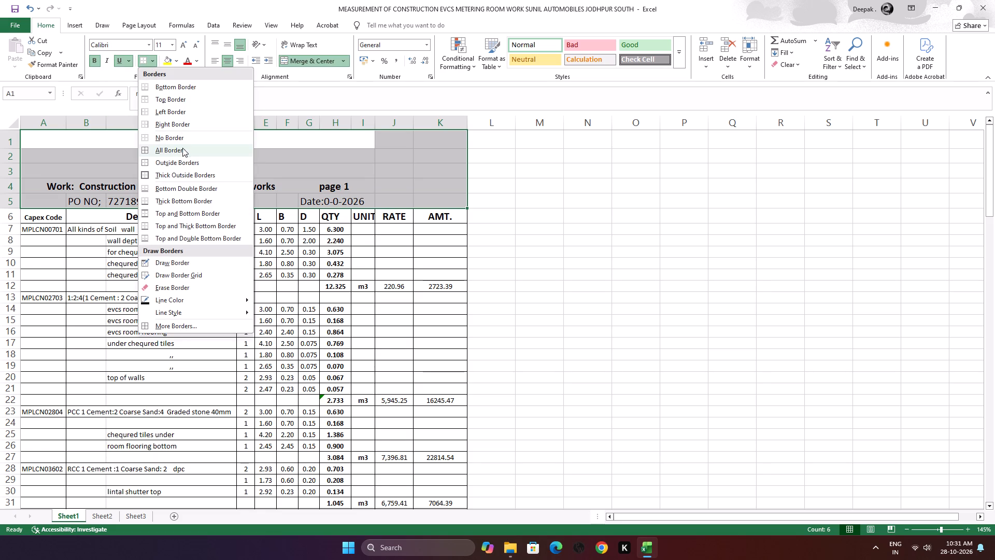
pyautogui.click(184, 149)
pyautogui.click(221, 192)
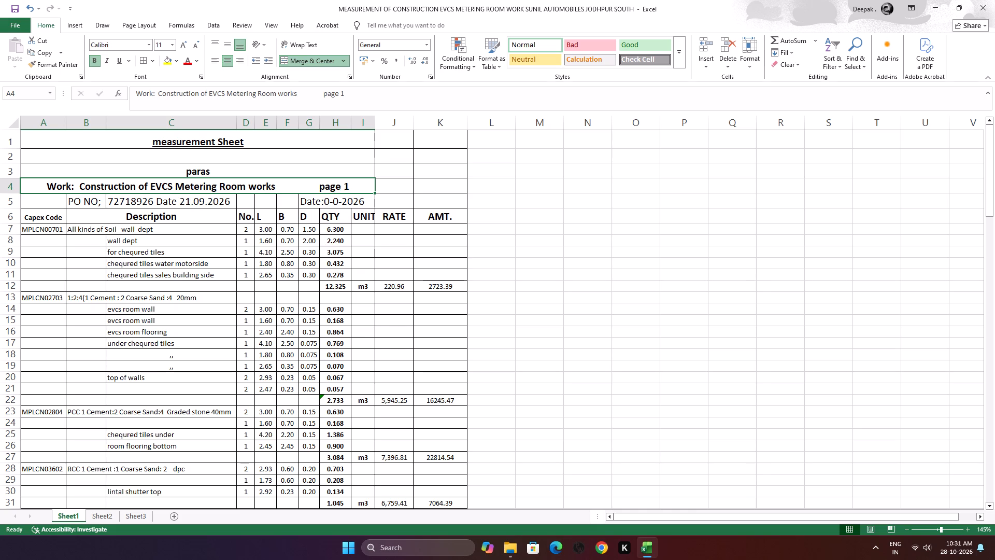
# Enter "Work at; construction of metering room allied works" in the empty header cell A2.
pyautogui.click(153, 156)
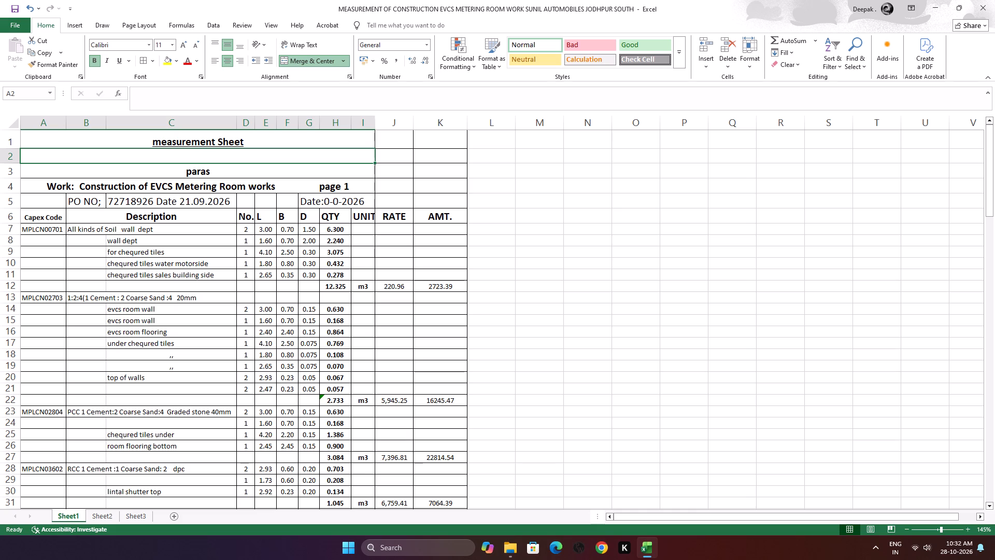
pyautogui.press('w')
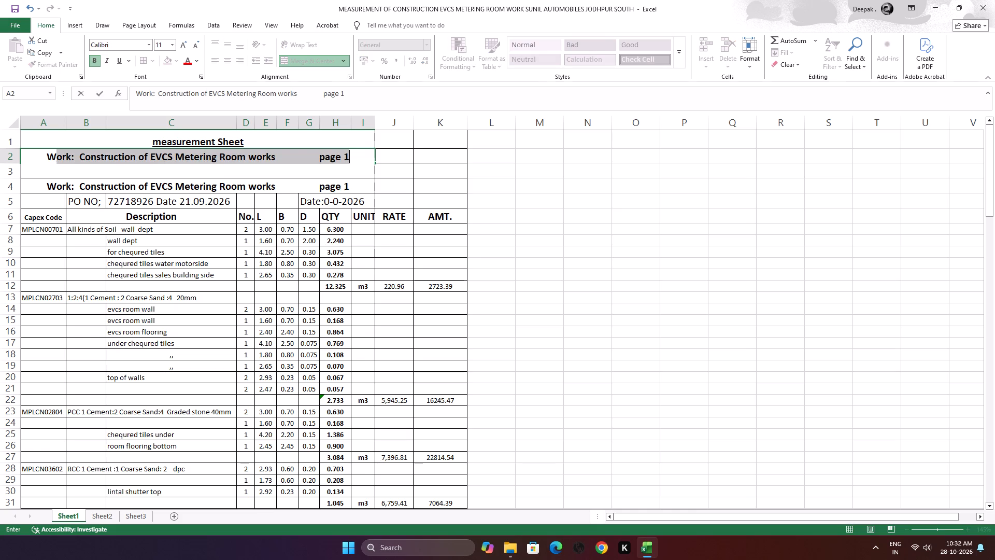
pyautogui.write('ork')
pyautogui.press('space')
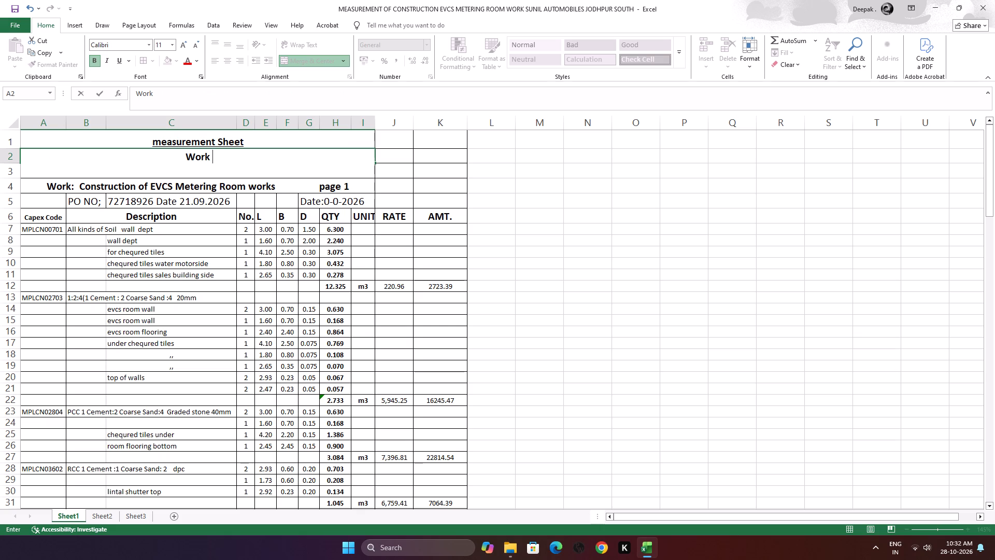
pyautogui.press('a')
pyautogui.press('t')
pyautogui.press(';')
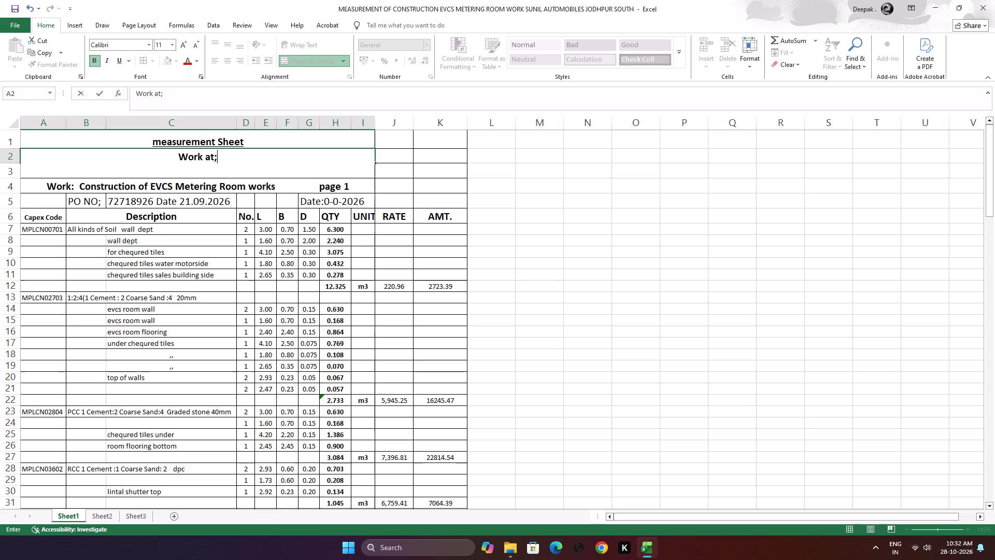
pyautogui.press('space')
pyautogui.press('space')
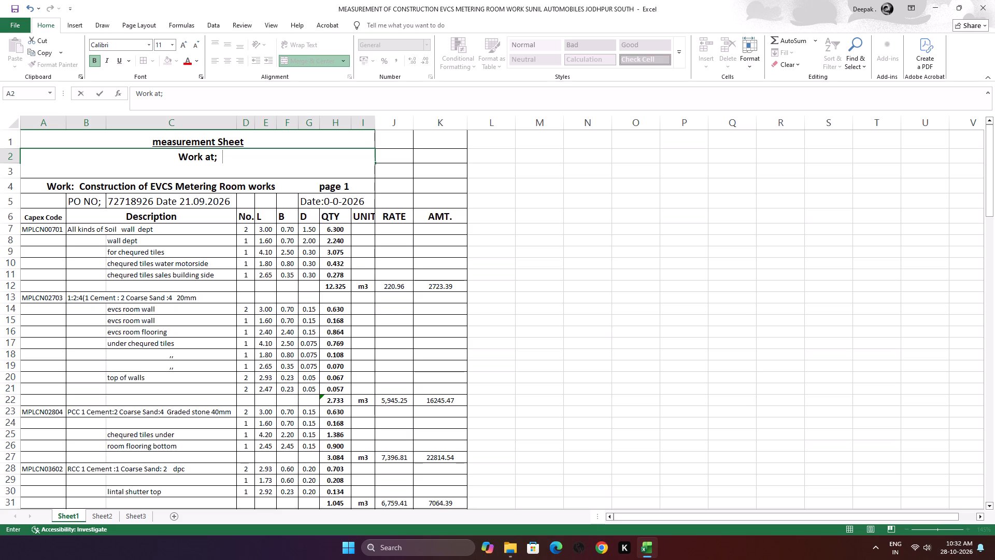
pyautogui.press('c')
pyautogui.write('on')
pyautogui.write('st')
pyautogui.write('ruction')
pyautogui.press('space')
pyautogui.write('of')
pyautogui.press('space')
pyautogui.press('m')
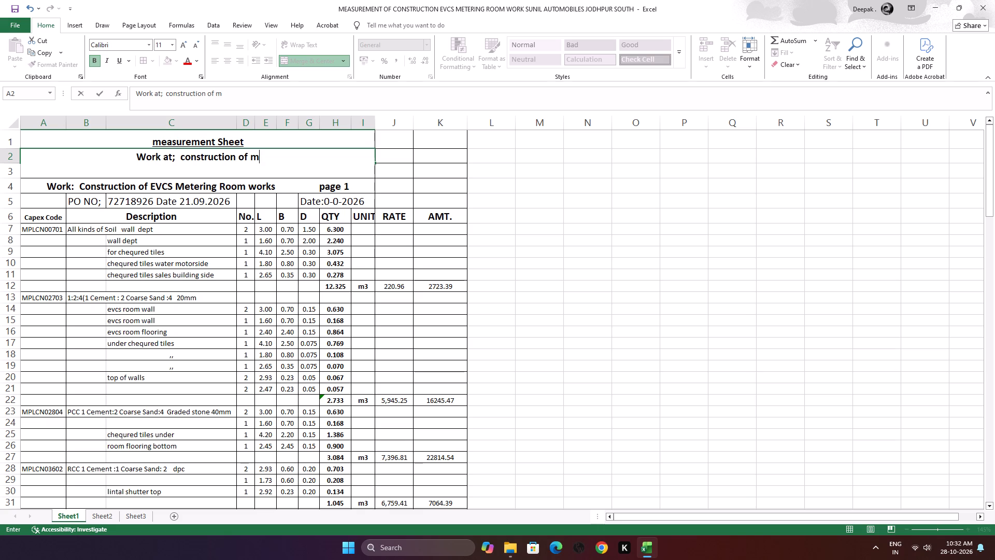
pyautogui.write('etering')
pyautogui.press('space')
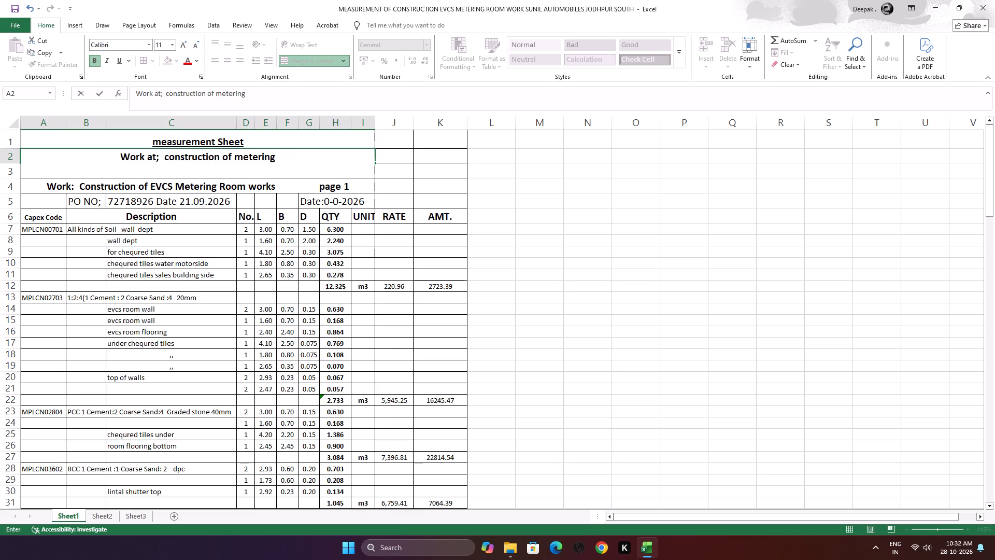
pyautogui.write('room')
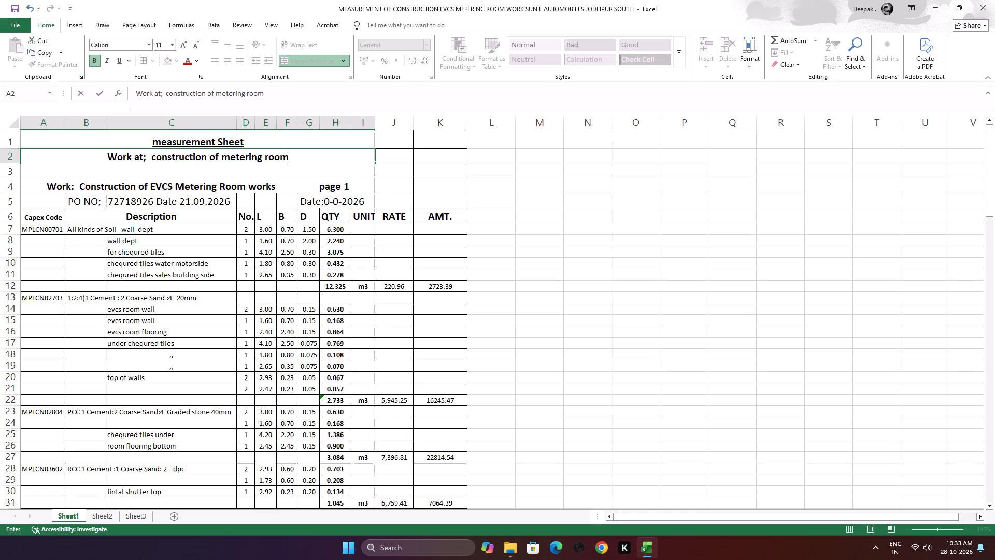
pyautogui.press('space')
pyautogui.press('a')
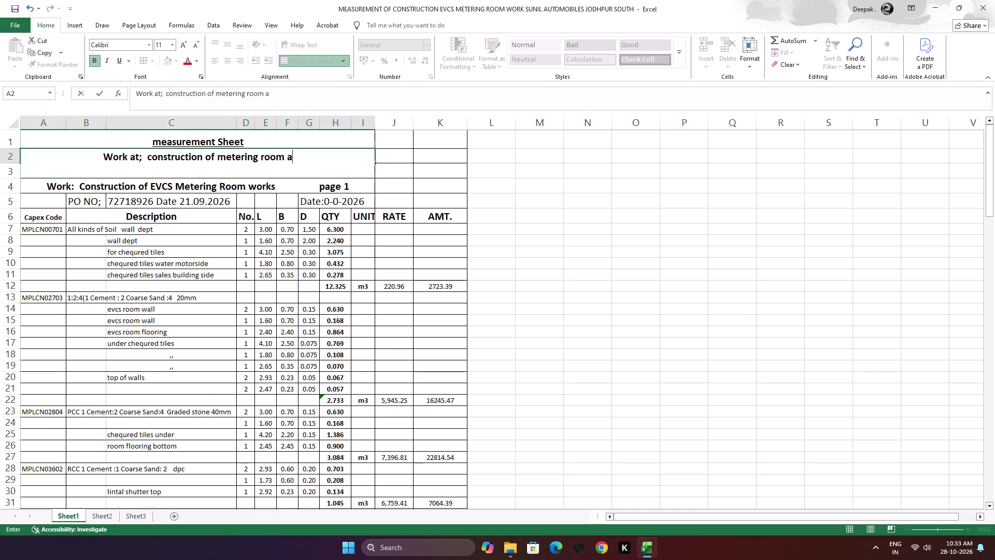
pyautogui.write('ll')
pyautogui.write('ied')
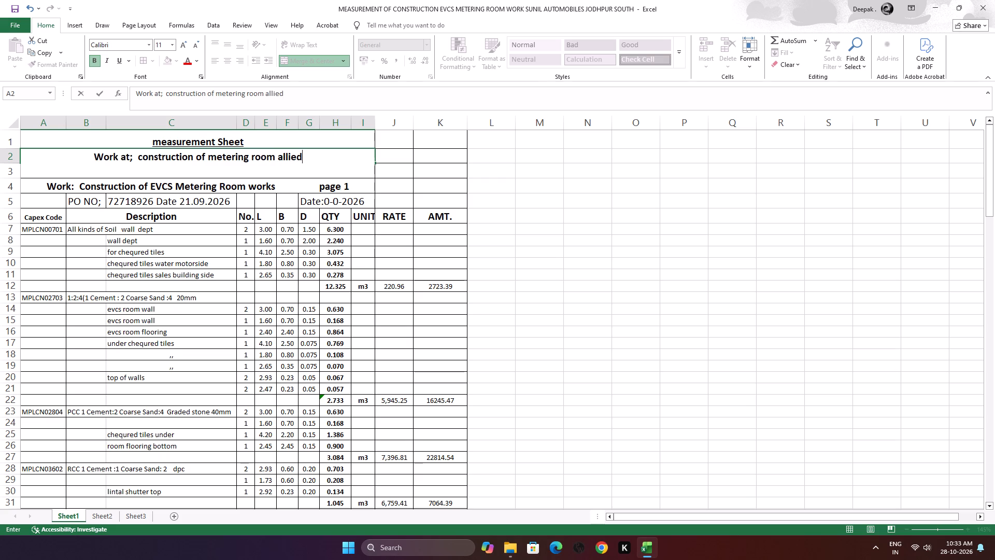
pyautogui.press('space')
pyautogui.write('works')
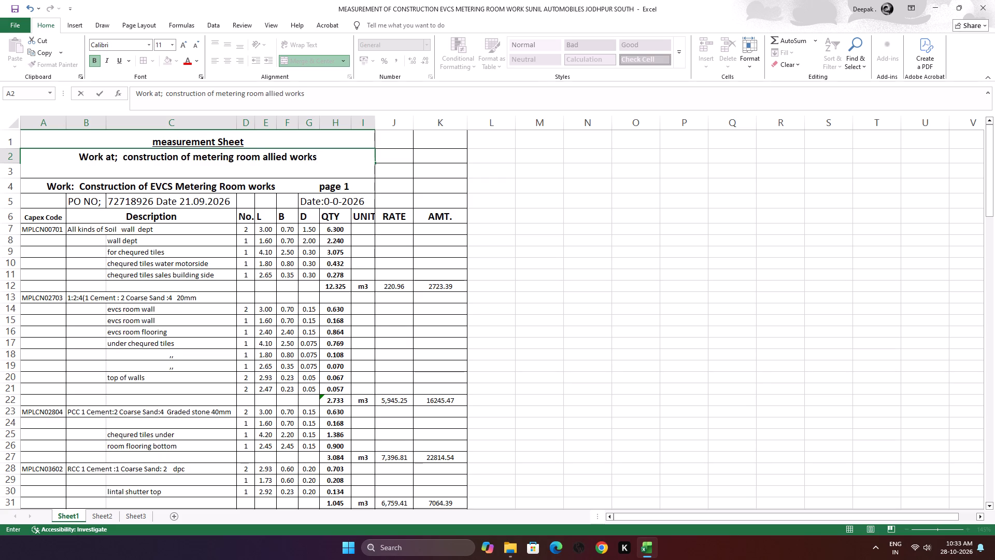
pyautogui.click(193, 212)
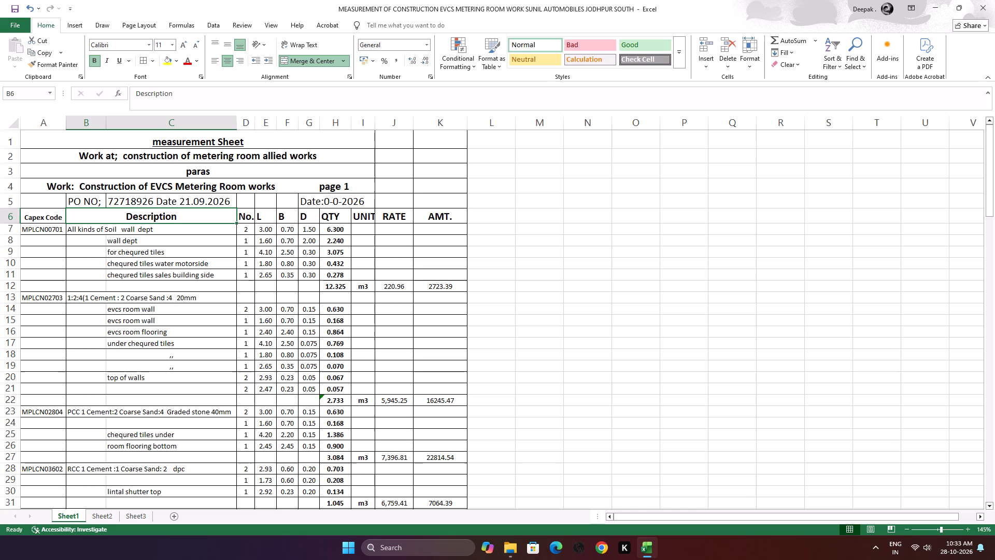
# Left-align the work line in header cell A2.
pyautogui.click(183, 159)
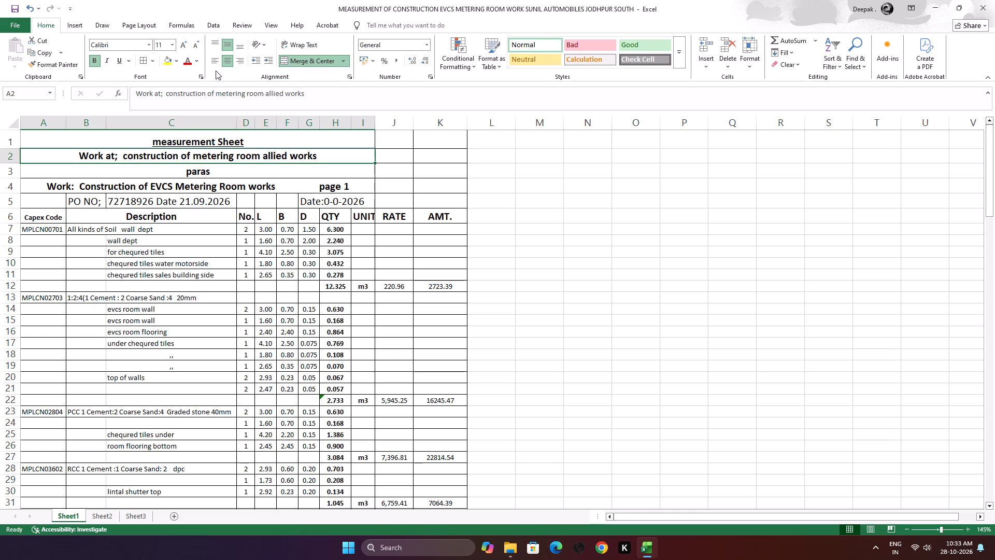
pyautogui.click(216, 63)
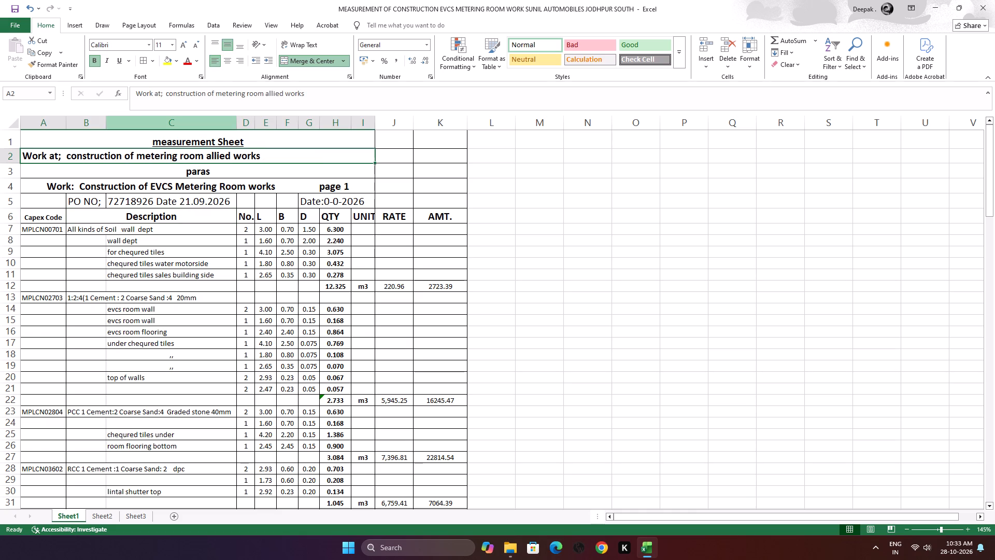
# Replace the text in header cell A3 with "PO-".
pyautogui.click(170, 172)
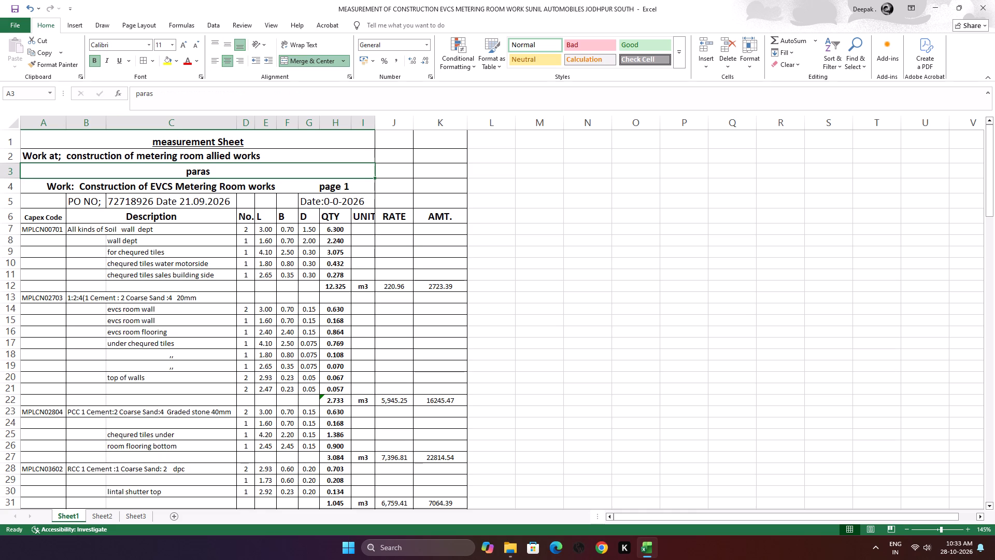
pyautogui.write('PO')
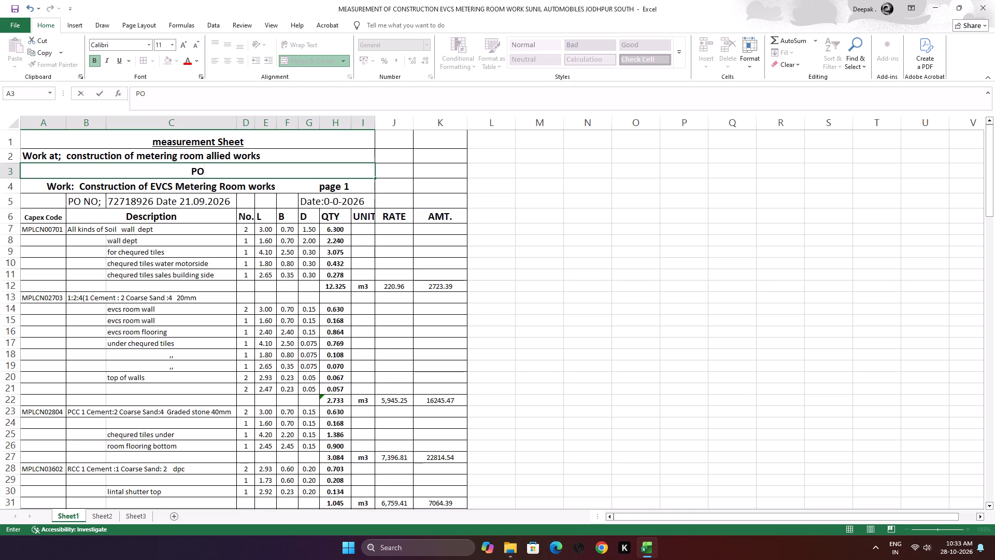
pyautogui.press('-')
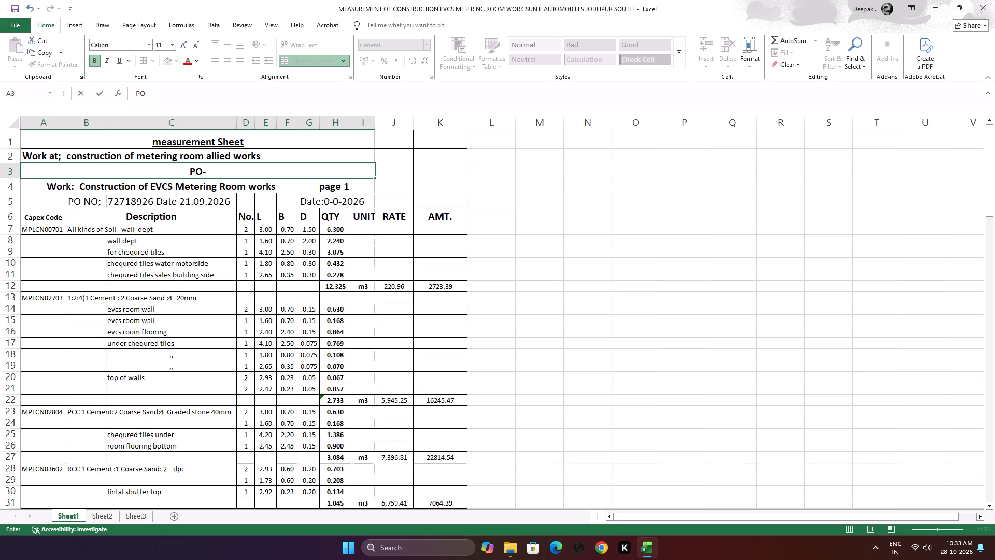
pyautogui.click(164, 214)
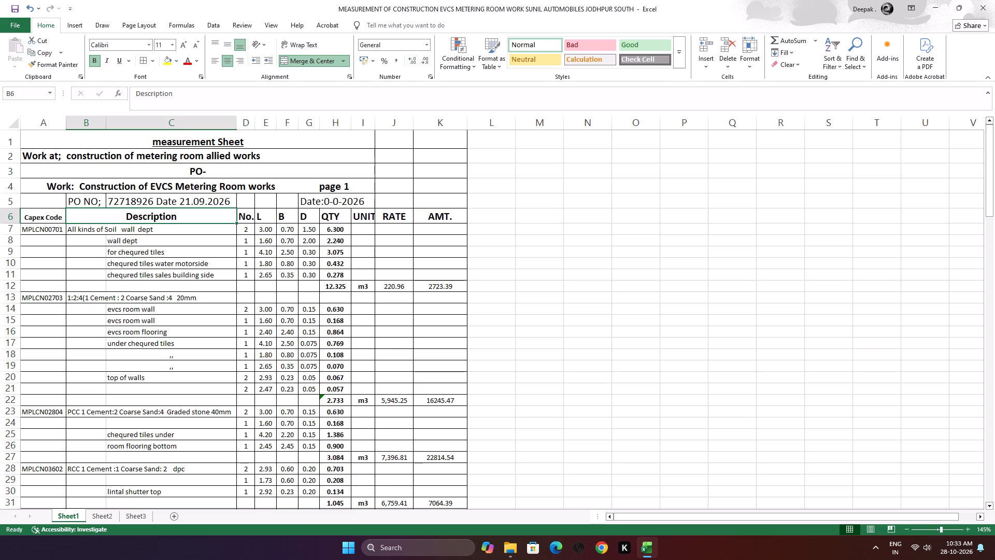
# Replace the text in header cell A4 with "Location; Sunil Automobiles jodhpur south".
pyautogui.click(104, 186)
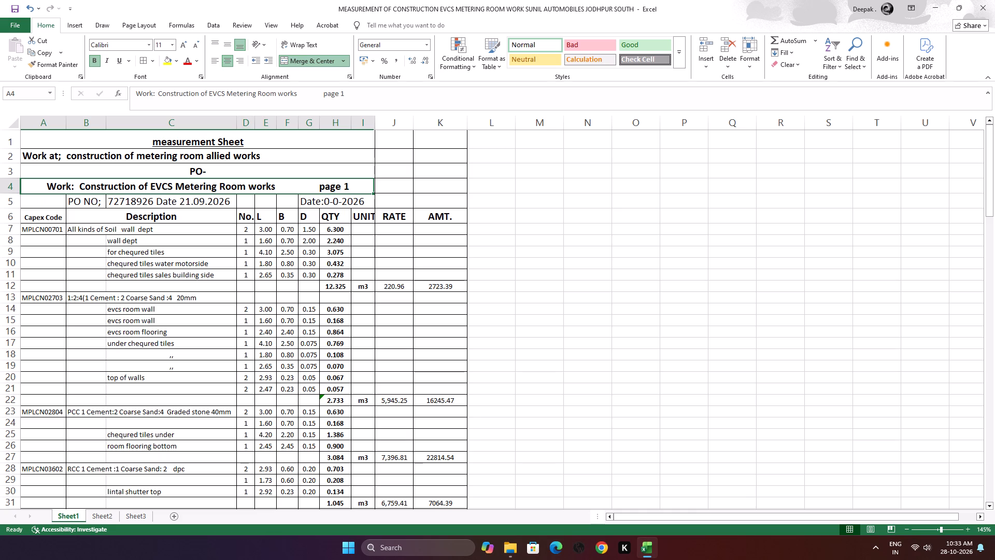
pyautogui.press('l')
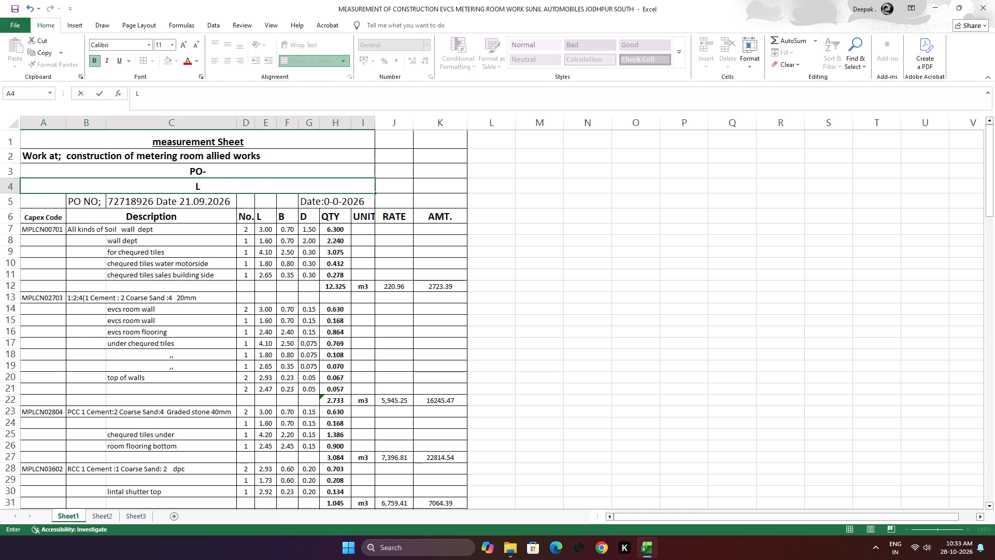
pyautogui.write('oca')
pyautogui.write('tion')
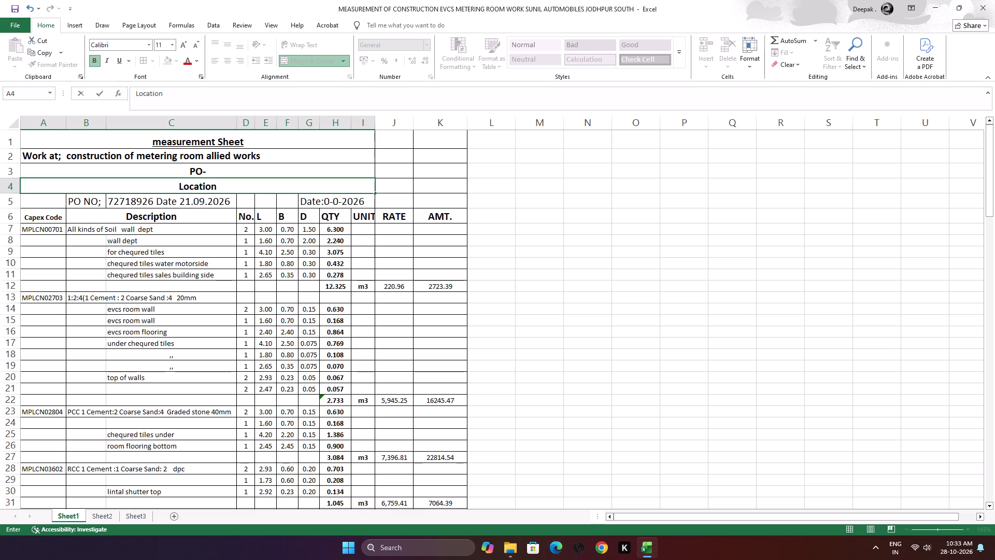
pyautogui.press(';')
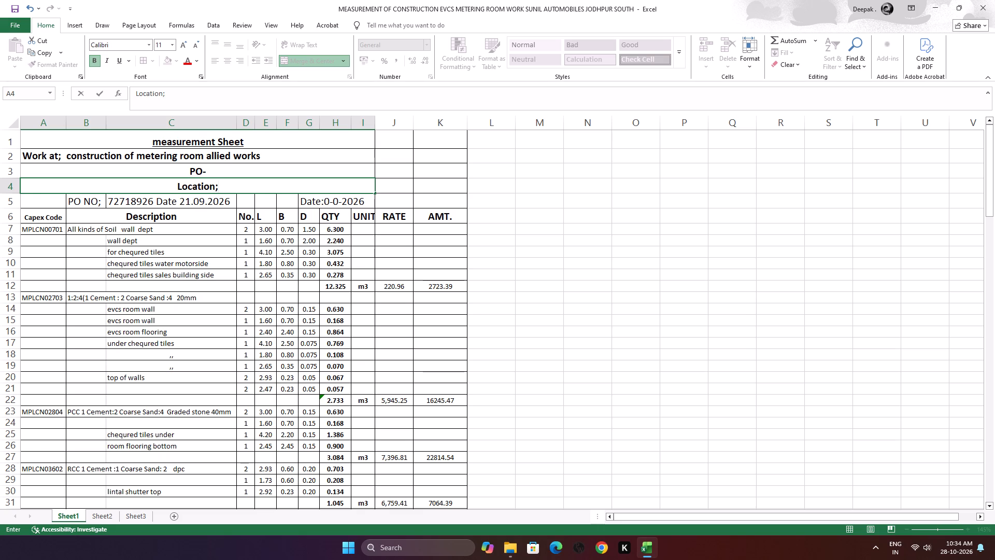
pyautogui.press('space')
pyautogui.press('s')
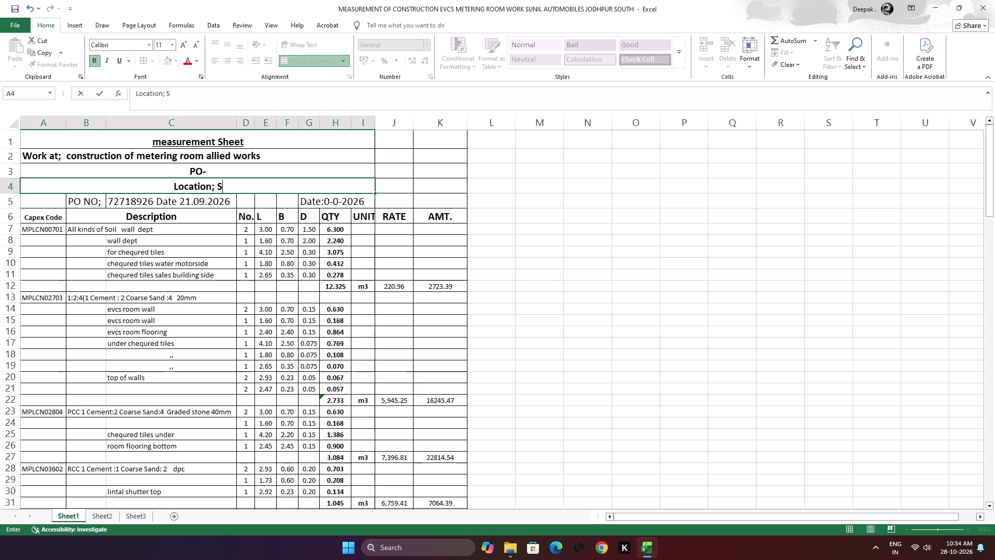
pyautogui.write('unil')
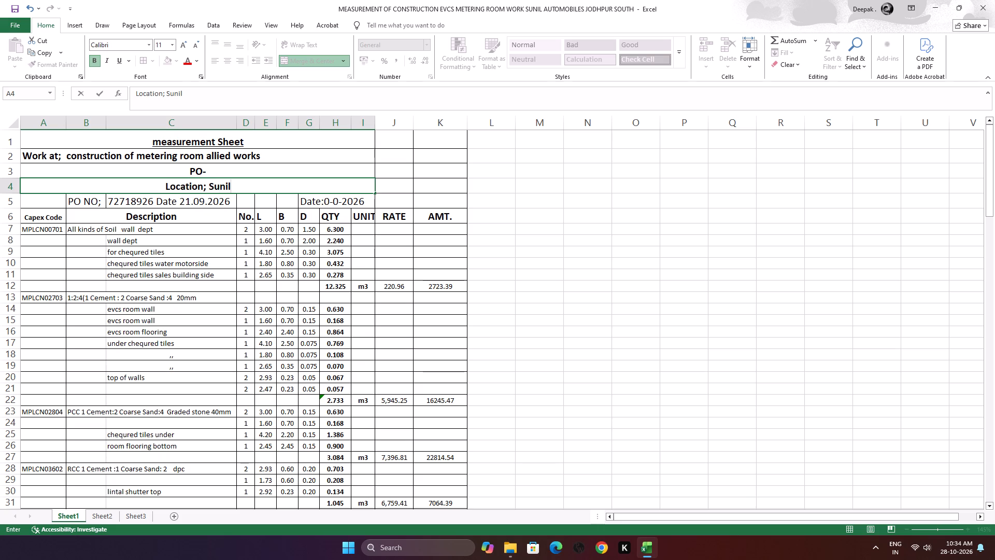
pyautogui.press('space')
pyautogui.press('a')
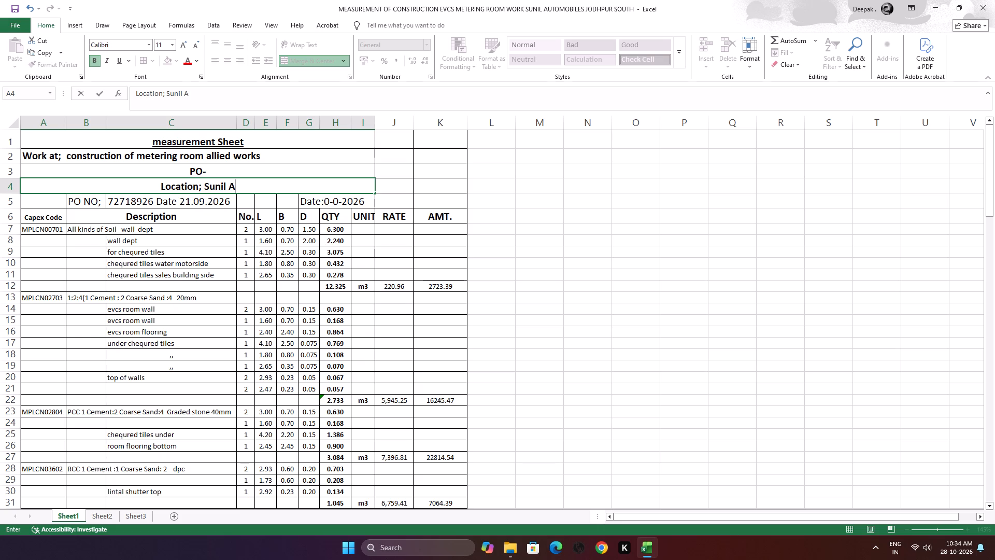
pyautogui.write('utomobiles')
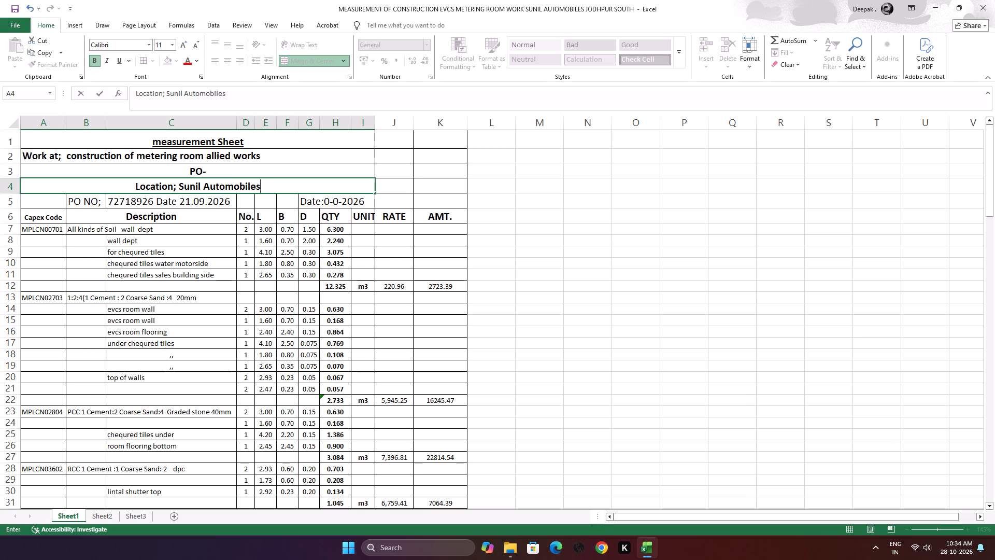
pyautogui.press('space')
pyautogui.write('jodhpur')
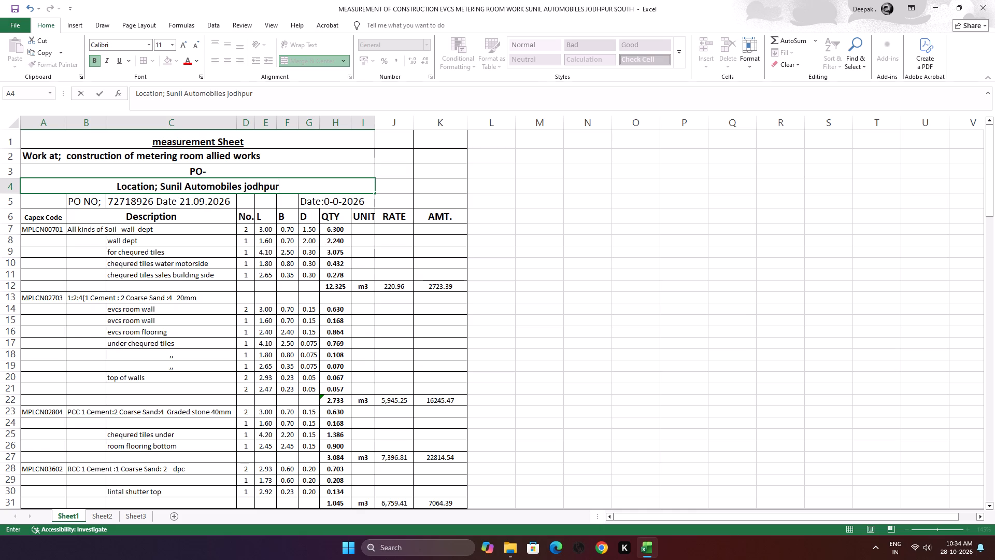
pyautogui.press('space')
pyautogui.write('south')
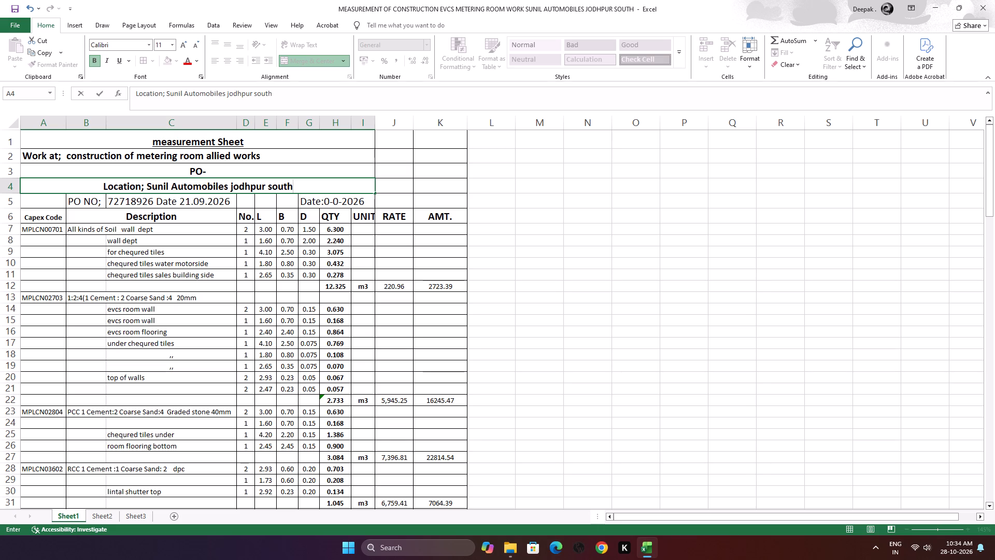
# Capitalise the initials of "Jodhpur" and "South" in the location line of A4.
pyautogui.click(269, 187)
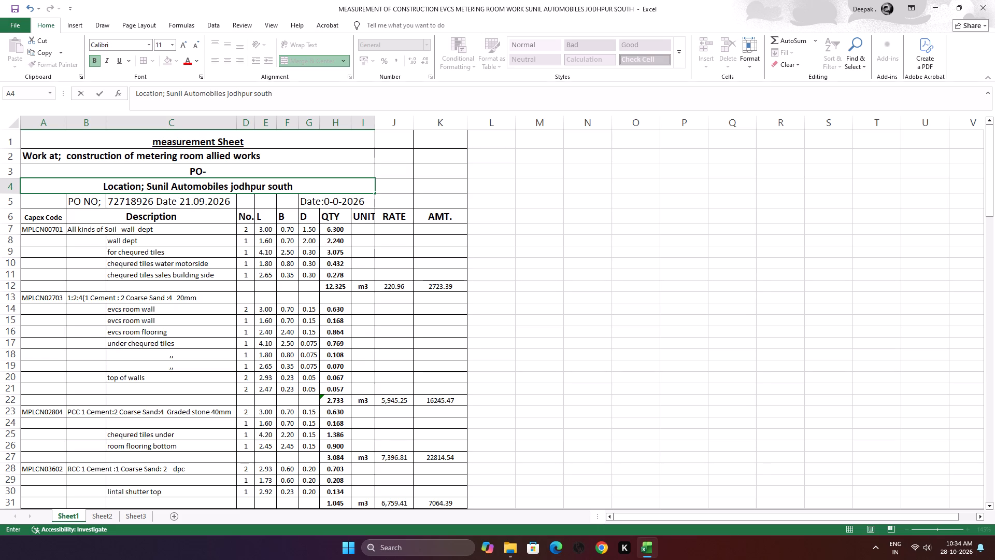
pyautogui.click(271, 187)
pyautogui.press('BackSpace')
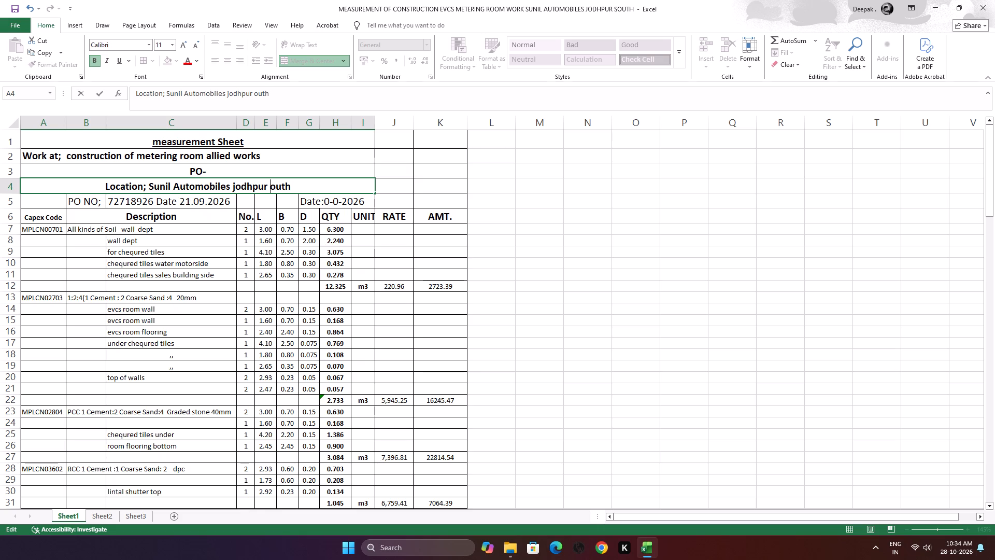
pyautogui.press('s')
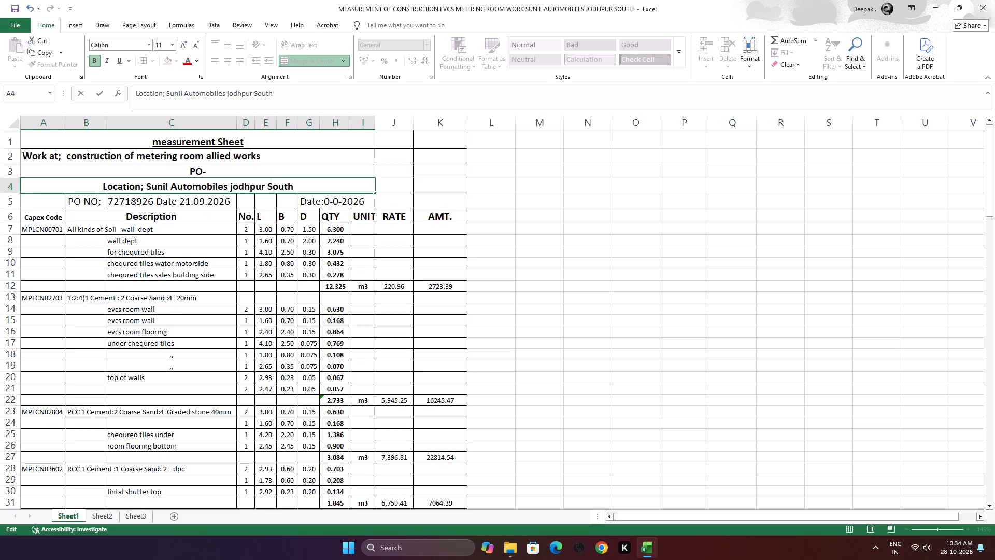
pyautogui.press('Left')
pyautogui.press('Left')
pyautogui.press('Left')
pyautogui.press('Left')
pyautogui.press('Left')
pyautogui.press('Left')
pyautogui.press('Left')
pyautogui.press('Left')
pyautogui.press('BackSpace')
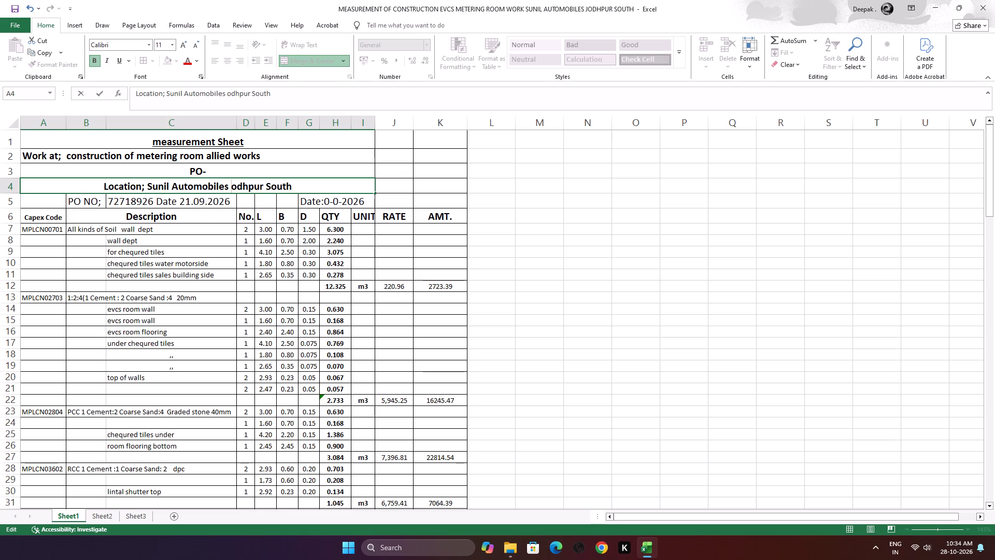
pyautogui.press('j')
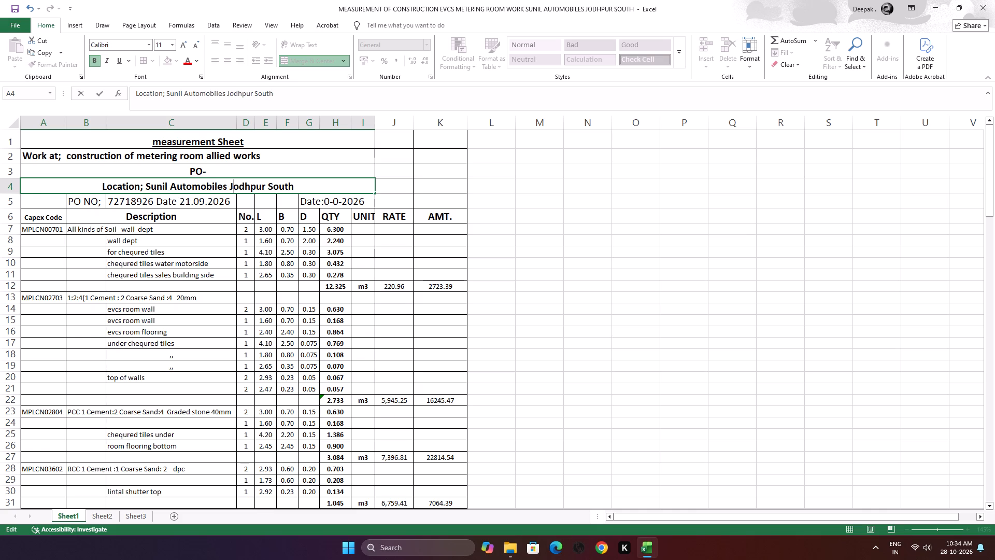
pyautogui.click(200, 245)
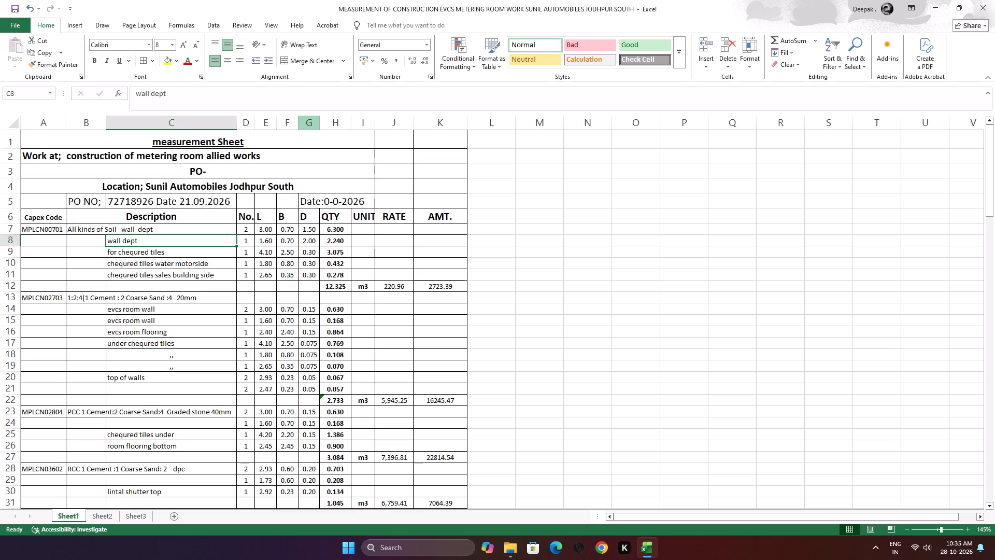
# Adjust the column widths, narrowing column C slightly and widening the RATE and AMT. columns J and K.
pyautogui.moveTo(237, 127); pyautogui.dragTo(237, 126)
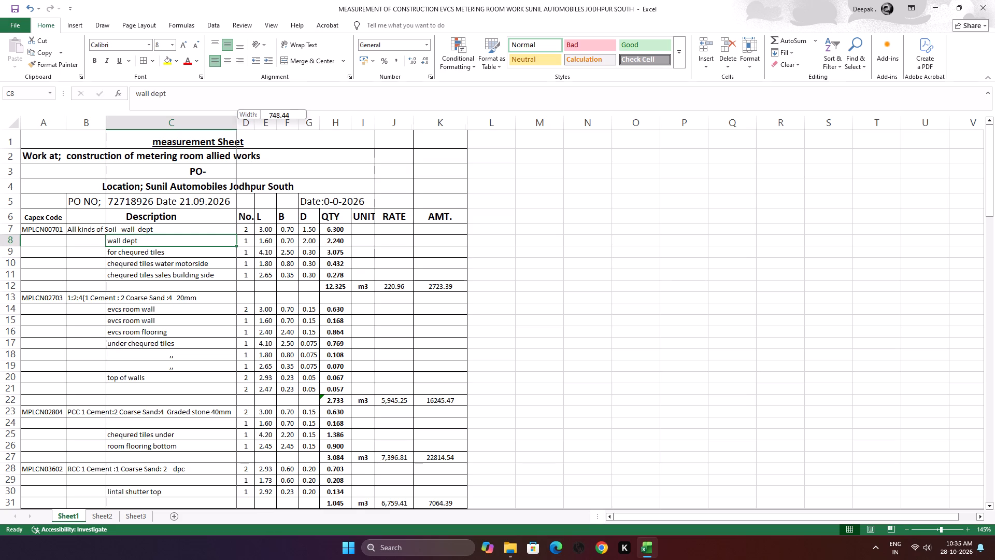
pyautogui.moveTo(237, 126); pyautogui.dragTo(231, 132)
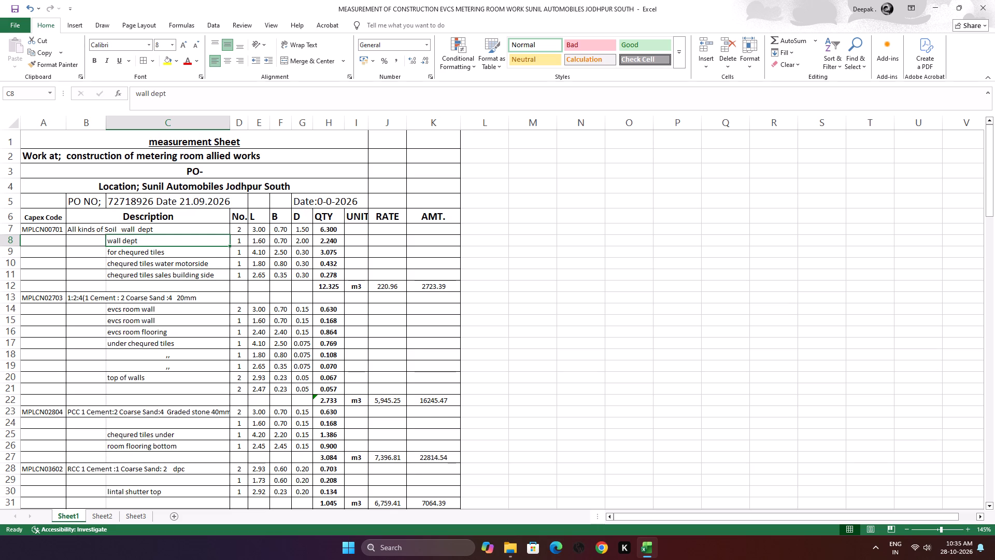
pyautogui.moveTo(407, 116); pyautogui.dragTo(433, 113)
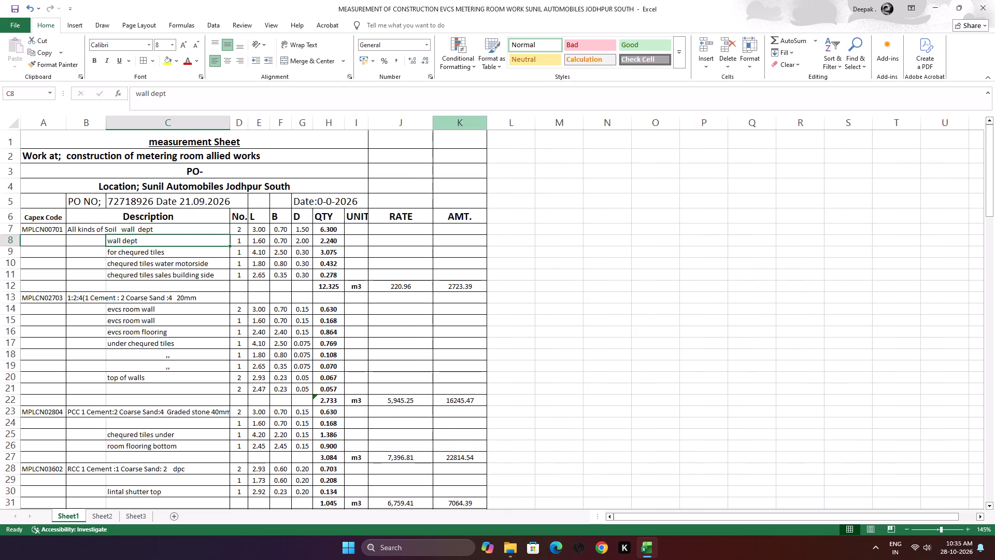
pyautogui.moveTo(486, 118); pyautogui.dragTo(493, 117)
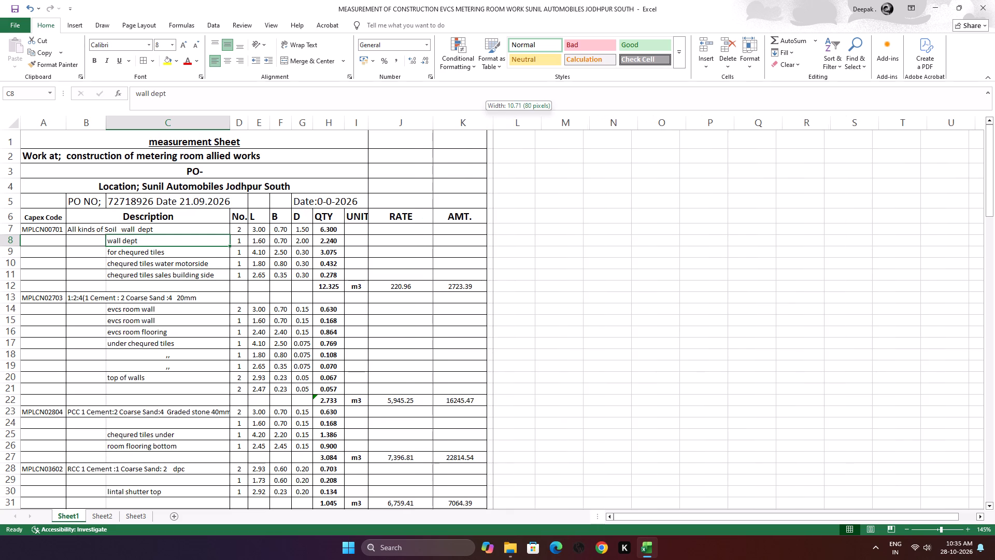
pyautogui.moveTo(493, 117); pyautogui.dragTo(495, 117)
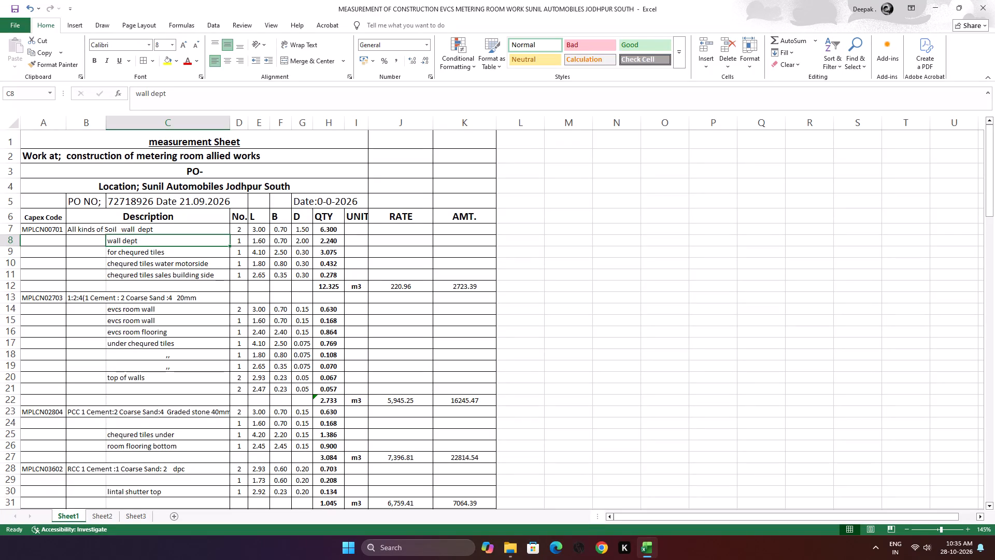
# Enter "Date of commencement" in the empty header cell J2.
pyautogui.click(401, 157)
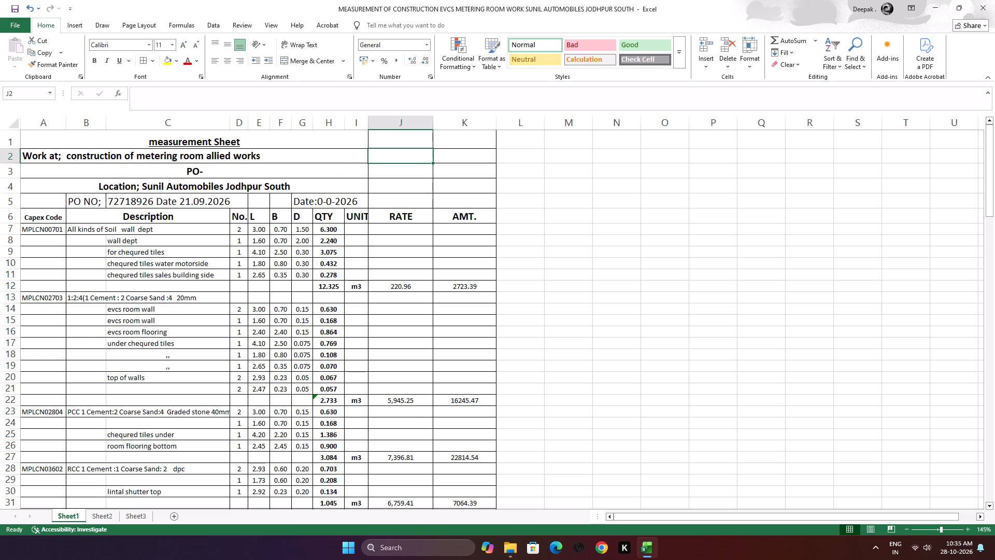
pyautogui.press('d')
pyautogui.write('ate')
pyautogui.press('space')
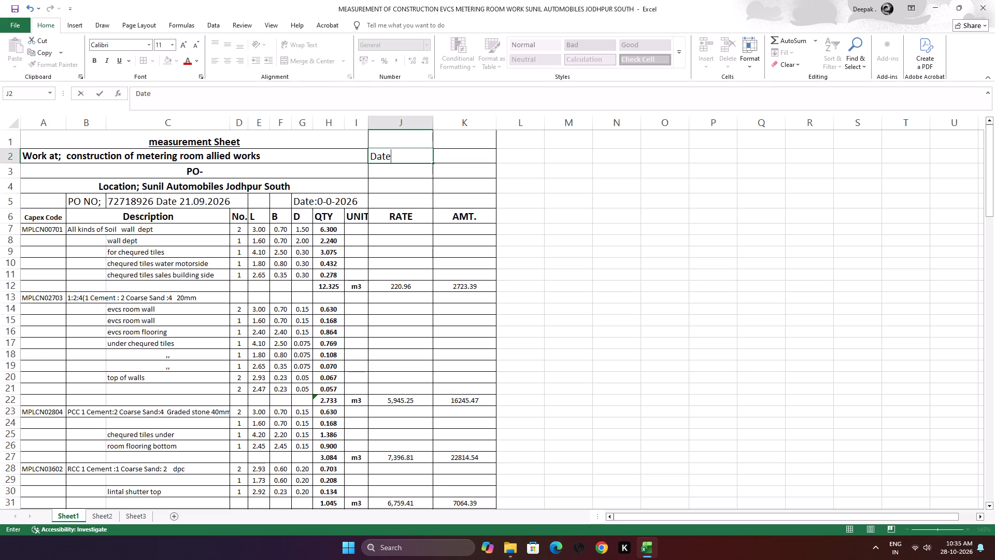
pyautogui.write('of')
pyautogui.press('space')
pyautogui.write('com')
pyautogui.write('me')
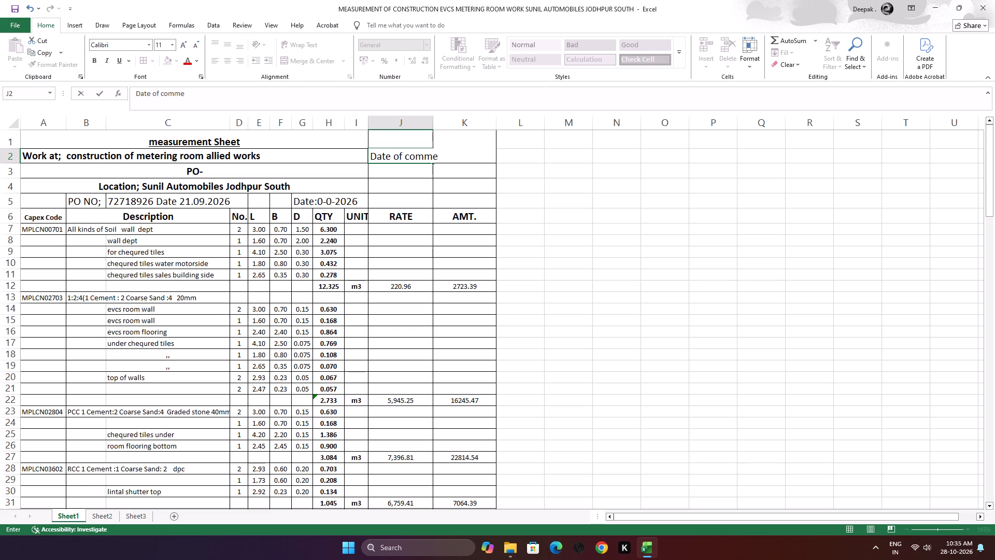
pyautogui.write('nce')
pyautogui.write('ment')
pyautogui.click(414, 233)
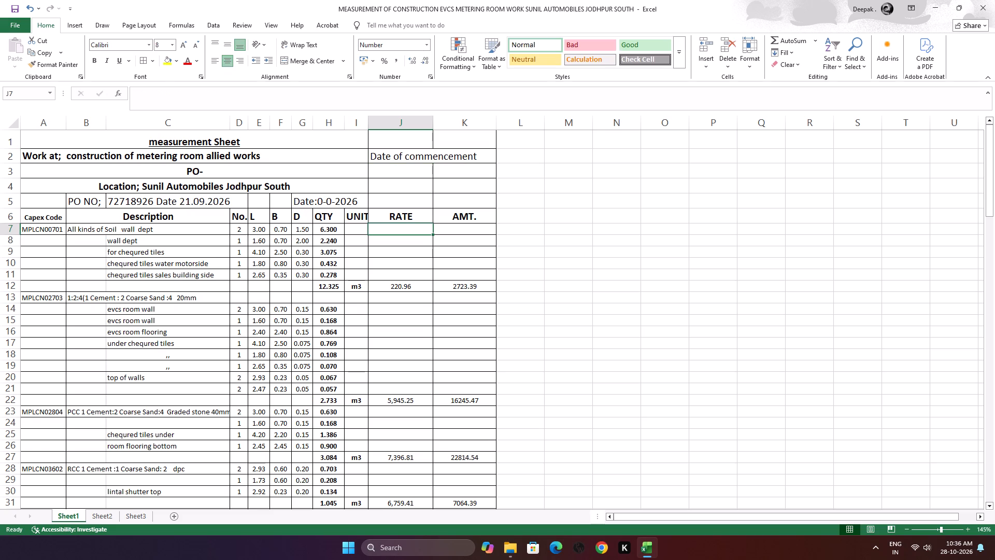
# Widen column J enough to hold the full "Date of commencement" label.
pyautogui.moveTo(435, 125); pyautogui.dragTo(492, 119)
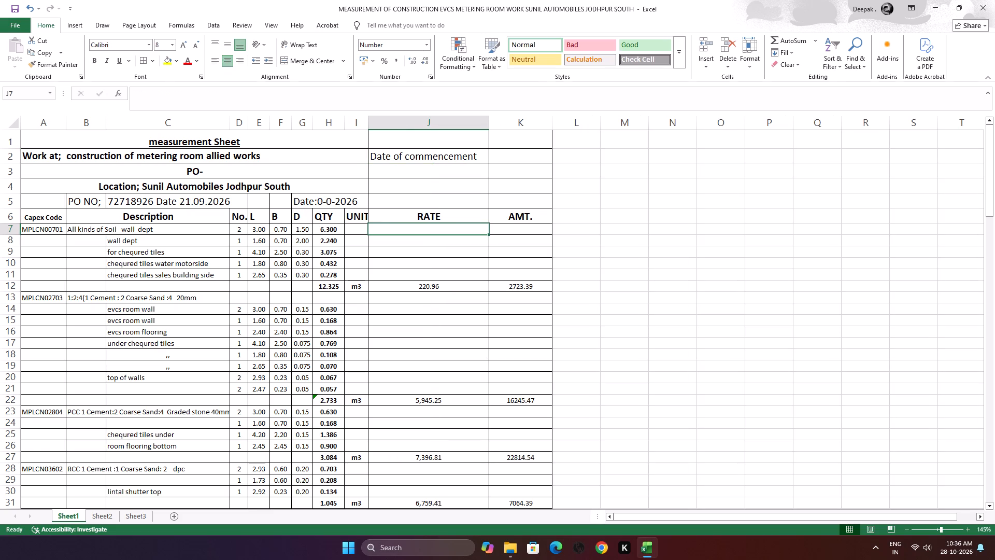
# Enter "Date of Schedule completion" in header cell J3, beneath the commencement date label.
pyautogui.click(439, 169)
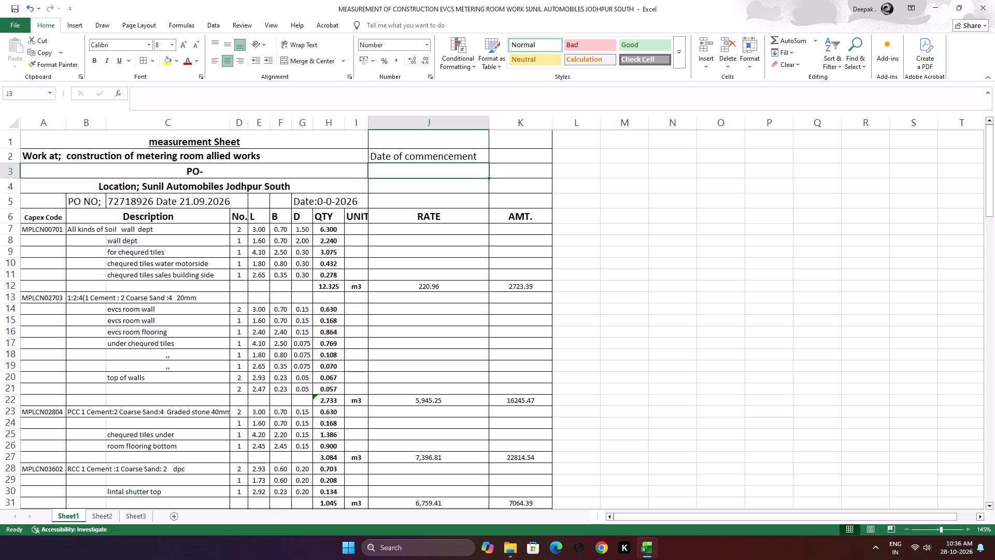
pyautogui.press('d')
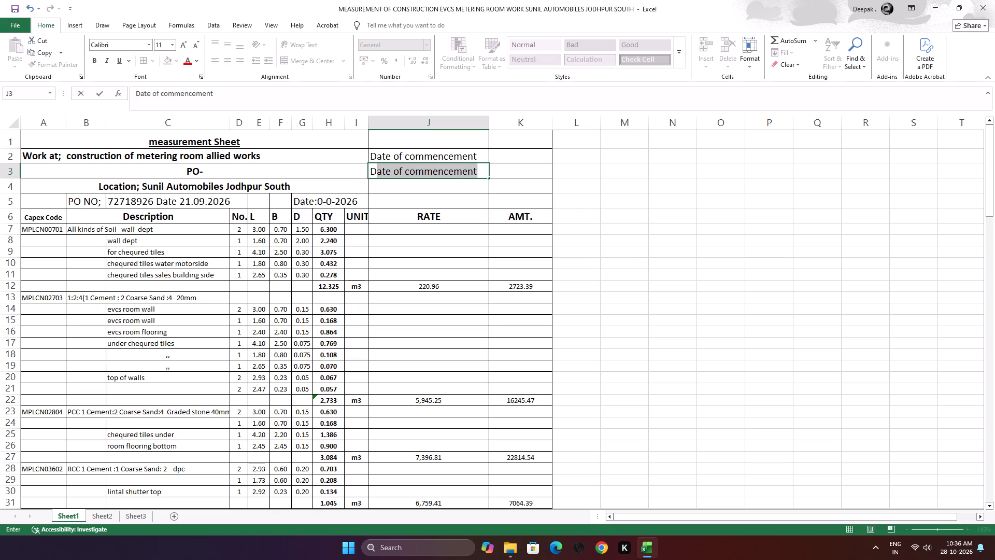
pyautogui.click(449, 172)
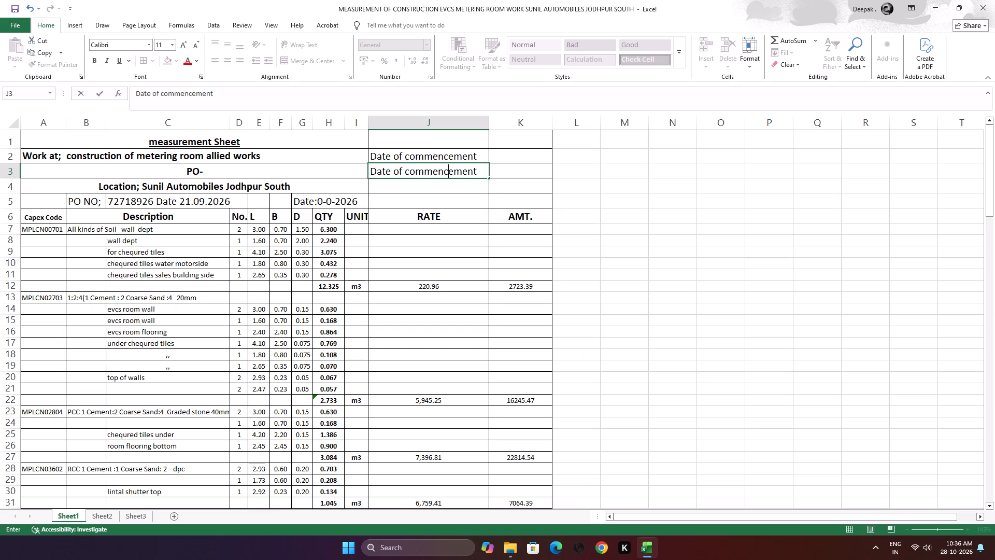
pyautogui.press('Right')
pyautogui.press('Right')
pyautogui.press('Right')
pyautogui.press('Right')
pyautogui.press('Right')
pyautogui.press('Right')
pyautogui.press('Right')
pyautogui.press('Right')
pyautogui.press('Right')
pyautogui.press('BackSpace')
pyautogui.press('BackSpace')
pyautogui.press('BackSpace')
pyautogui.press('BackSpace')
pyautogui.press('BackSpace')
pyautogui.press('BackSpace')
pyautogui.press('BackSpace')
pyautogui.press('BackSpace')
pyautogui.press('BackSpace')
pyautogui.press('BackSpace')
pyautogui.press('BackSpace')
pyautogui.press('BackSpace')
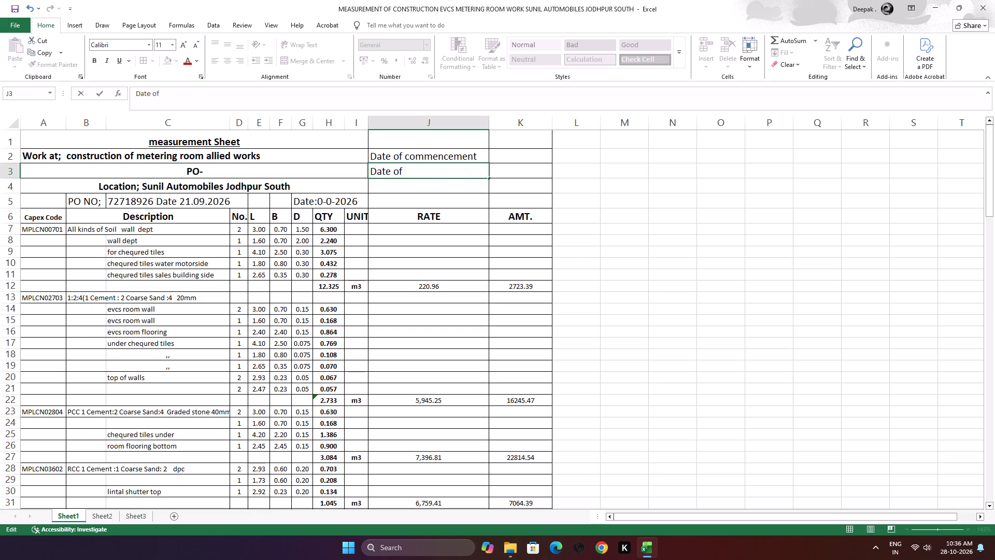
pyautogui.press('s')
pyautogui.press('c')
pyautogui.write('he')
pyautogui.write('du')
pyautogui.write('le')
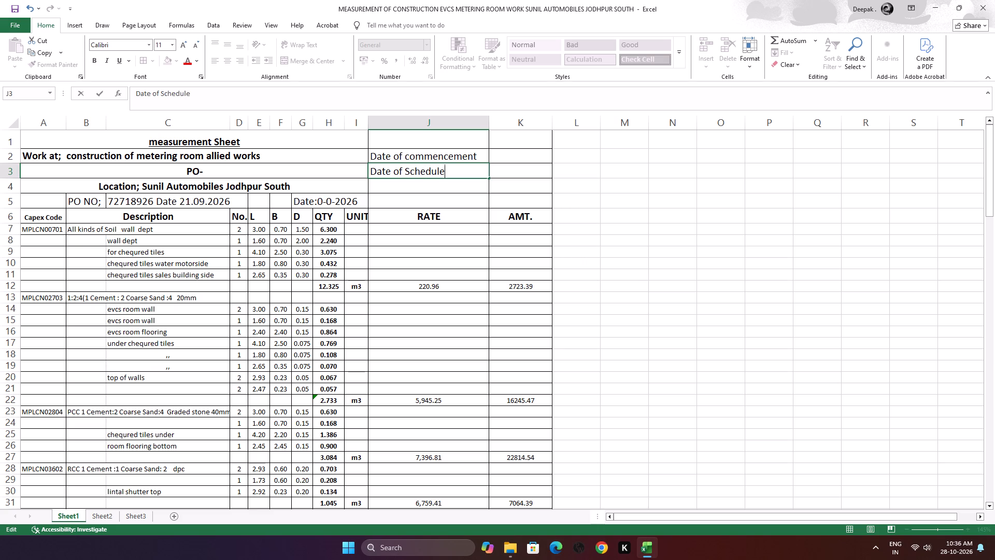
pyautogui.press('space')
pyautogui.write('compl')
pyautogui.press('e')
pyautogui.write('tion')
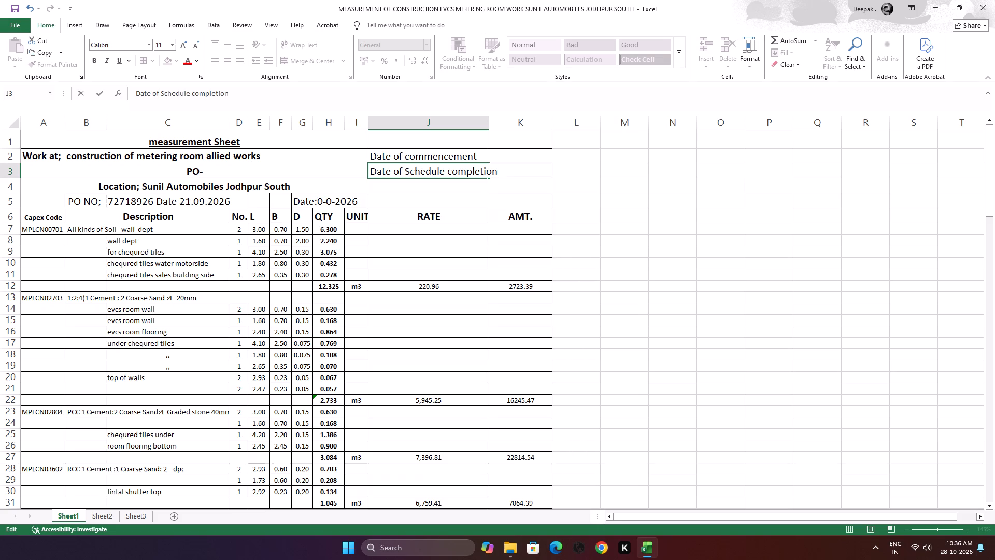
# Enter "Date of actual completion" in header cell J4.
pyautogui.click(452, 191)
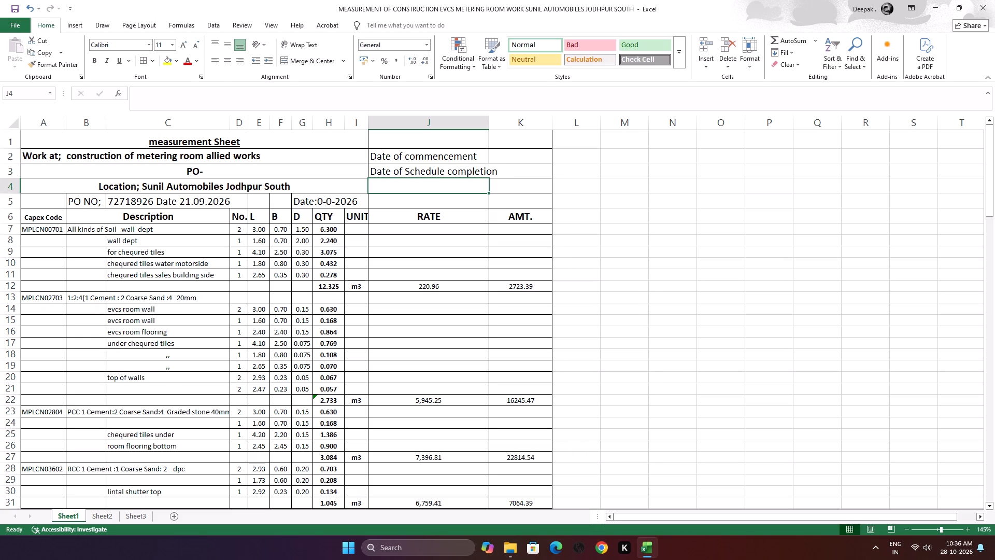
pyautogui.press('d')
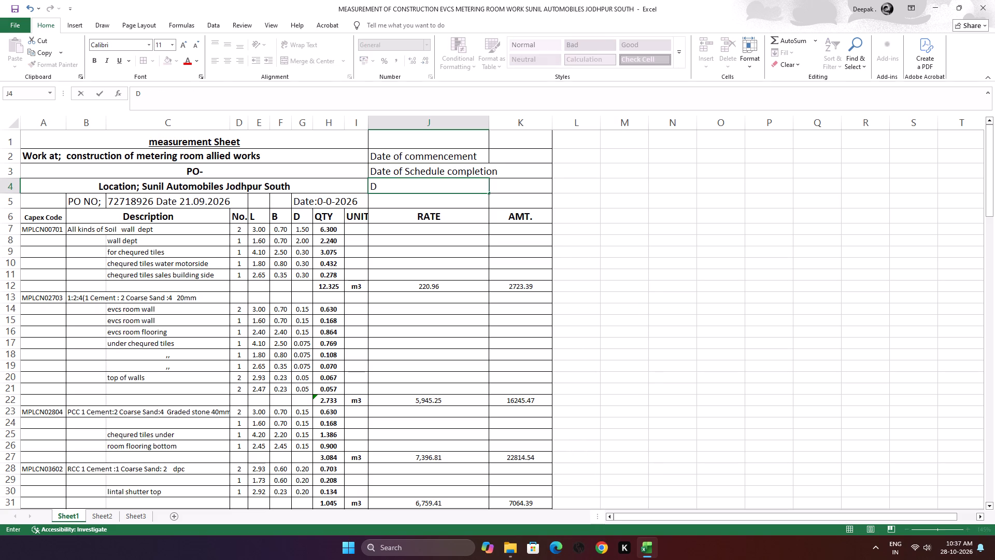
pyautogui.write('ate')
pyautogui.press('space')
pyautogui.write('of')
pyautogui.press('space')
pyautogui.press('a')
pyautogui.press('c')
pyautogui.press('t')
pyautogui.press('u')
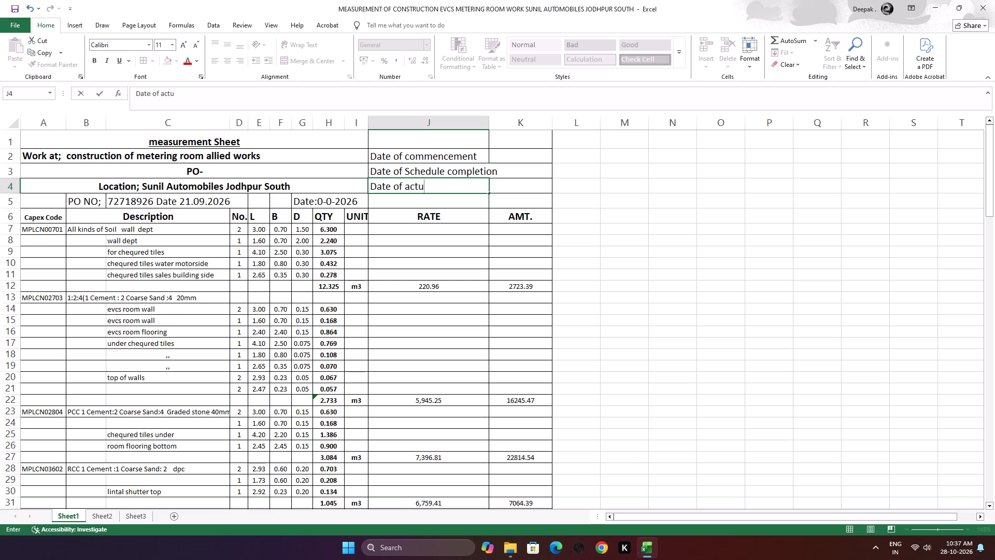
pyautogui.write('al')
pyautogui.press('space')
pyautogui.write('compl')
pyautogui.write('etion')
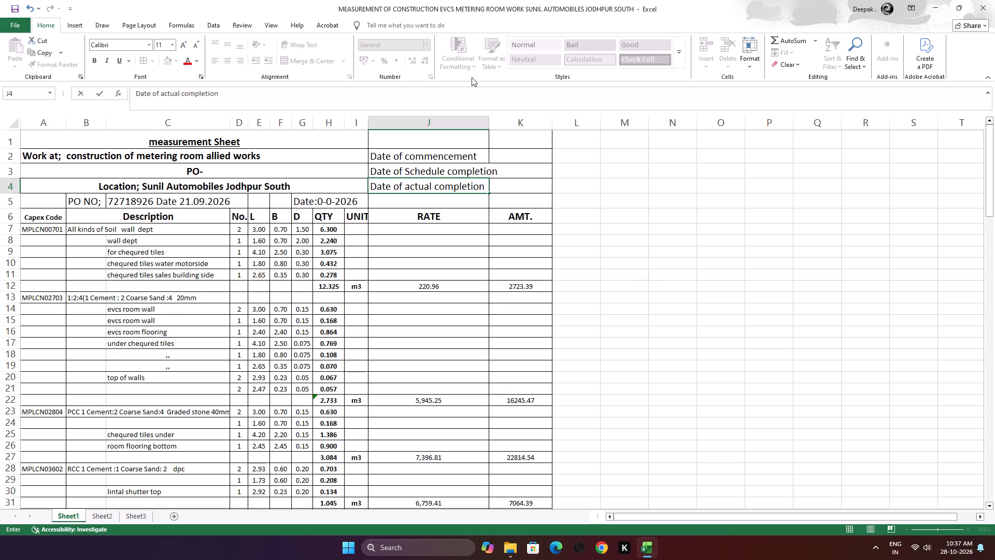
pyautogui.click(430, 222)
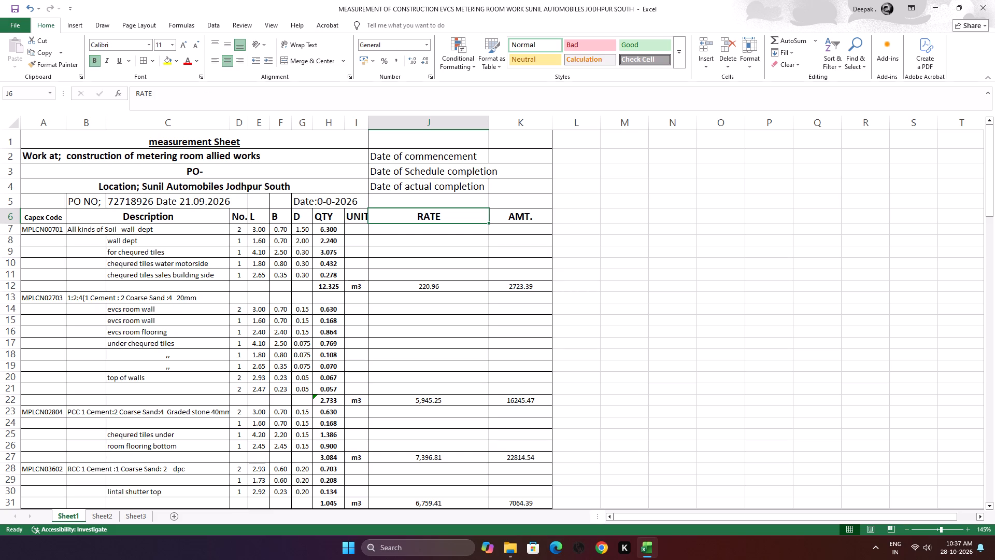
pyautogui.click(375, 272)
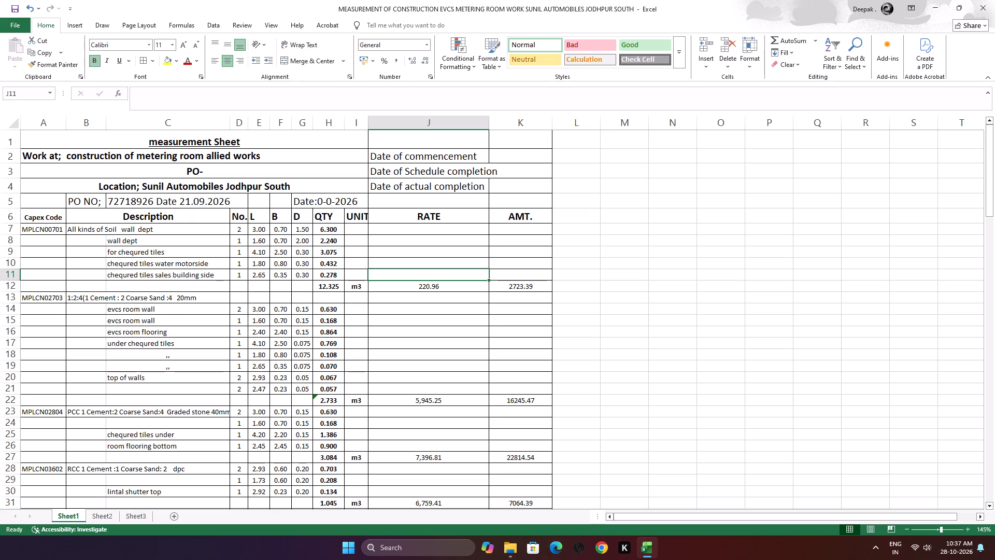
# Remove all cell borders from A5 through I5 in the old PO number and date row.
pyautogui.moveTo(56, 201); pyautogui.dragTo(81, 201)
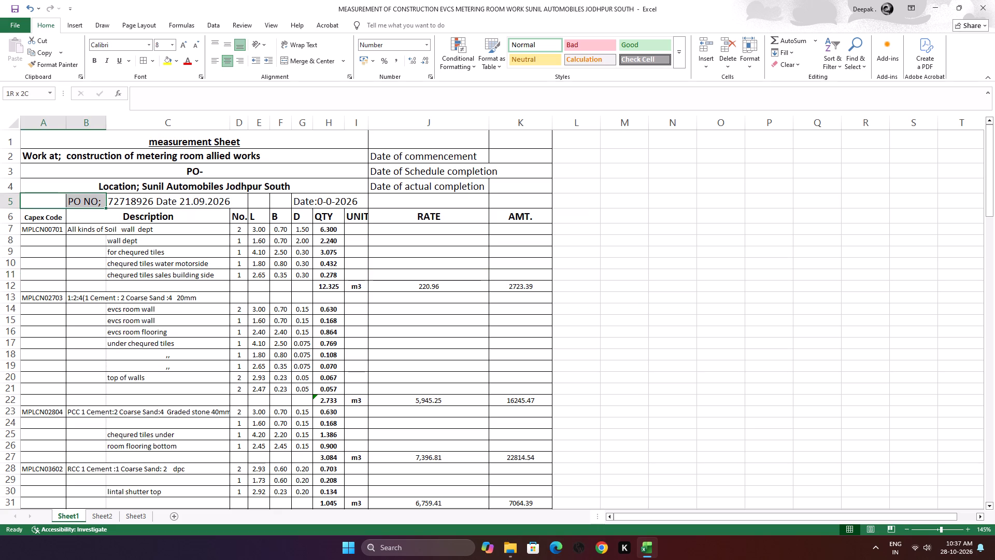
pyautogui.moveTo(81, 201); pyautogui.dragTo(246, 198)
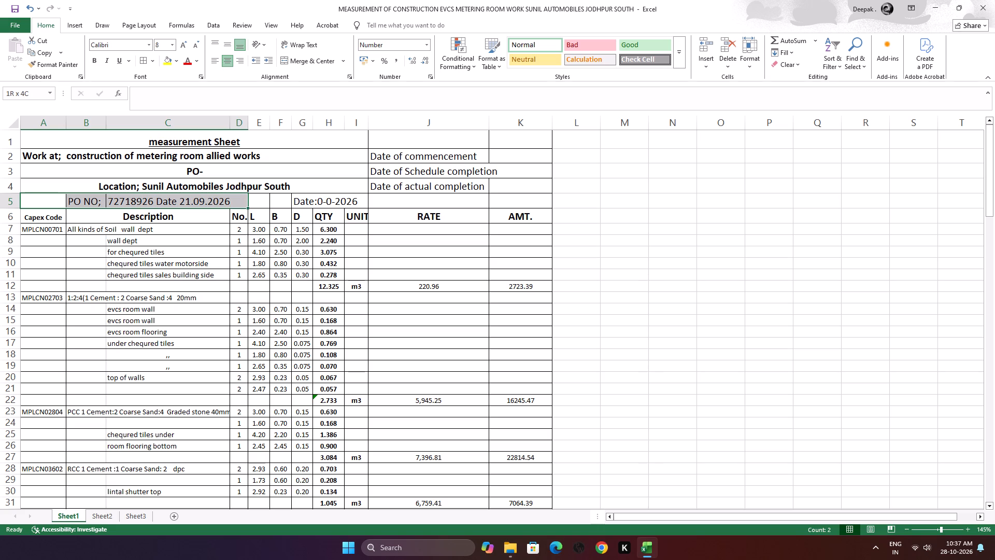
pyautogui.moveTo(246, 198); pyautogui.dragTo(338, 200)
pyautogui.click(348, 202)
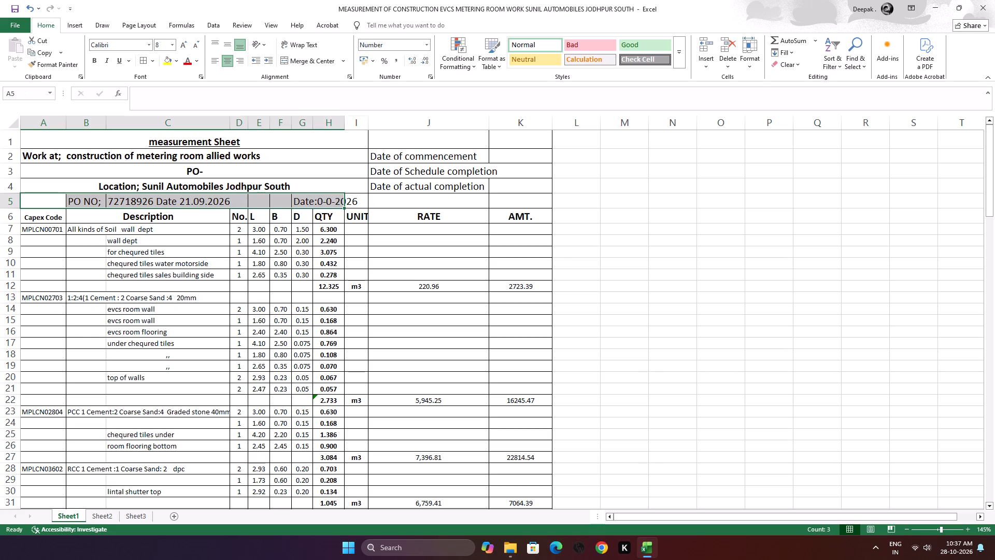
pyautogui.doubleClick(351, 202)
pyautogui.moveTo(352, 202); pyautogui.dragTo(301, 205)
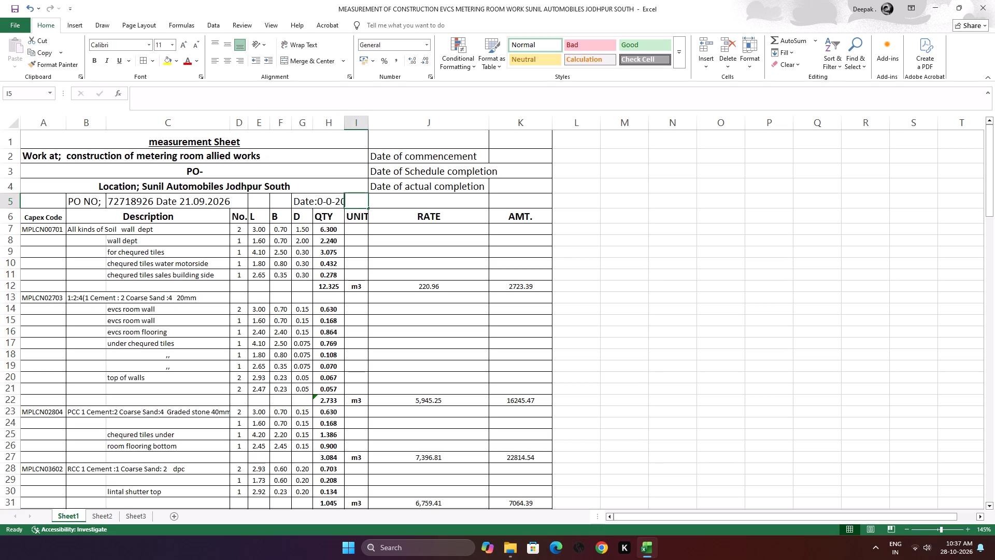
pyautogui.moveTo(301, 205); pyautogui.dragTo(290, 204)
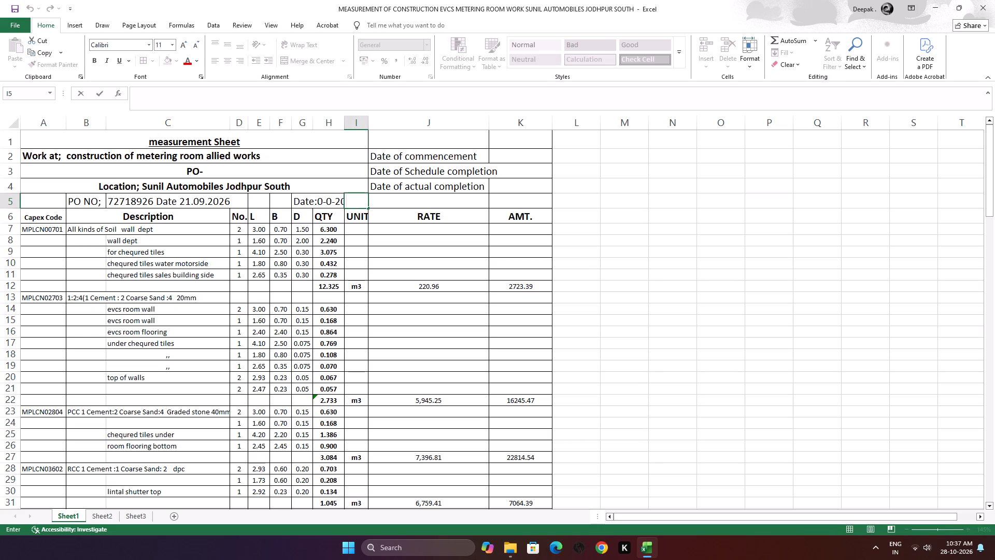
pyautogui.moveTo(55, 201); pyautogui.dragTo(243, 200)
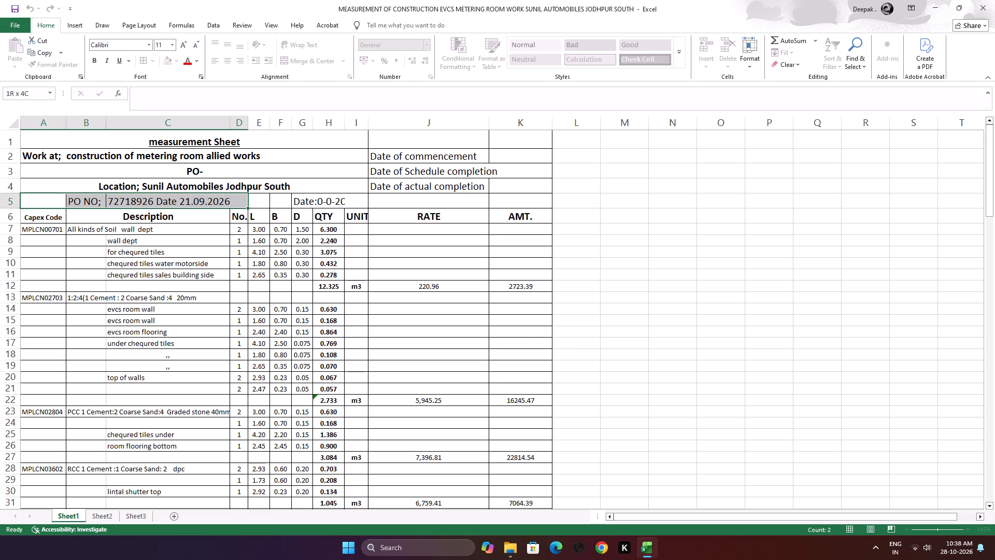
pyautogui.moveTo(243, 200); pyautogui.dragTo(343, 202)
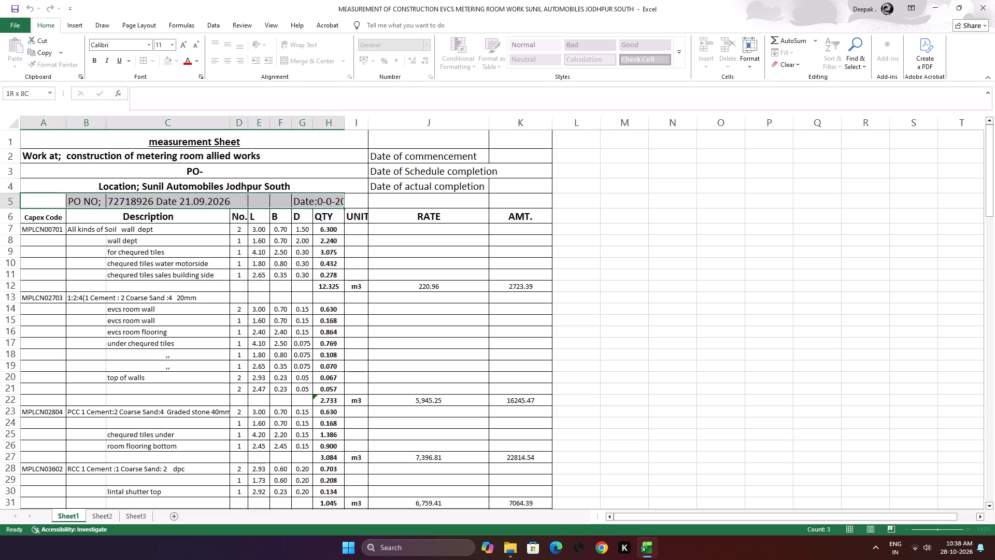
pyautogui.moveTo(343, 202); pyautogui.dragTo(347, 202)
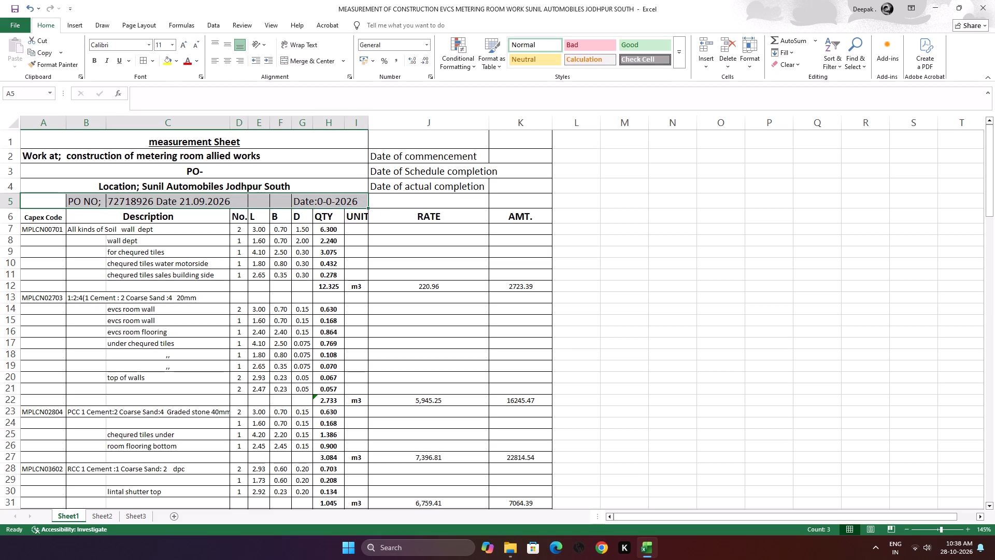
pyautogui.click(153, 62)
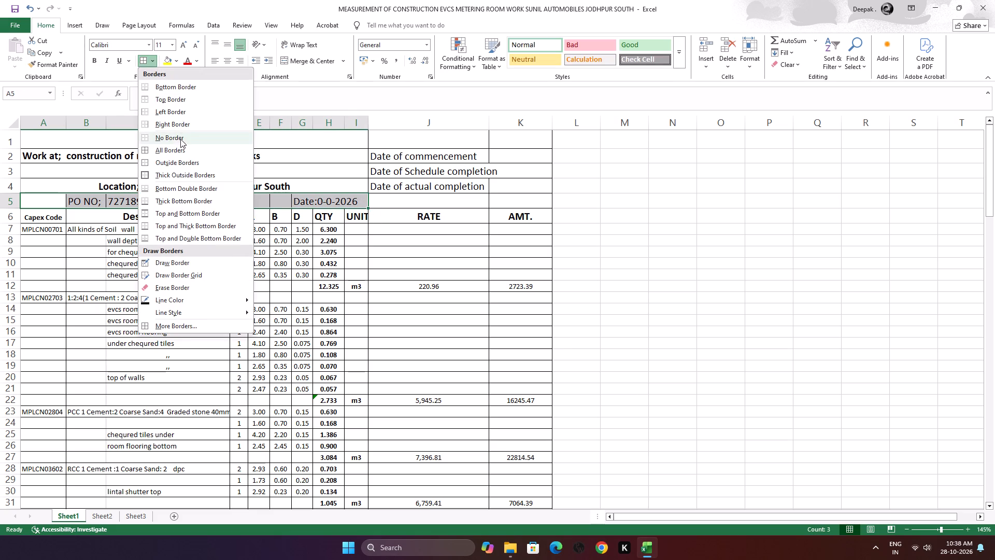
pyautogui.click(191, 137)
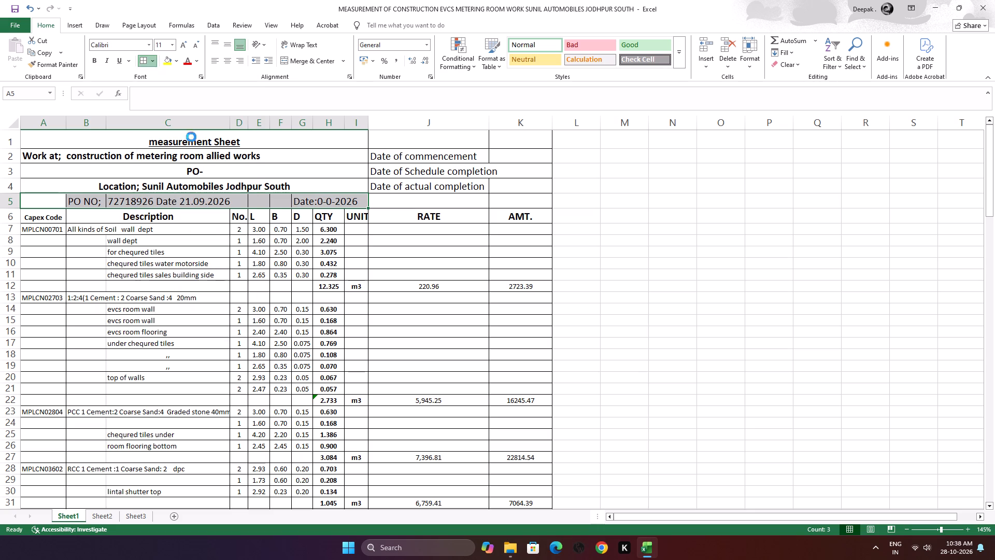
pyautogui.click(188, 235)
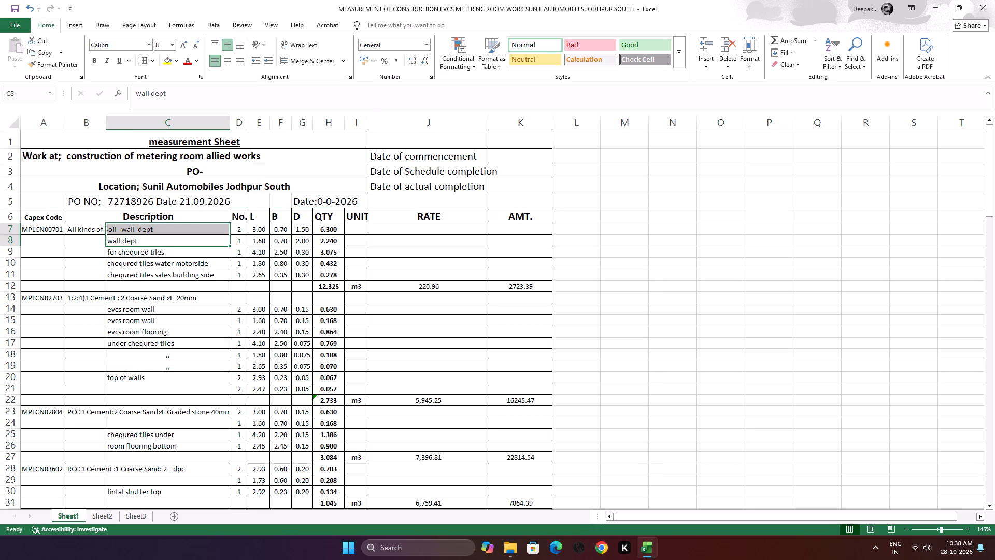
# Clear the old PO number and date entries from row 5, between columns B and I.
pyautogui.click(92, 201)
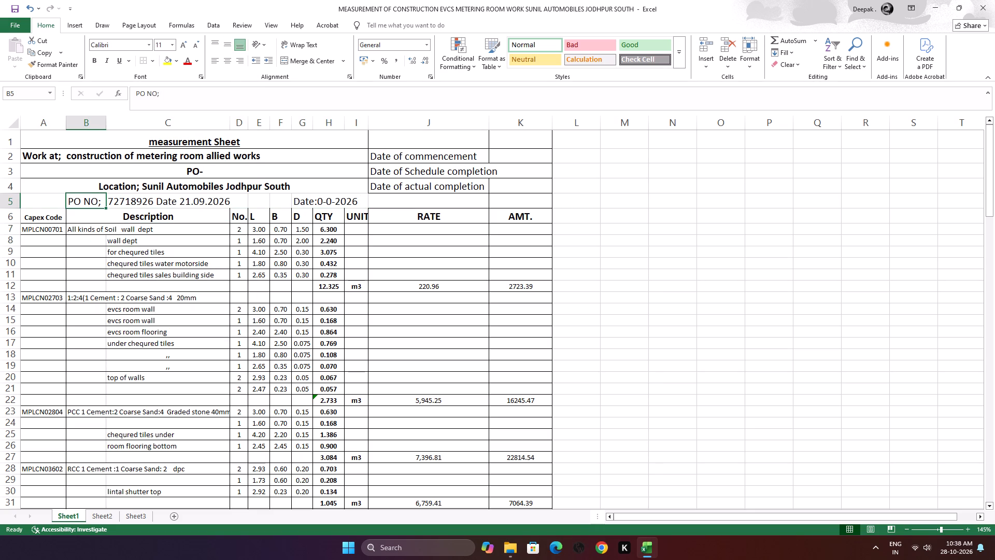
pyautogui.press('BackSpace')
pyautogui.press('Right')
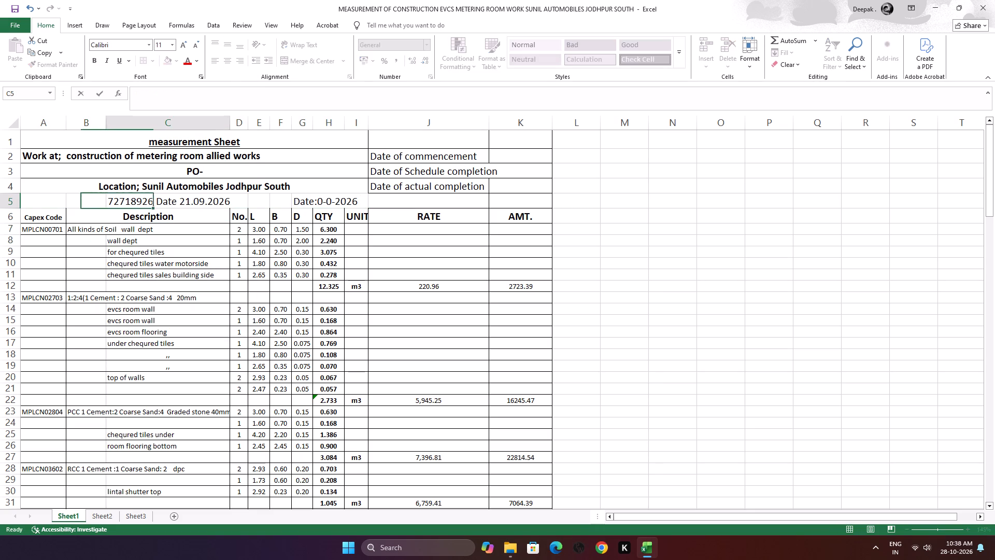
pyautogui.press('BackSpace')
pyautogui.press('Right')
pyautogui.press('BackSpace')
pyautogui.press('Right')
pyautogui.press('Right')
pyautogui.press('Right')
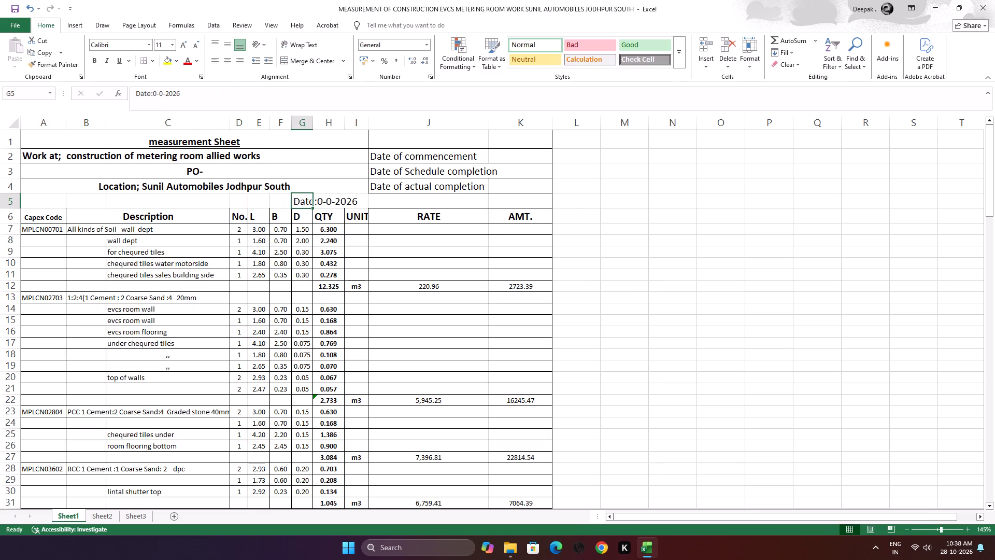
pyautogui.press('BackSpace')
pyautogui.press('Right')
pyautogui.press('BackSpace')
pyautogui.press('Right')
pyautogui.press('BackSpace')
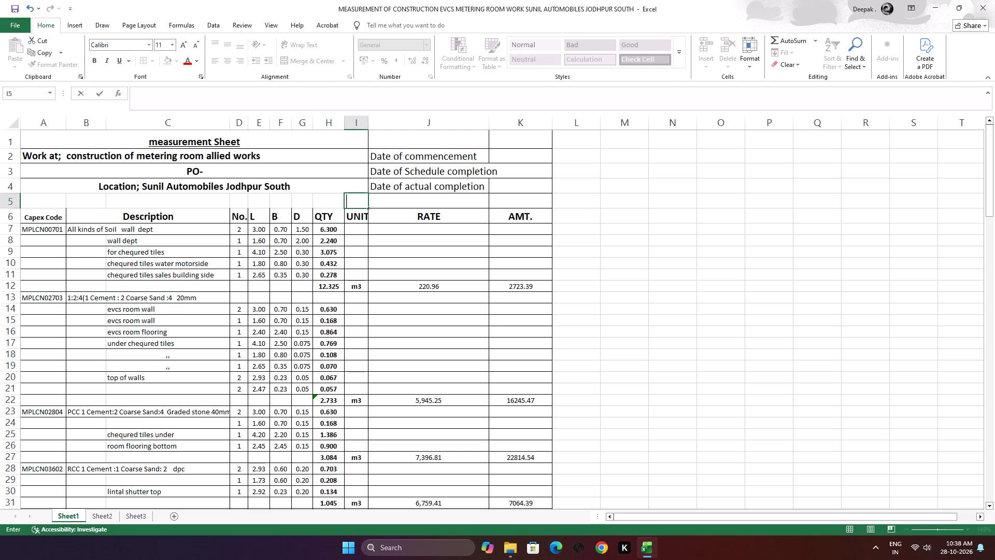
pyautogui.click(227, 272)
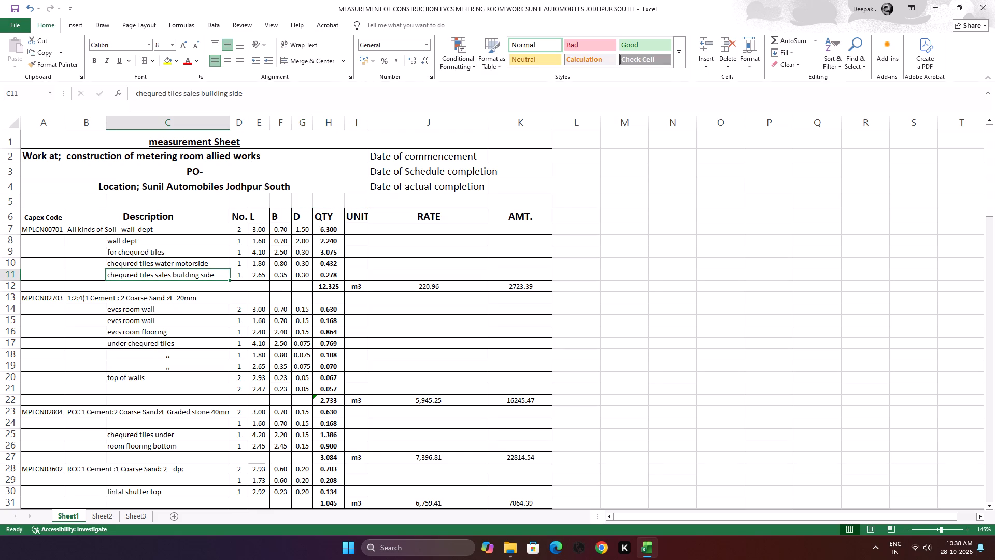
# Apply All Borders to the emptied row 5, from A5 through K5.
pyautogui.moveTo(53, 202); pyautogui.dragTo(127, 203)
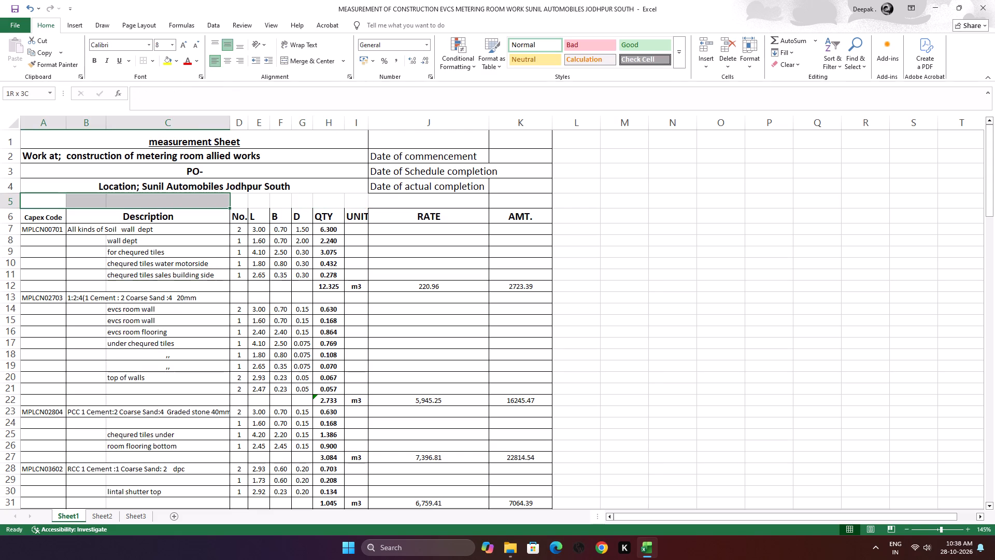
pyautogui.moveTo(127, 203); pyautogui.dragTo(193, 204)
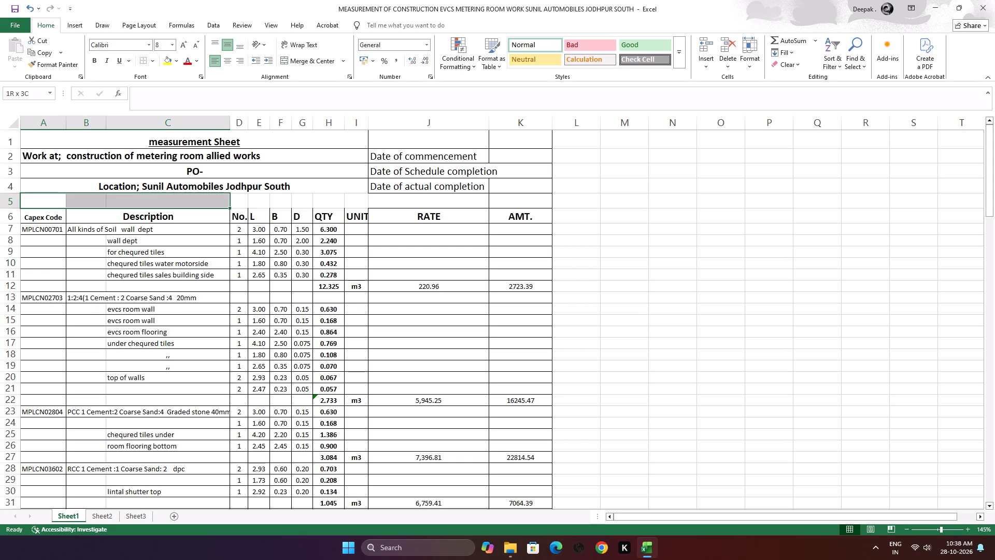
pyautogui.moveTo(193, 204); pyautogui.dragTo(188, 199)
pyautogui.click(188, 199)
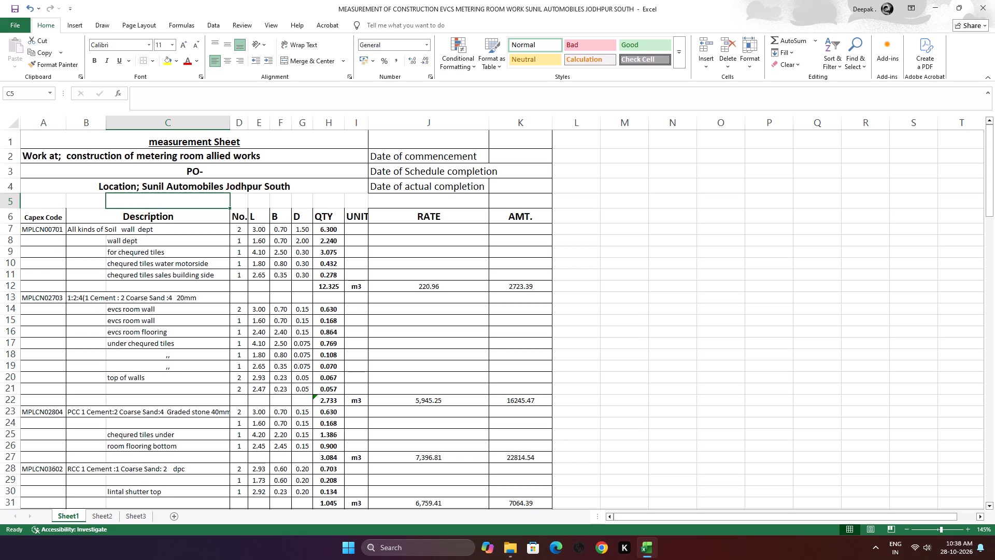
pyautogui.moveTo(52, 203); pyautogui.dragTo(91, 203)
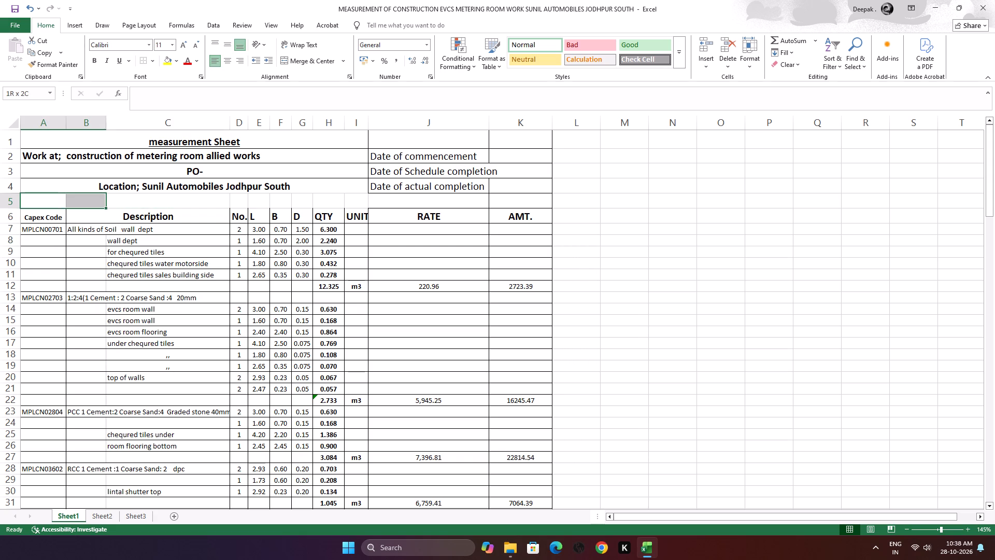
pyautogui.moveTo(91, 203); pyautogui.dragTo(333, 199)
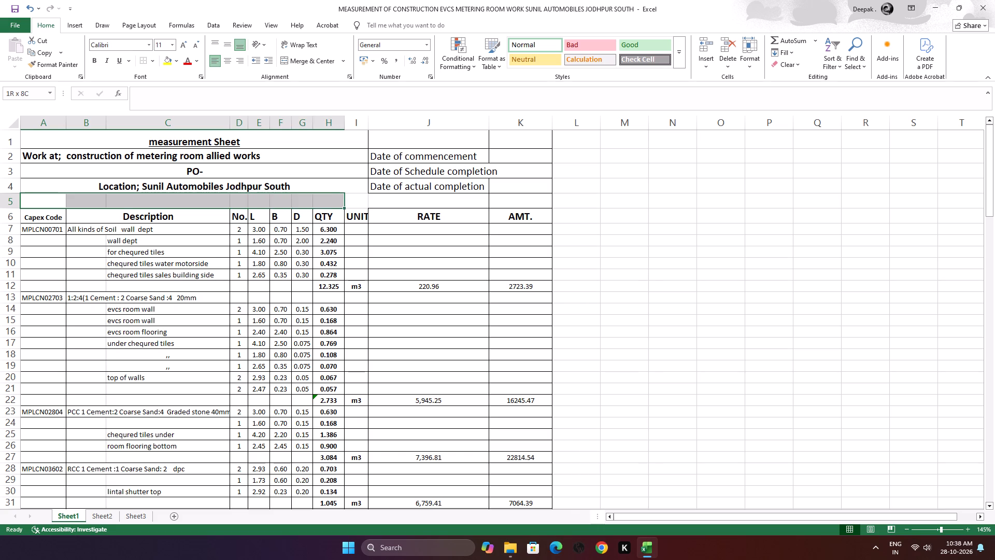
pyautogui.moveTo(333, 199); pyautogui.dragTo(459, 200)
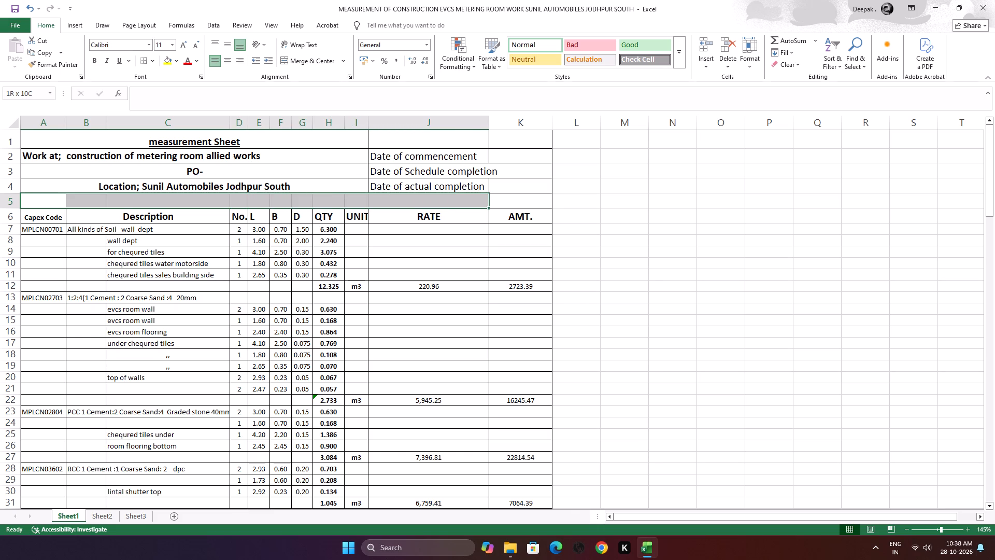
pyautogui.moveTo(459, 200); pyautogui.dragTo(510, 199)
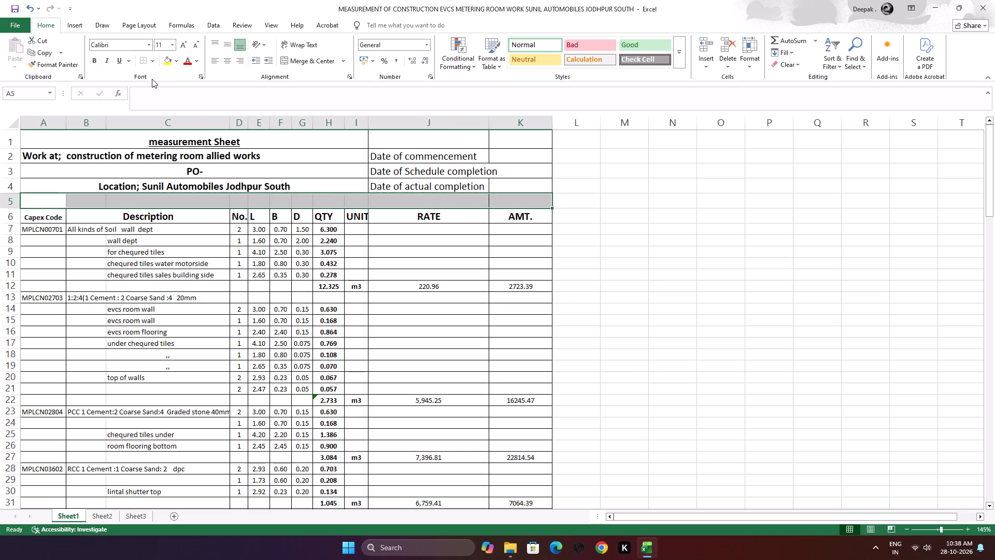
pyautogui.click(153, 62)
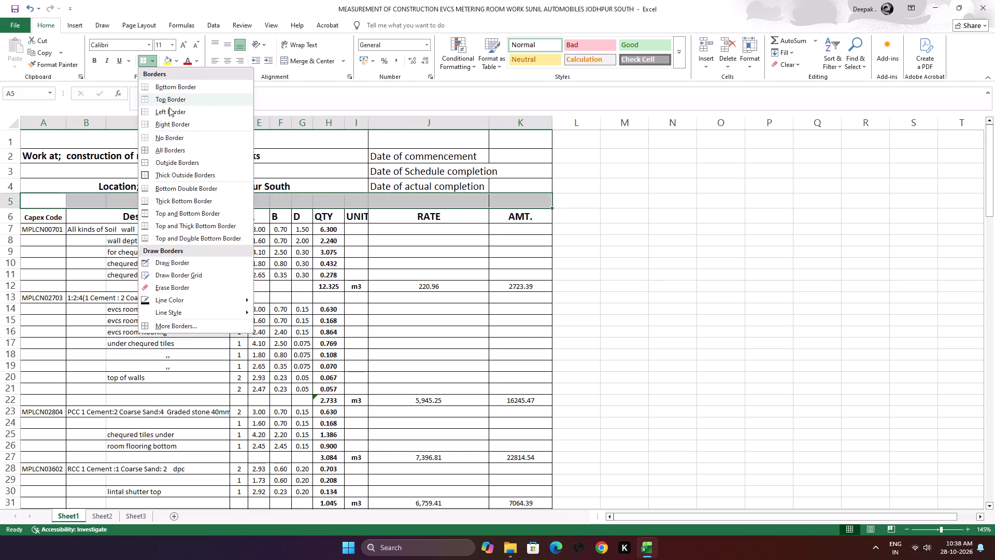
pyautogui.click(189, 149)
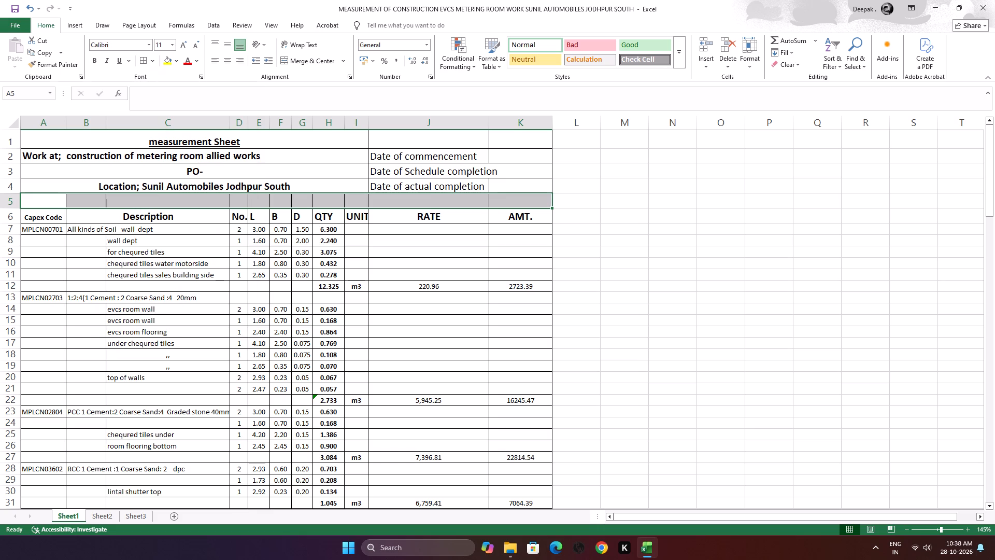
pyautogui.click(182, 230)
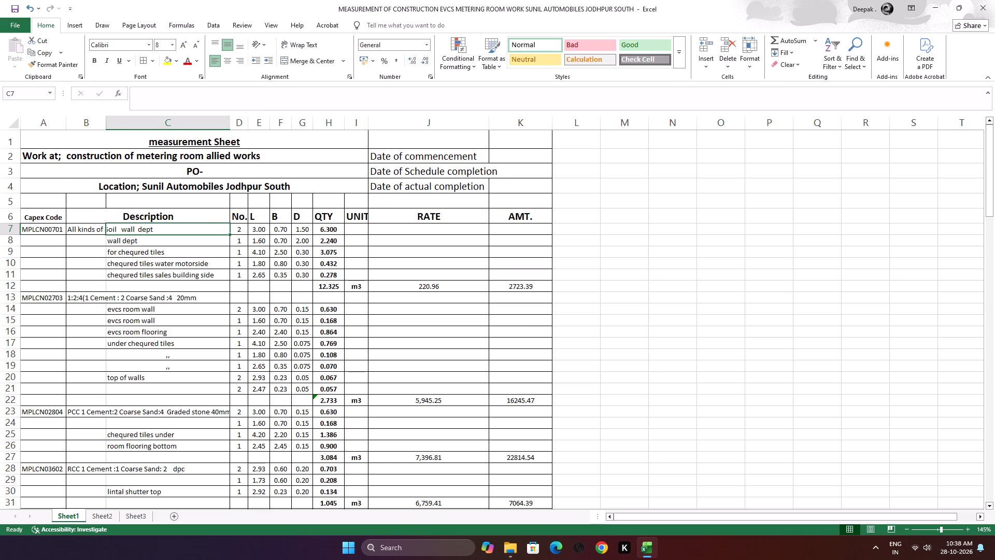
# Apply Outside Borders to the empty row 5 cells A5 through K5.
pyautogui.moveTo(58, 201); pyautogui.dragTo(69, 199)
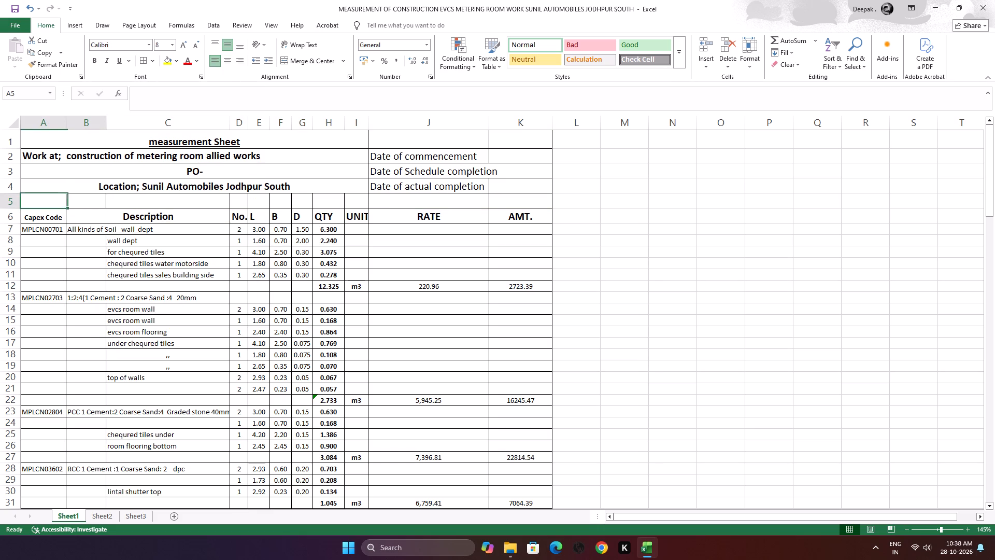
pyautogui.moveTo(69, 199); pyautogui.dragTo(324, 202)
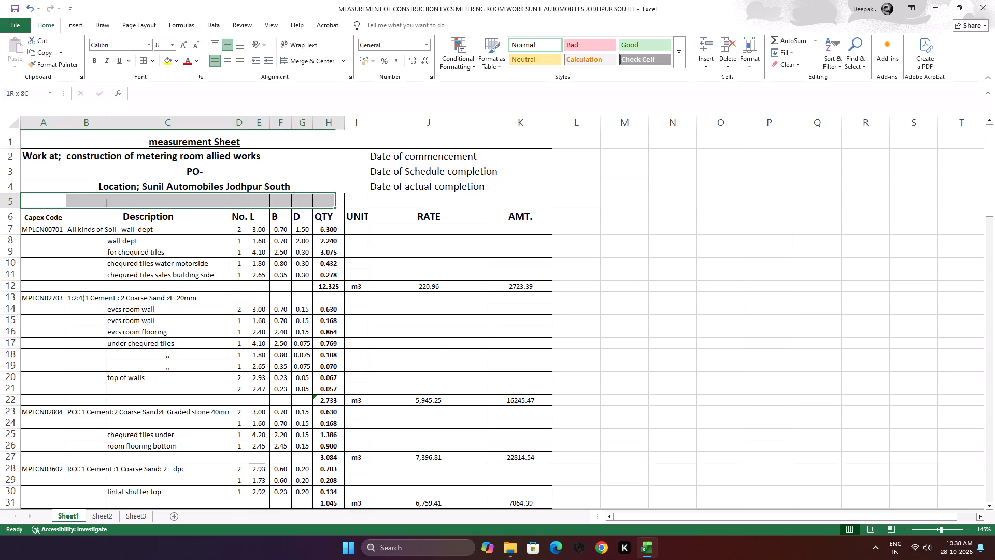
pyautogui.moveTo(324, 202); pyautogui.dragTo(504, 200)
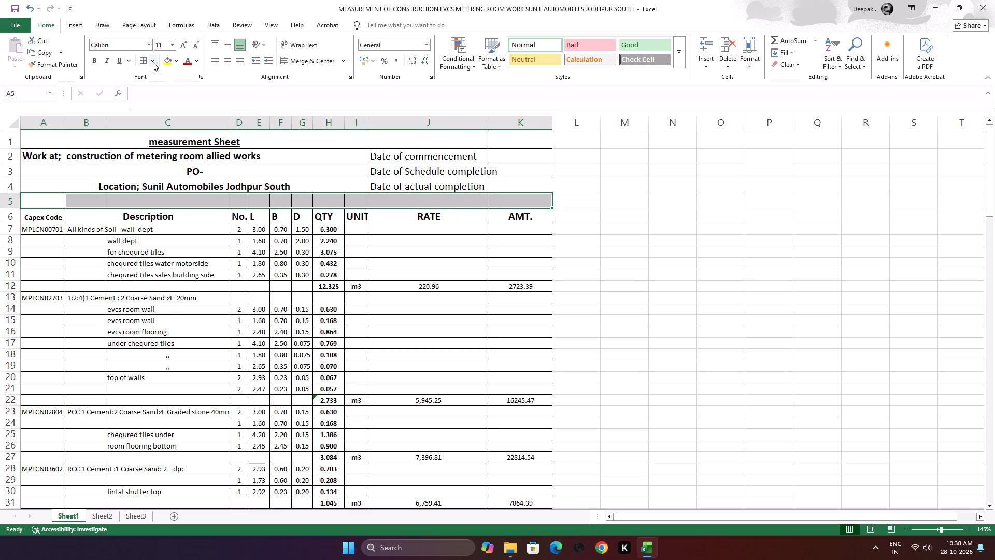
pyautogui.click(152, 62)
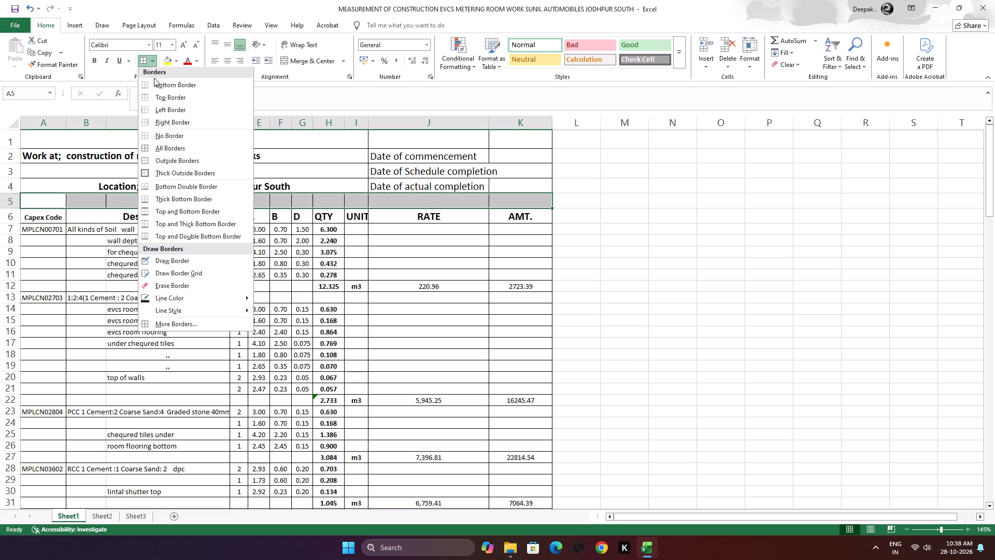
pyautogui.click(196, 161)
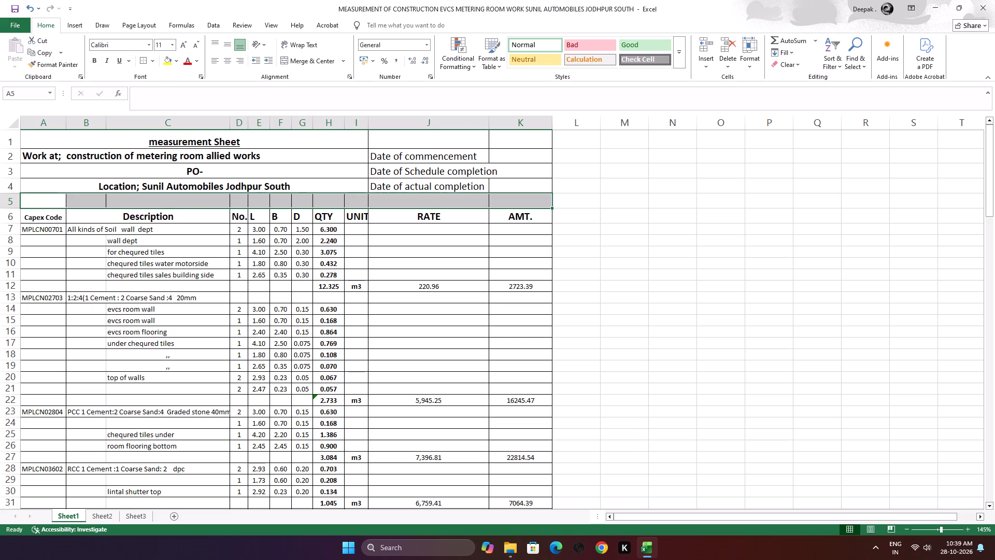
pyautogui.click(212, 241)
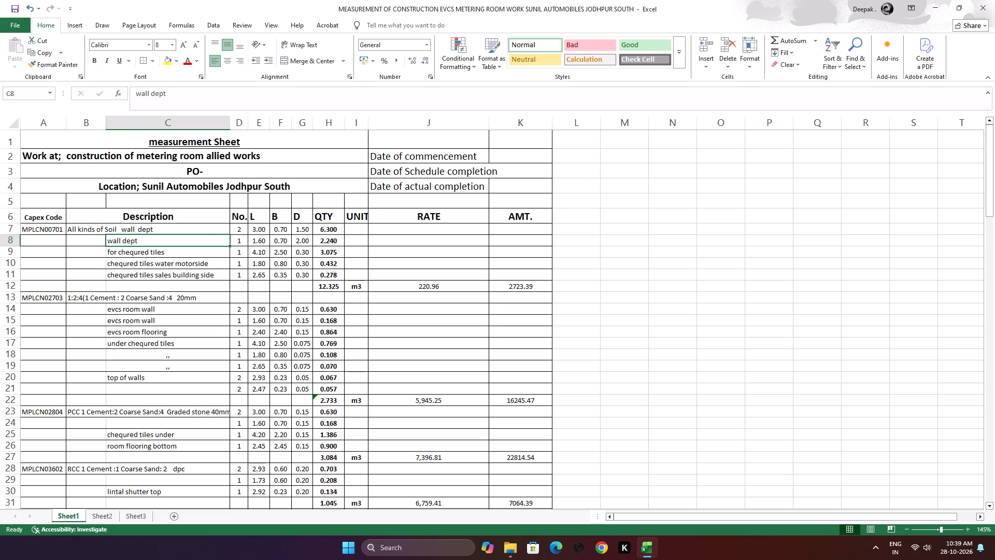
# Apply Thick Outside Borders around the empty row 5 cells from A5 through K5.
pyautogui.moveTo(61, 200); pyautogui.dragTo(65, 200)
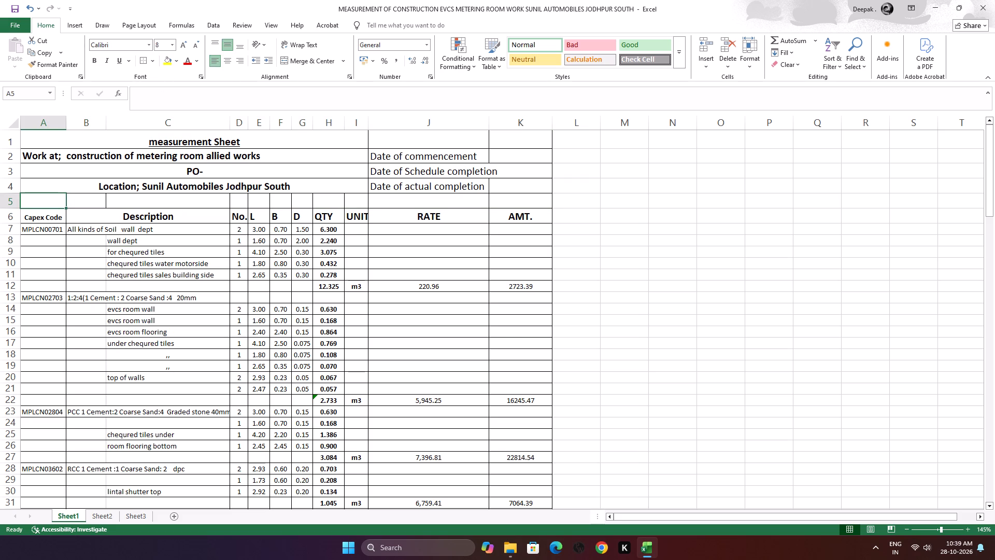
pyautogui.moveTo(65, 200); pyautogui.dragTo(345, 200)
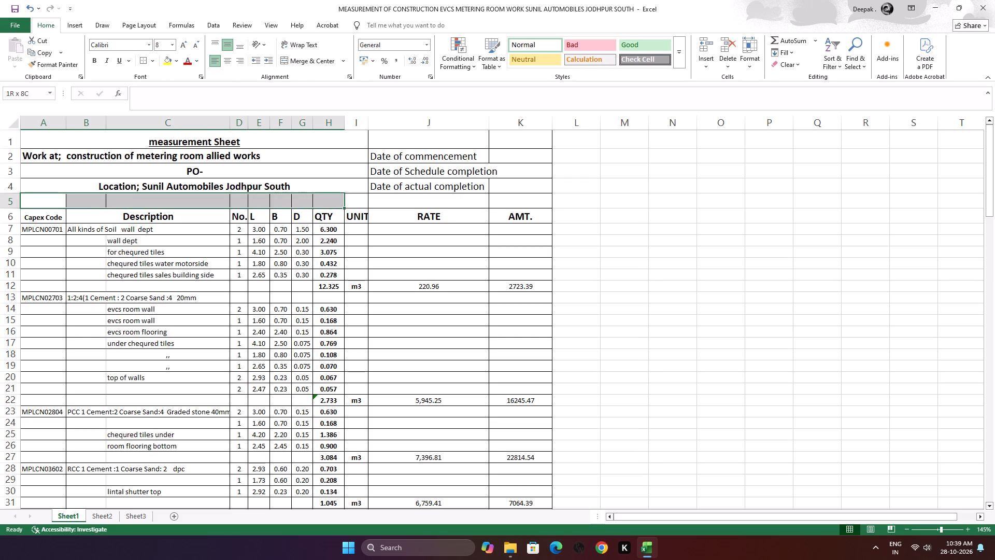
pyautogui.moveTo(345, 200); pyautogui.dragTo(507, 202)
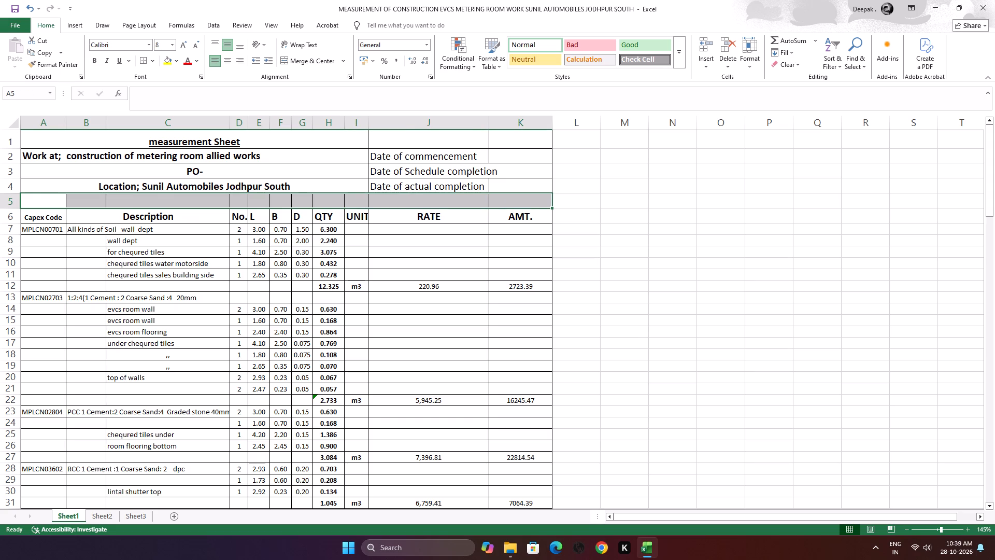
pyautogui.click(153, 60)
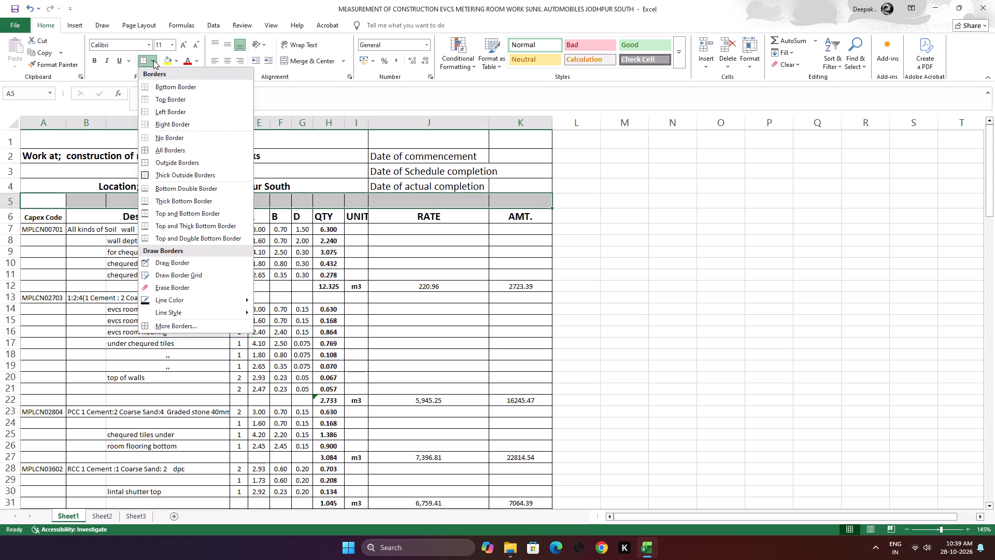
pyautogui.click(187, 174)
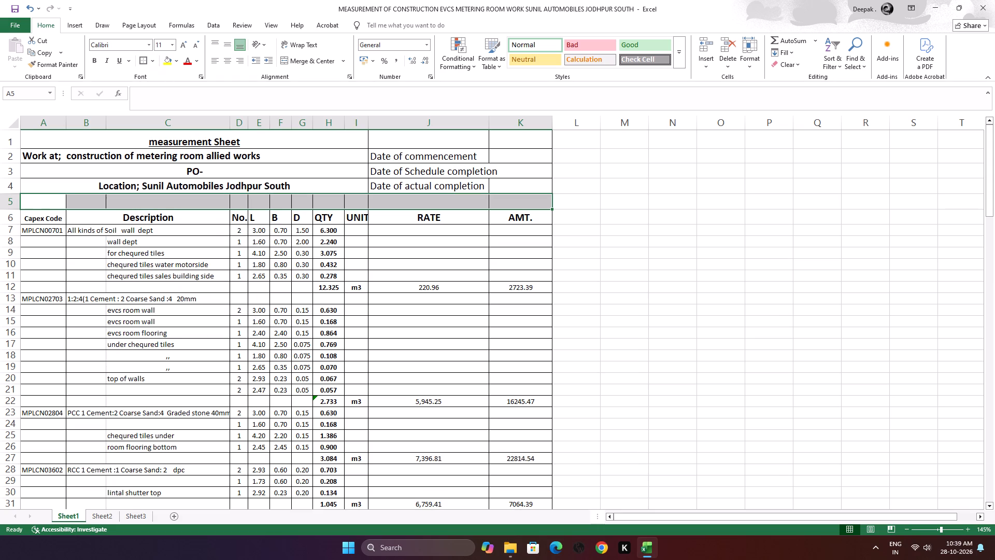
pyautogui.click(200, 233)
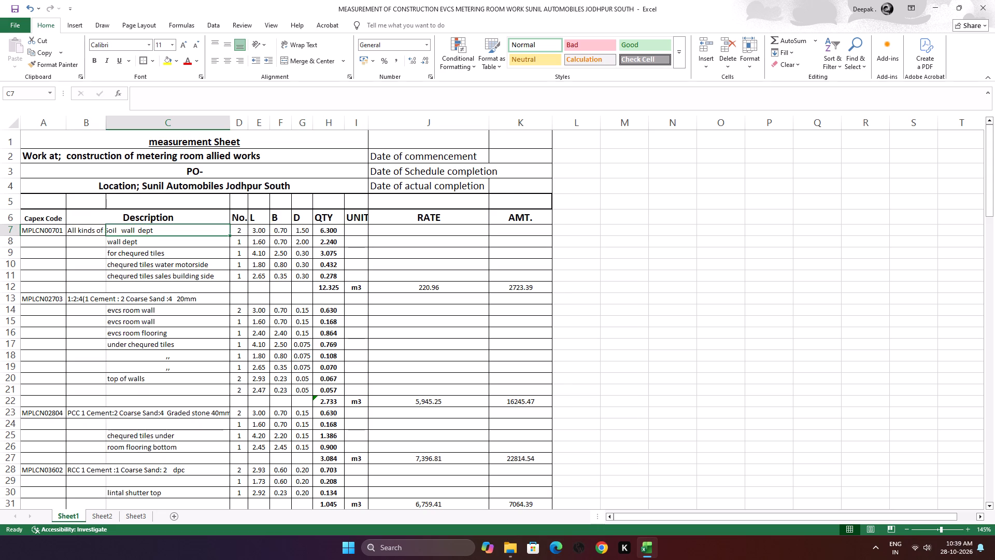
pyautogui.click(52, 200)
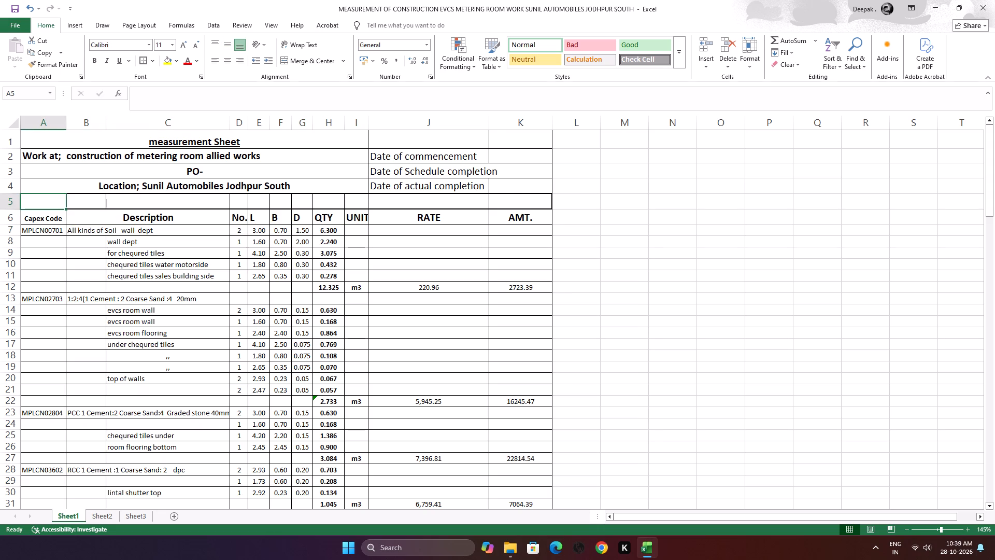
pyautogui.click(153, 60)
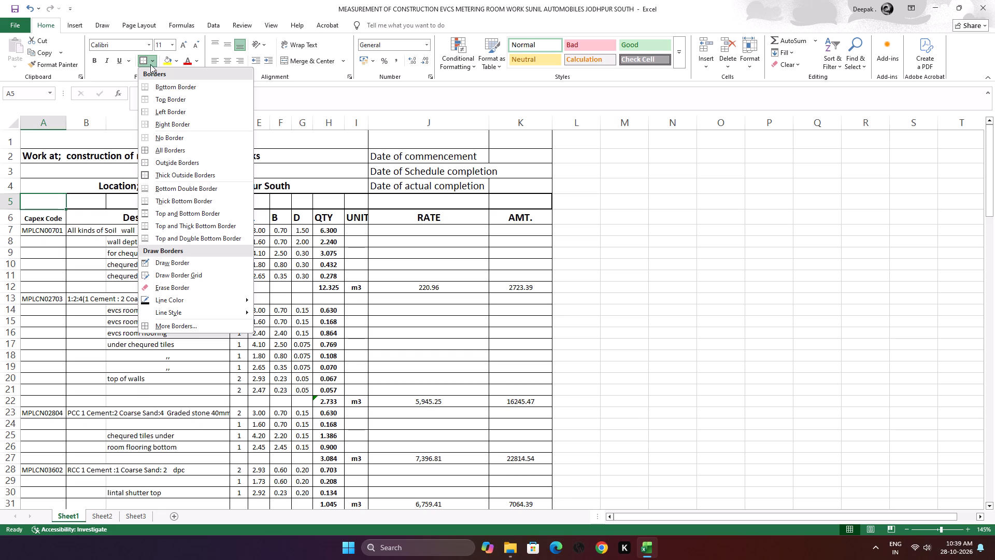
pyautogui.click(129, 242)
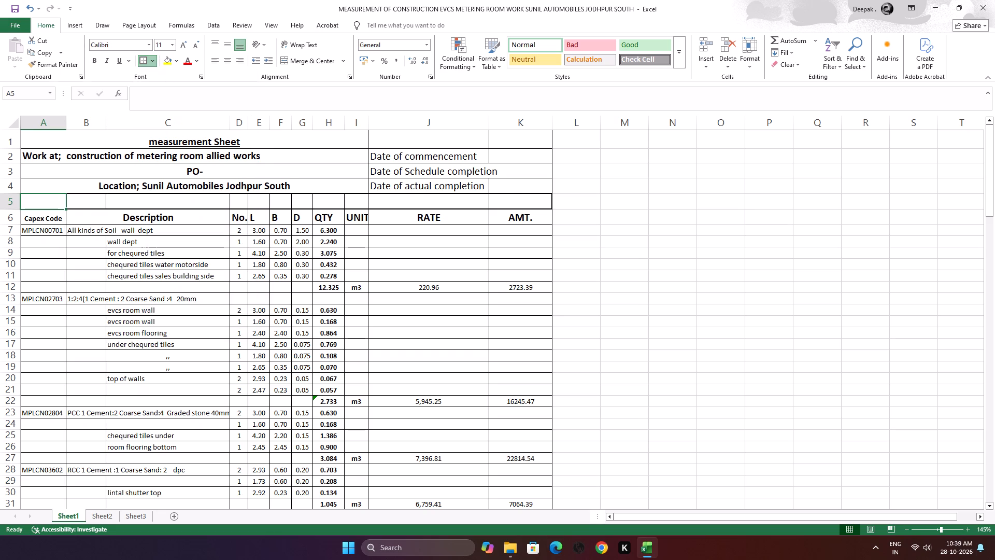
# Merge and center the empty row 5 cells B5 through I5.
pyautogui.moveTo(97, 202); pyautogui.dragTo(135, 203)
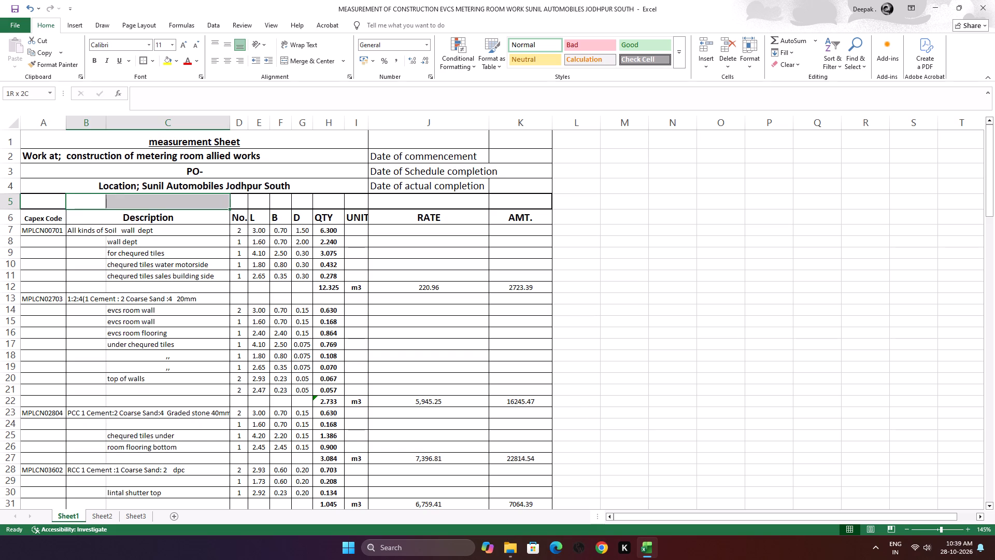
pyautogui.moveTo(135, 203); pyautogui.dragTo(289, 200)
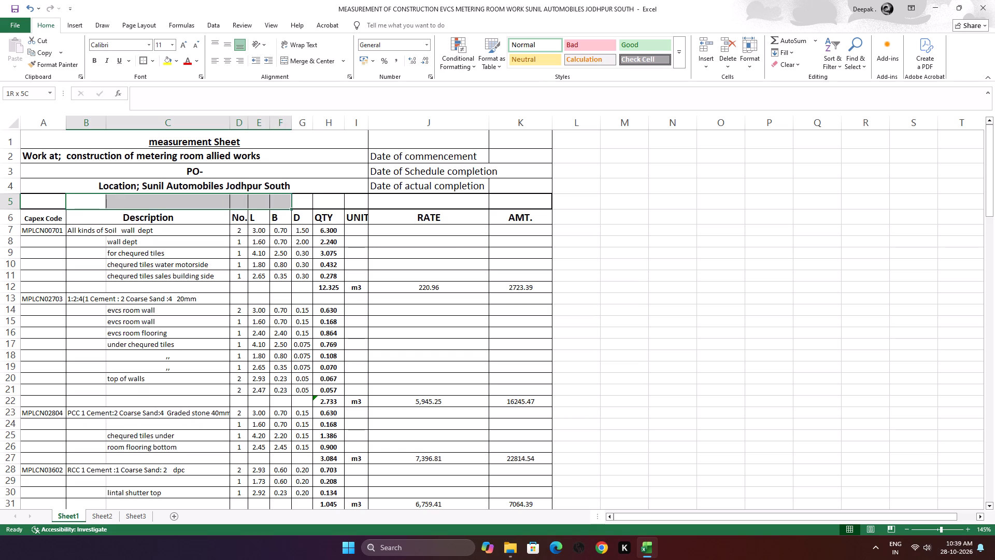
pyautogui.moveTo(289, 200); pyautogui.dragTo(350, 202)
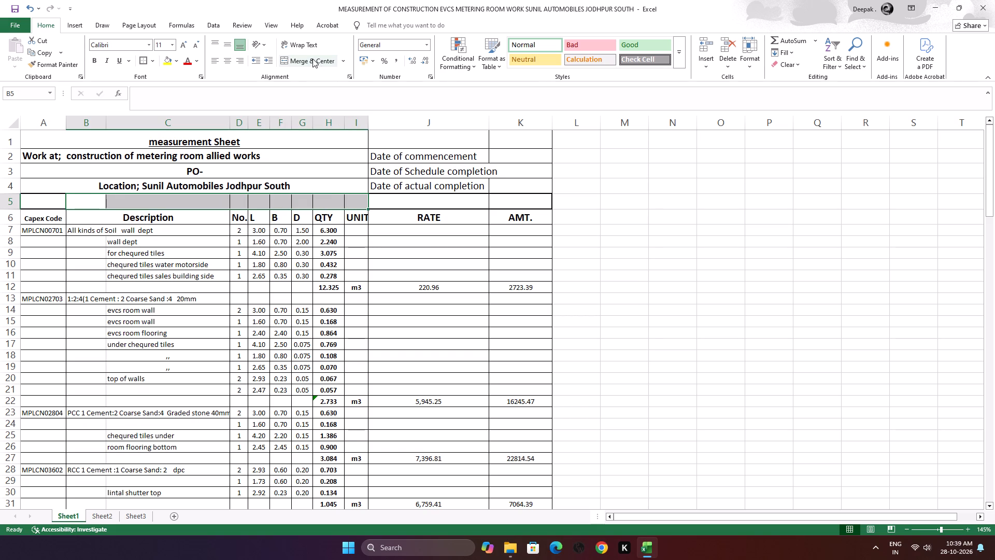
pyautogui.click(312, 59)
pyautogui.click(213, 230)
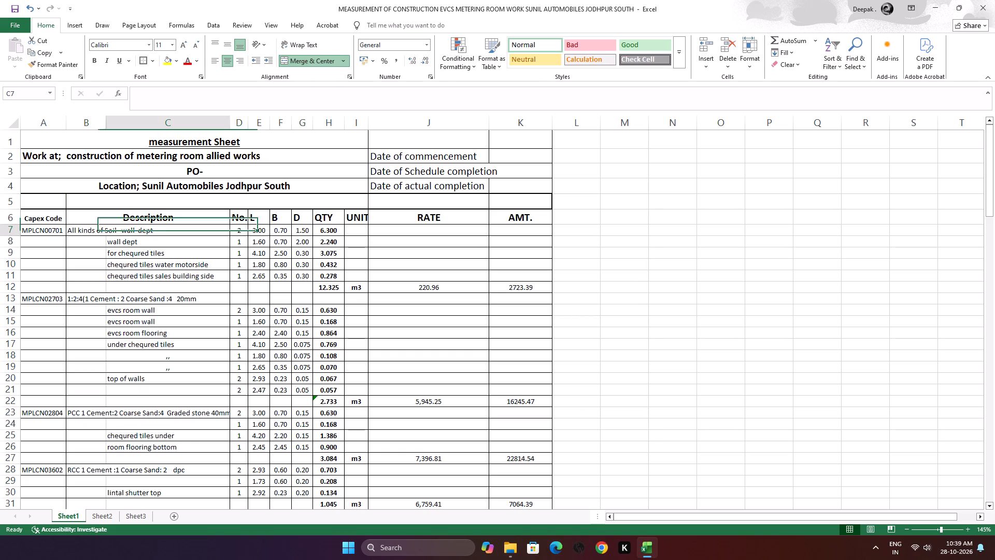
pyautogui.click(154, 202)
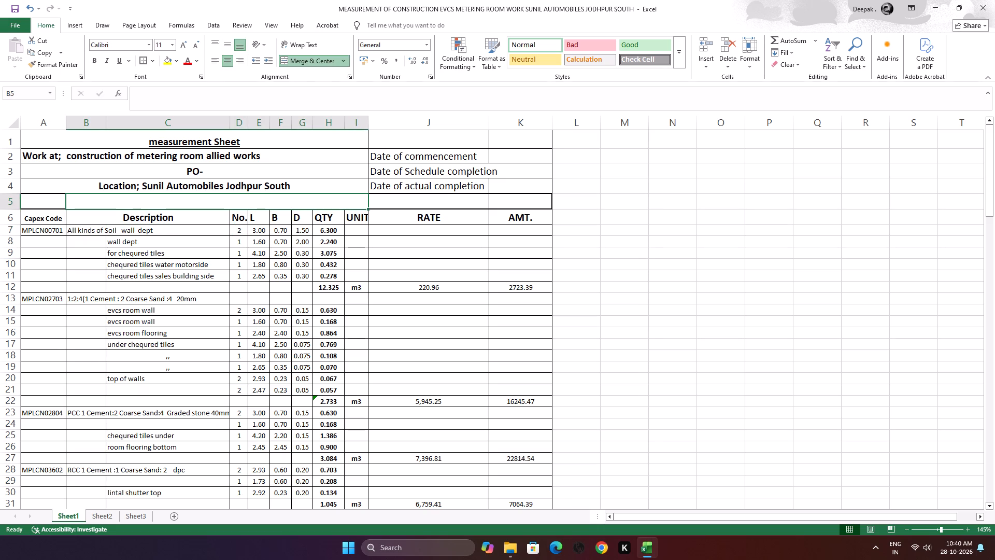
# Merge and center A5 through I5 into a single cell, replacing the B5 to I5 merge.
pyautogui.moveTo(49, 200); pyautogui.dragTo(78, 200)
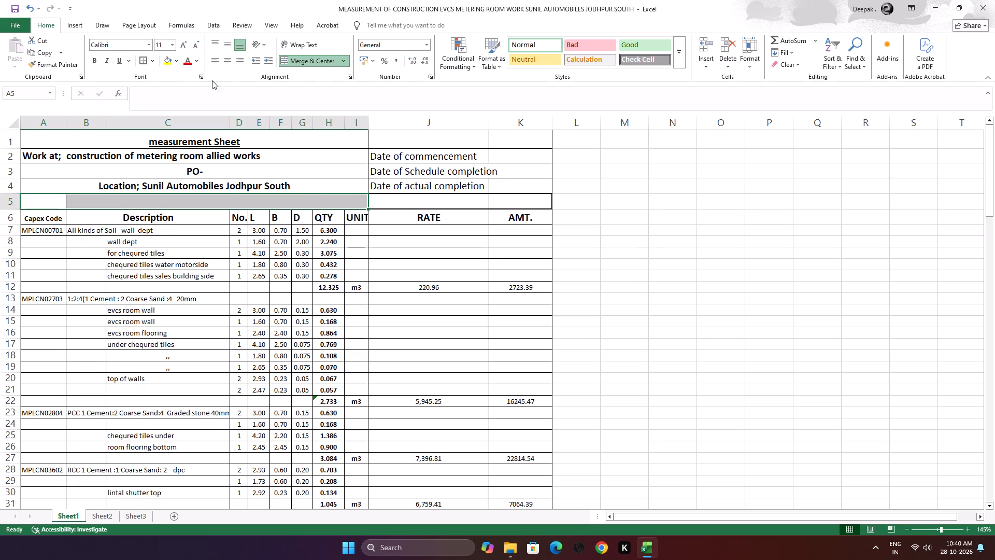
pyautogui.click(312, 57)
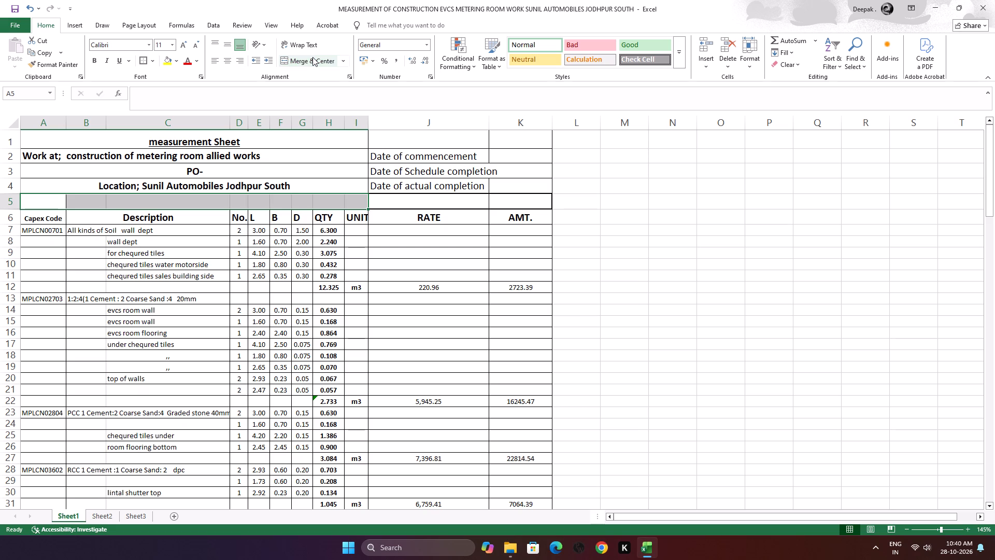
pyautogui.click(314, 58)
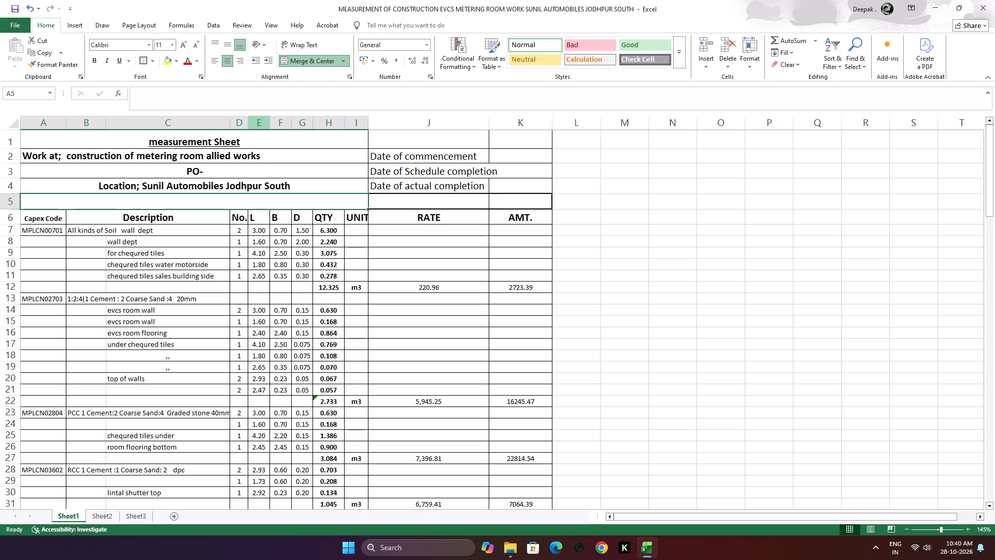
# Enter the contractor line "Contractor- PARAS ELECTRICS & ENGINEERING WORKS" in the merged row 5 cell.
pyautogui.click(127, 200)
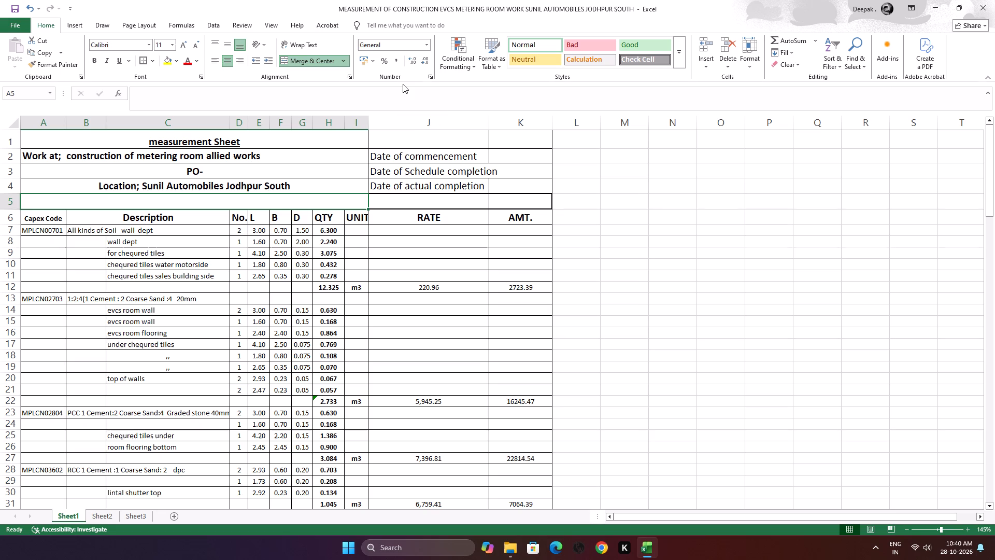
pyautogui.press('c')
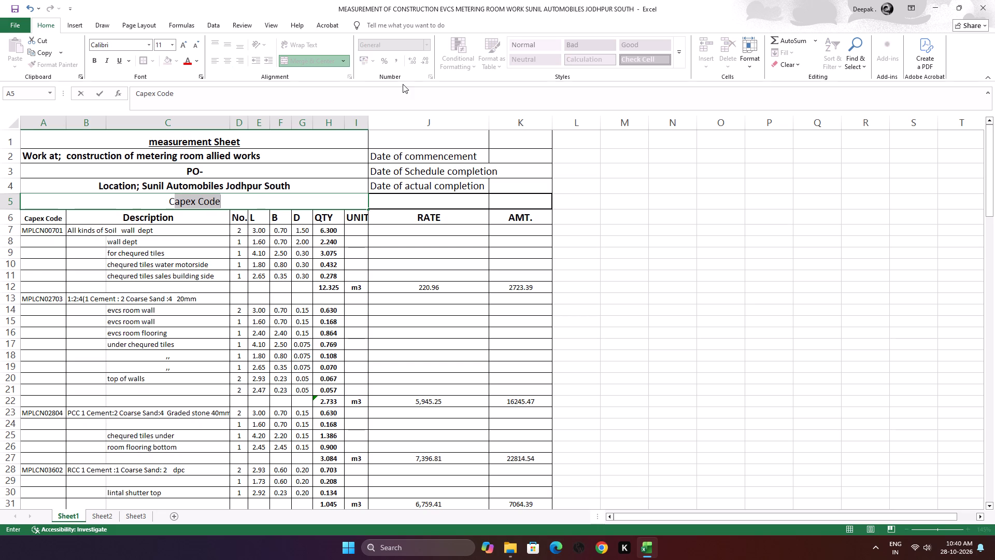
pyautogui.write('on')
pyautogui.write('tractor')
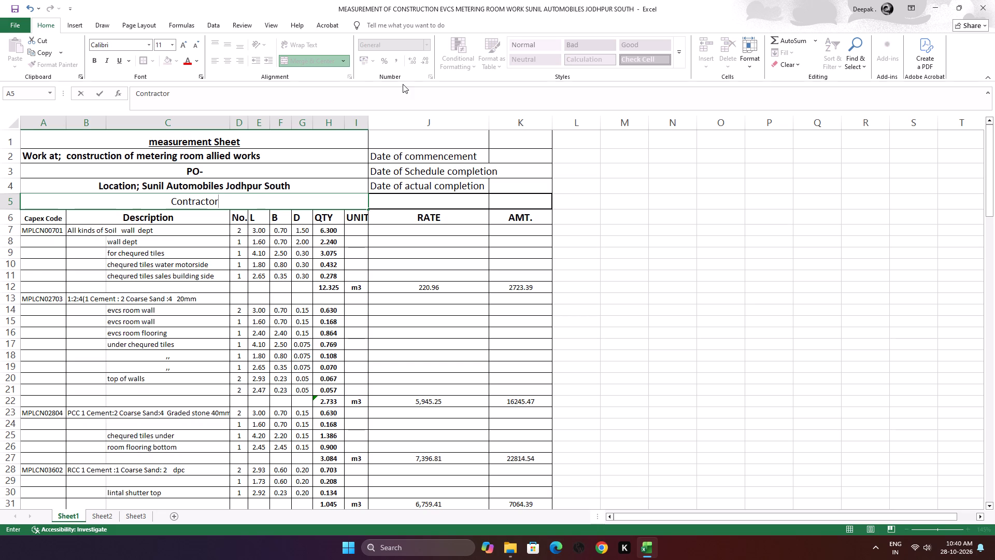
pyautogui.press('-')
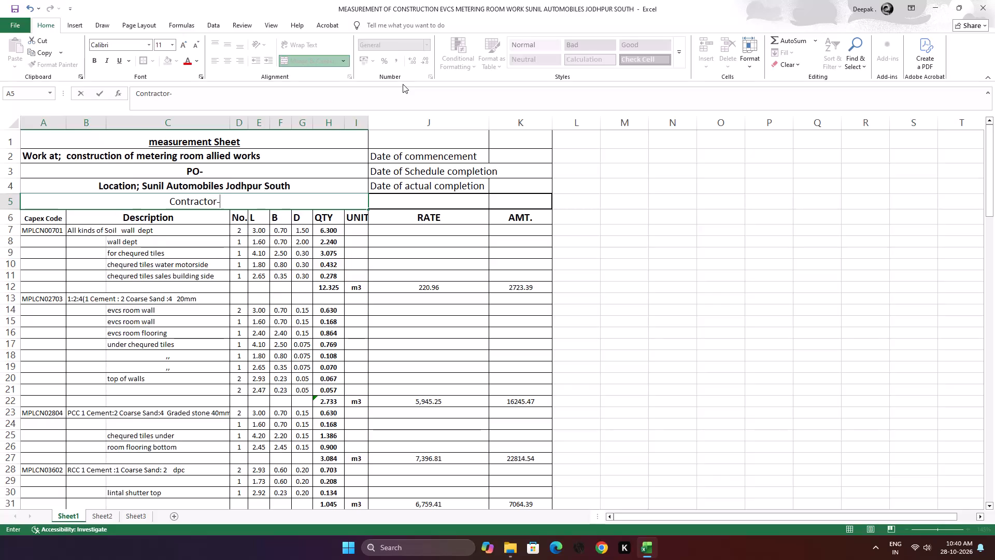
pyautogui.press('space')
pyautogui.press('space')
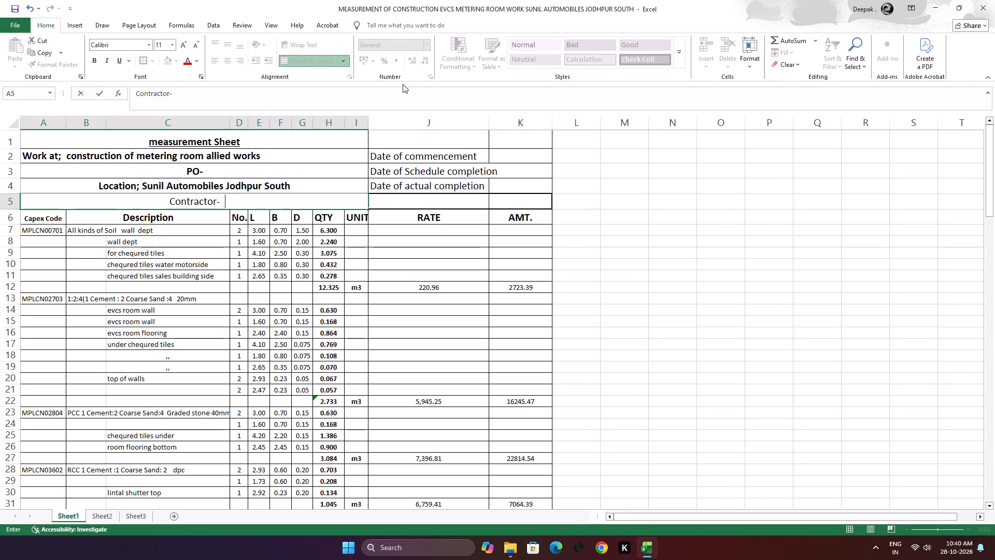
pyautogui.press('p')
pyautogui.write('ARAS')
pyautogui.press('space')
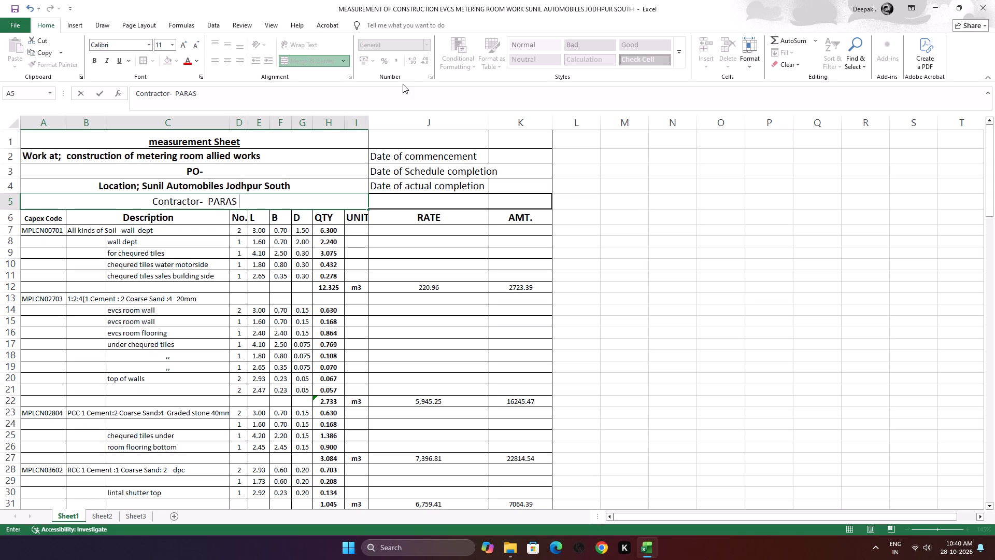
pyautogui.write('ELECTRICS')
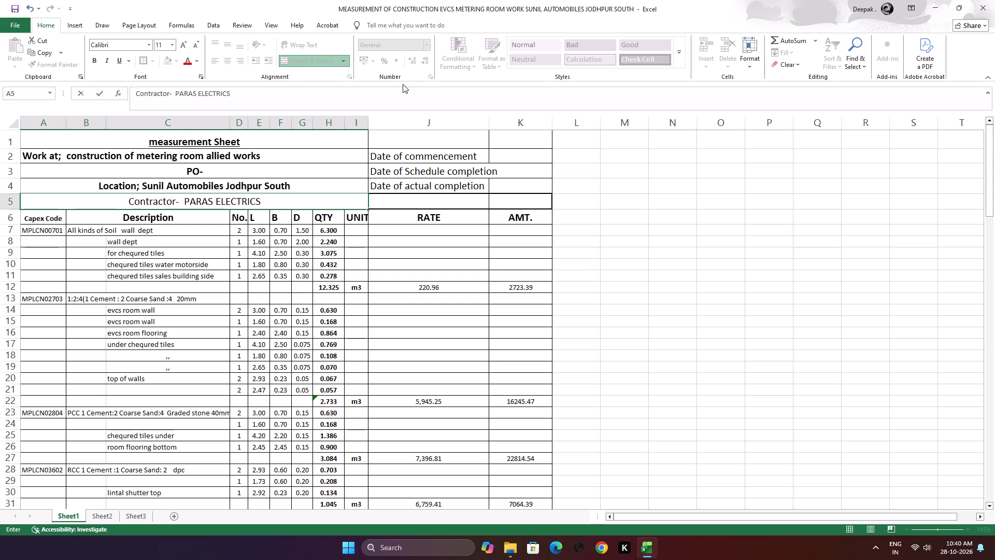
pyautogui.press('space')
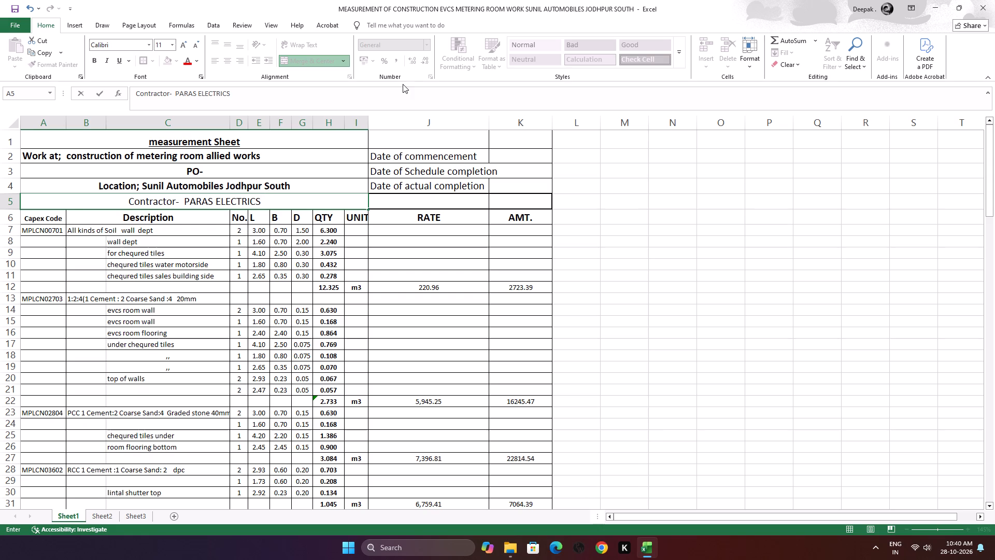
pyautogui.hotkey('shift', '&')
pyautogui.press('space')
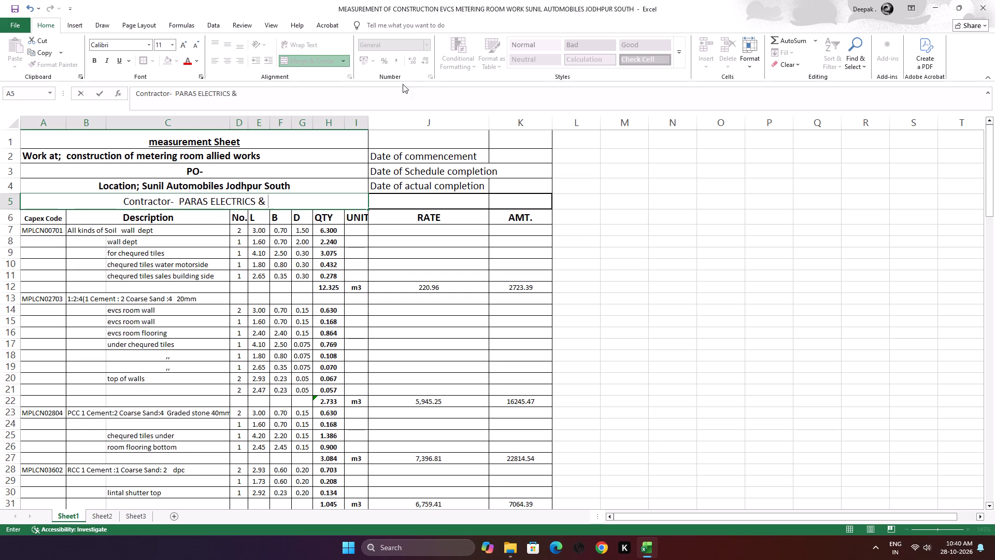
pyautogui.write('ENGI')
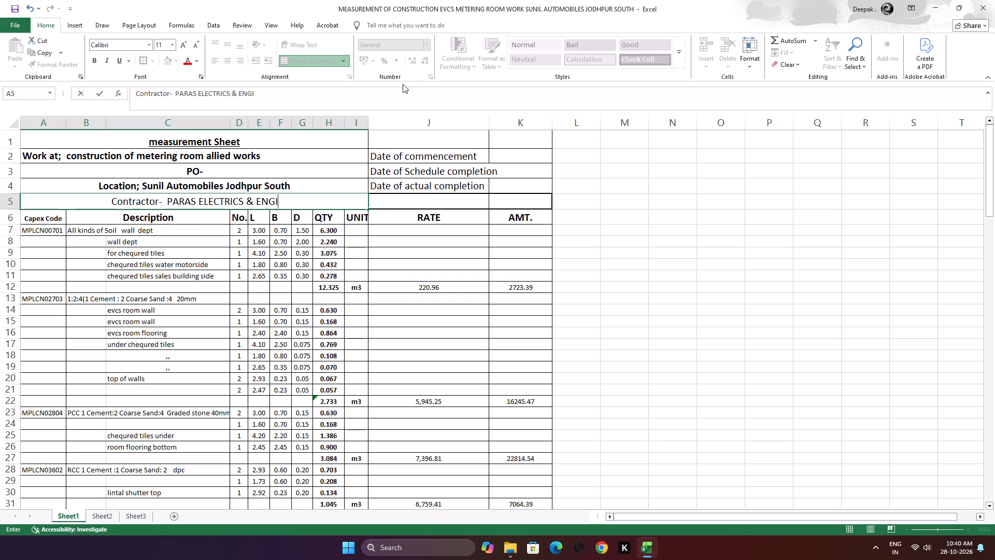
pyautogui.write('NEERING')
pyautogui.press('space')
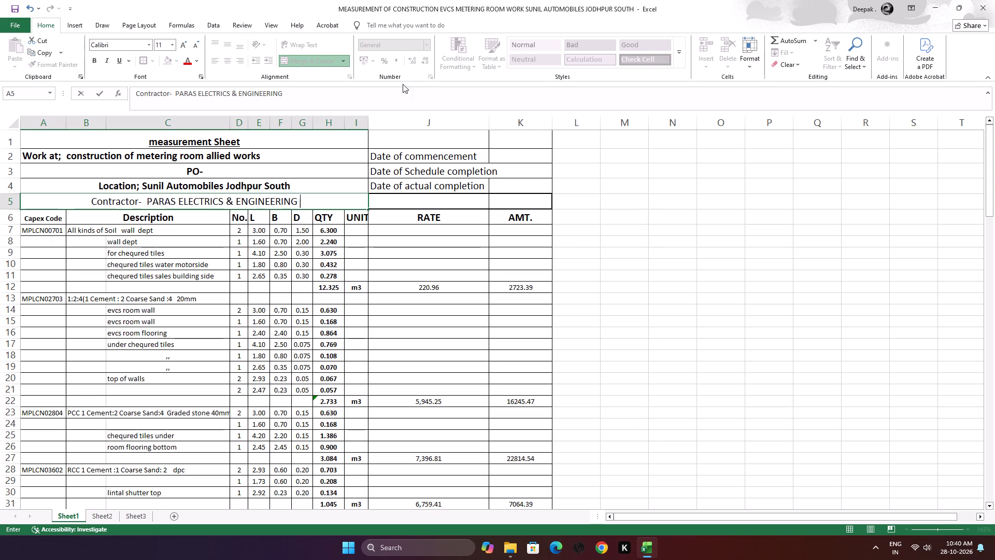
pyautogui.write('WORKS')
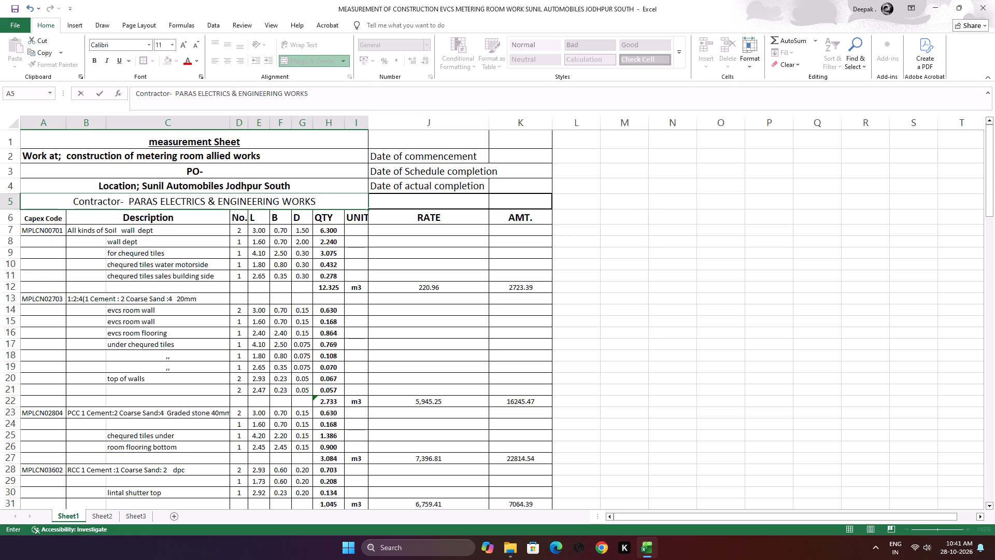
pyautogui.click(200, 257)
# Left-align the contractor, location and PO lines in A5, A4 and A3.
pyautogui.click(187, 204)
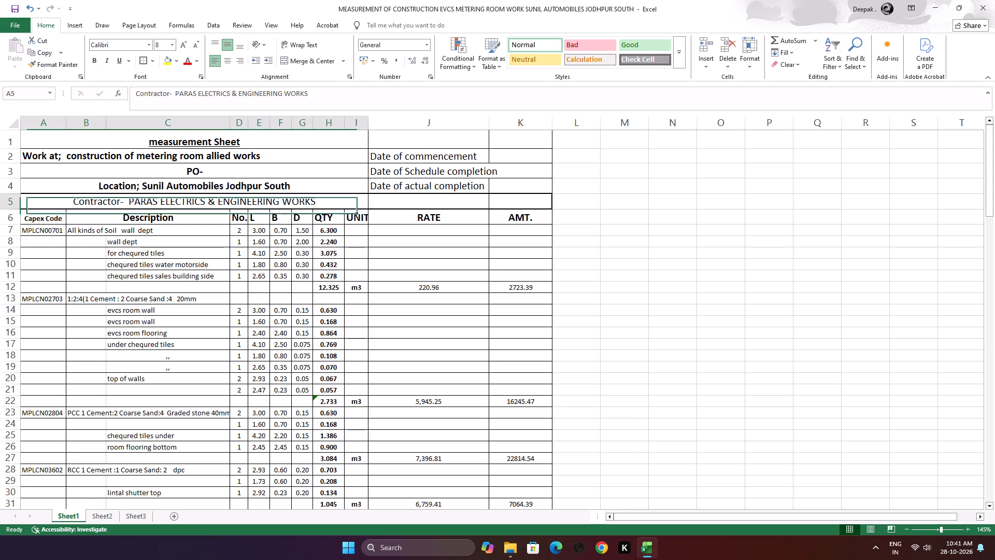
pyautogui.click(218, 63)
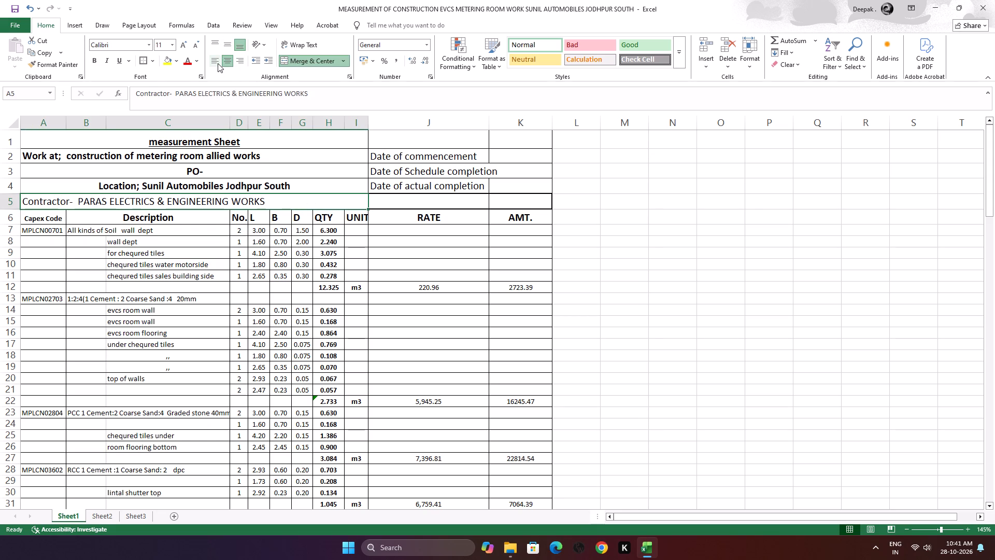
pyautogui.press('Up')
pyautogui.click(218, 63)
pyautogui.press('Up')
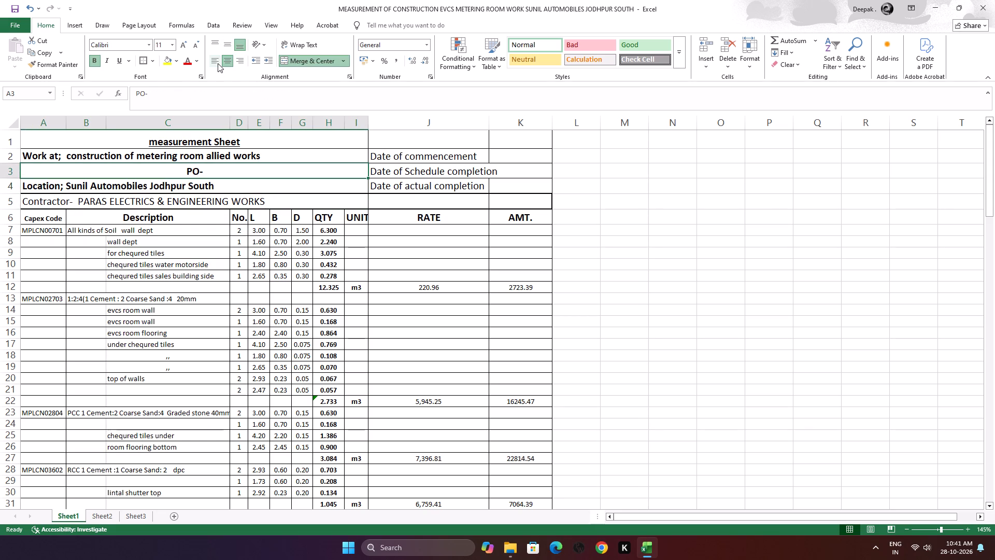
pyautogui.click(218, 63)
pyautogui.press('Up')
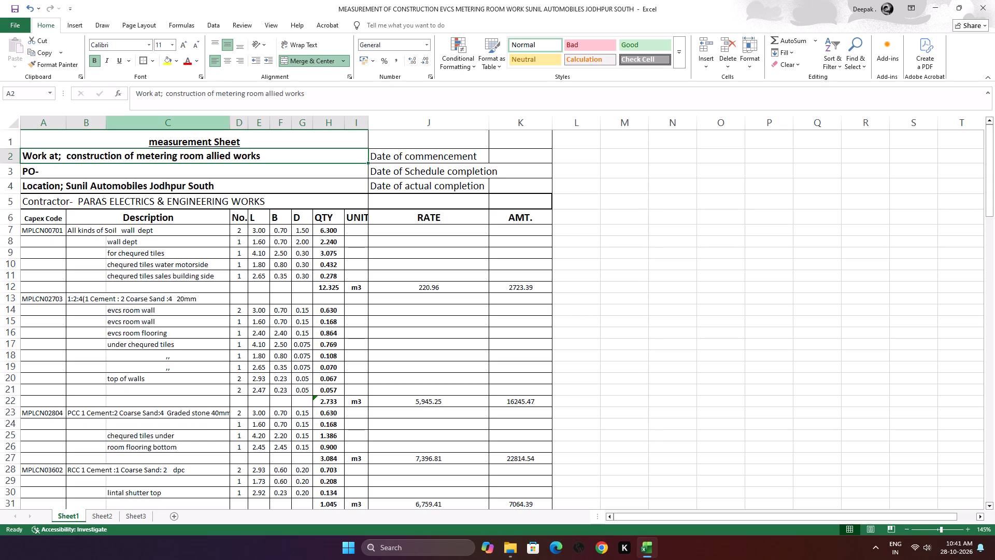
# Open the PO- line in A3 for editing.
pyautogui.doubleClick(166, 173)
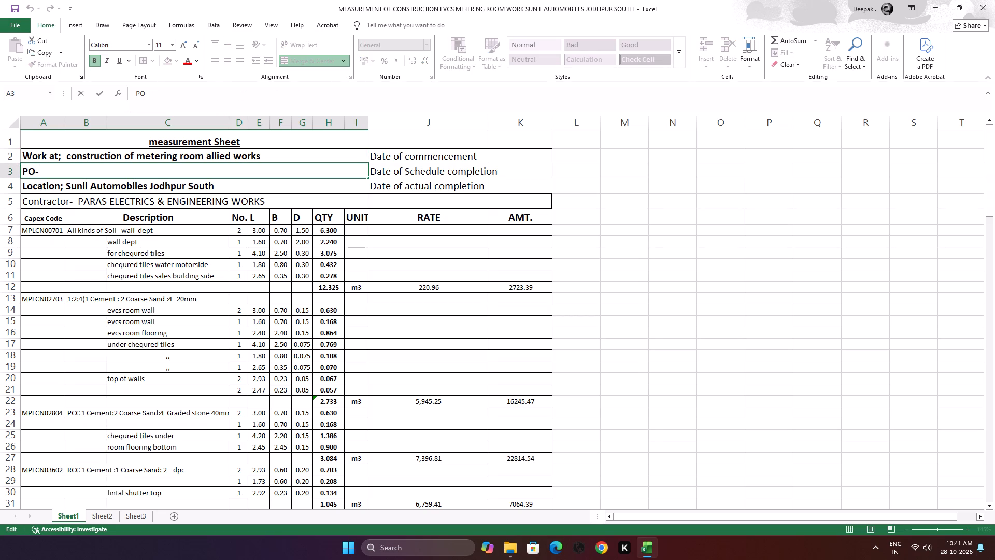
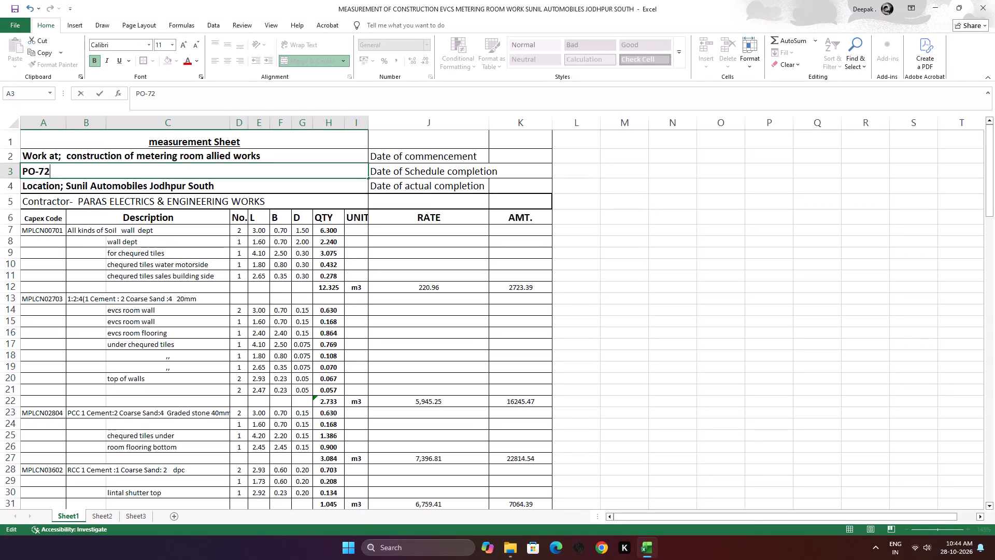
# Complete the purchase order number in the A3 header line so it reads PO-72718926.
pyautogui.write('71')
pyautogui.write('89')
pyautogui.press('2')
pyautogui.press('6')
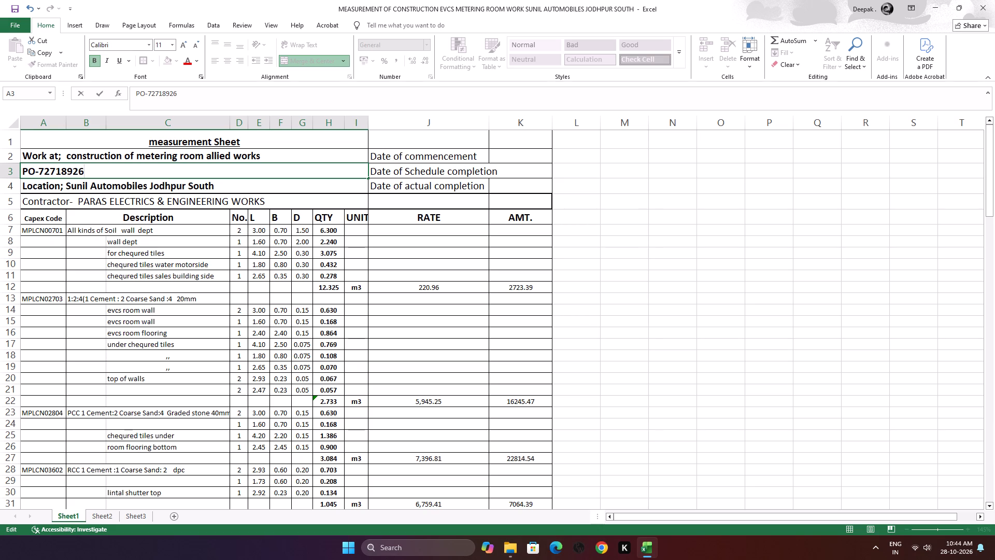
# Append the order date "Date; 21.09.2026" after the PO number in A3.
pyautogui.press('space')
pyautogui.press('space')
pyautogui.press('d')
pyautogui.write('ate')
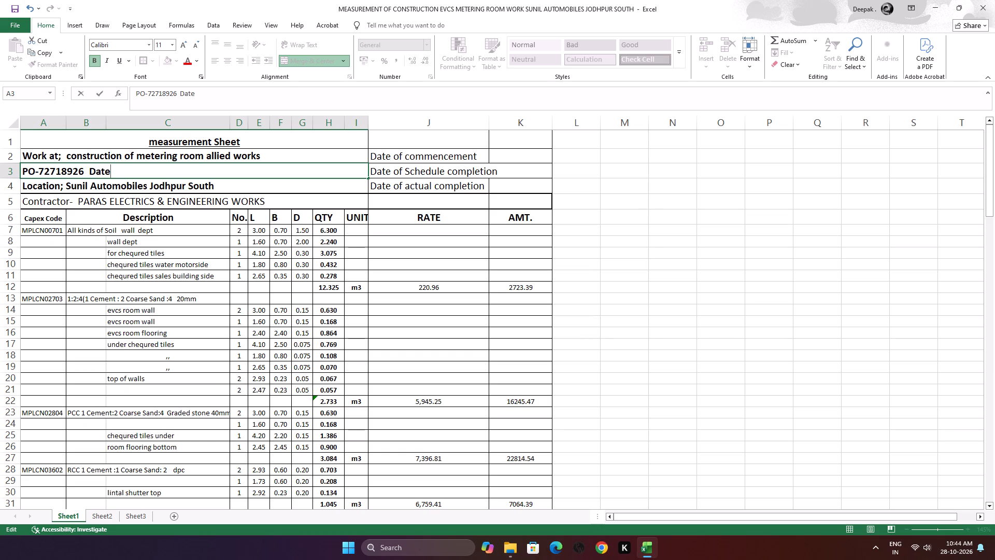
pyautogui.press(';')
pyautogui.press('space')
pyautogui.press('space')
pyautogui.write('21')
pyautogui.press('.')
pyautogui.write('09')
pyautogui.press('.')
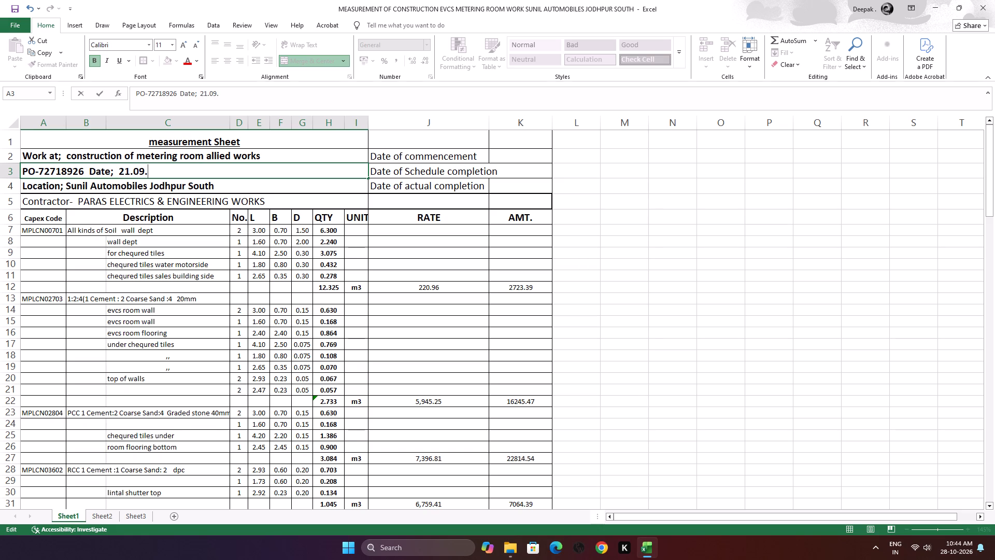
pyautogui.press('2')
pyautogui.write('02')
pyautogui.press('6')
pyautogui.click(244, 251)
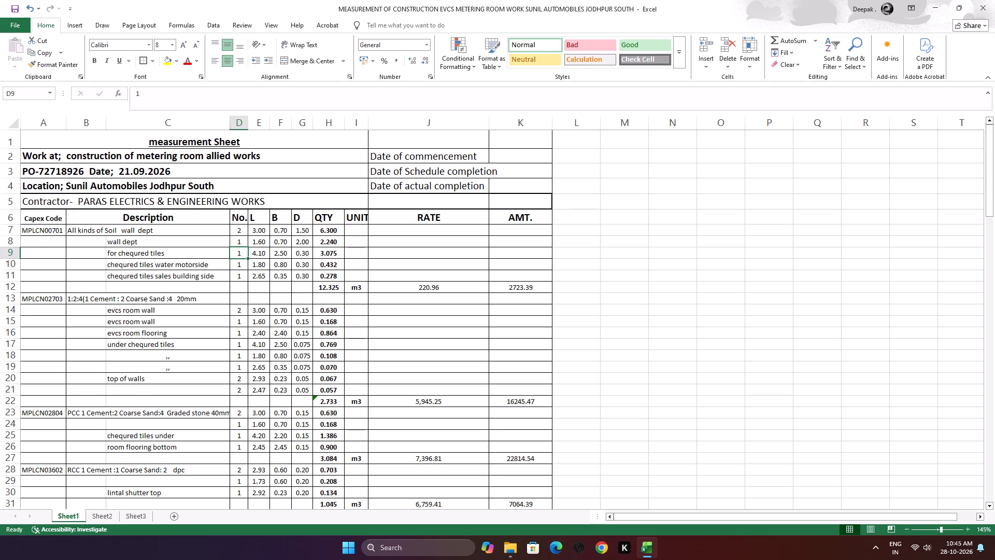
# Enter 21.09.2026 in K2 as the date of commencement.
pyautogui.click(515, 155)
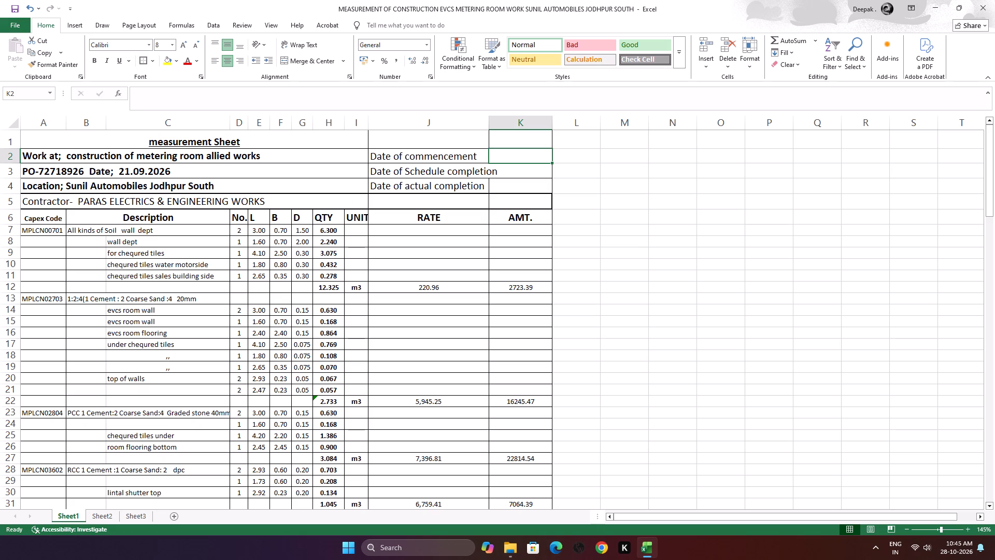
pyautogui.write('21.09.20')
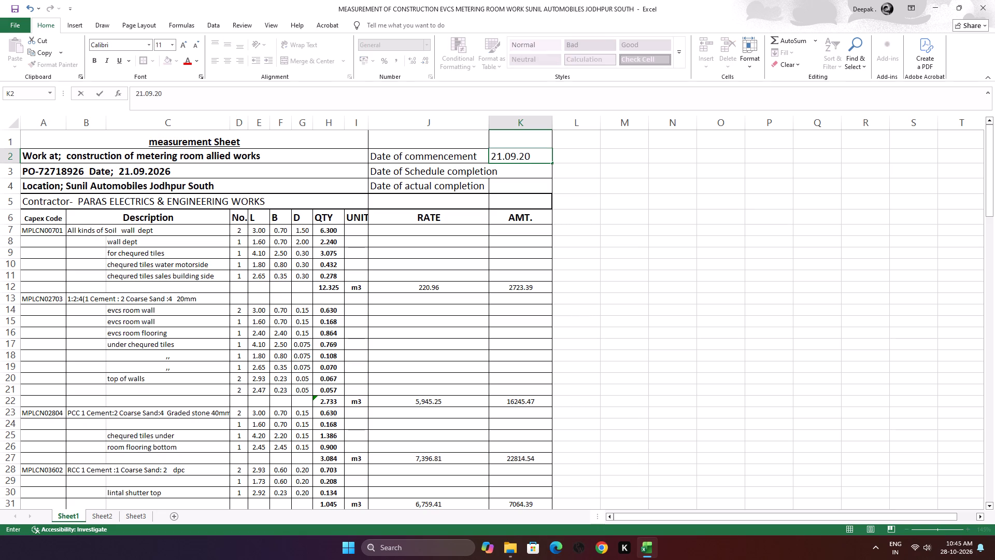
pyautogui.write('26')
pyautogui.click(452, 228)
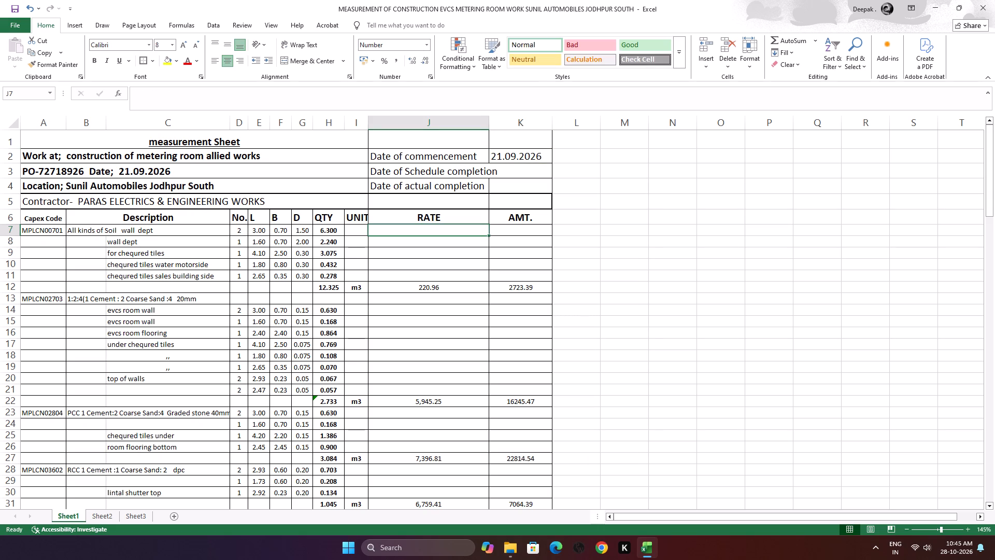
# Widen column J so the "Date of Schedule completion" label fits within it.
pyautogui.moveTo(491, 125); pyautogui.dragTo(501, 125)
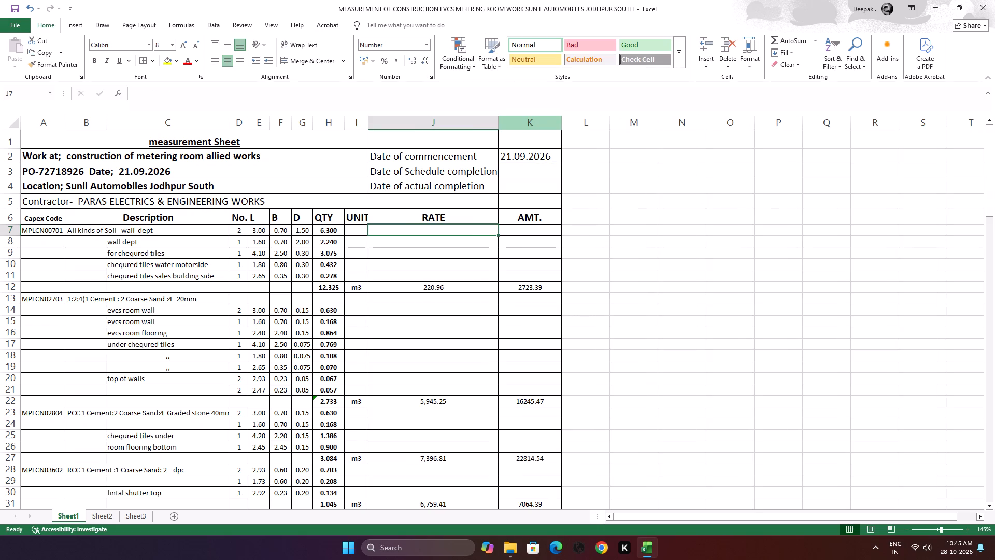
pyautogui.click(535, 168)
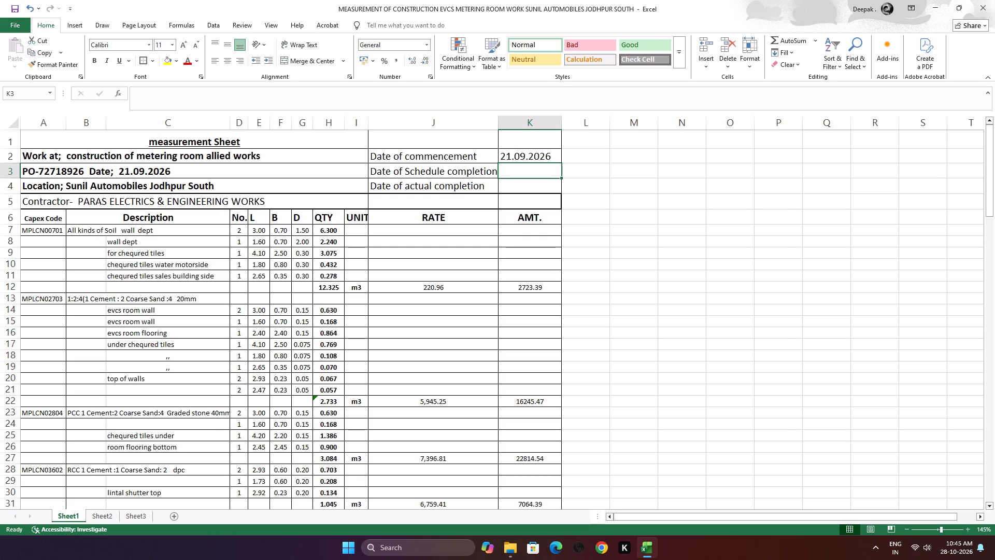
# Reduce the font size of the three date labels in J2 to J4 to 8.
pyautogui.moveTo(448, 158); pyautogui.dragTo(450, 181)
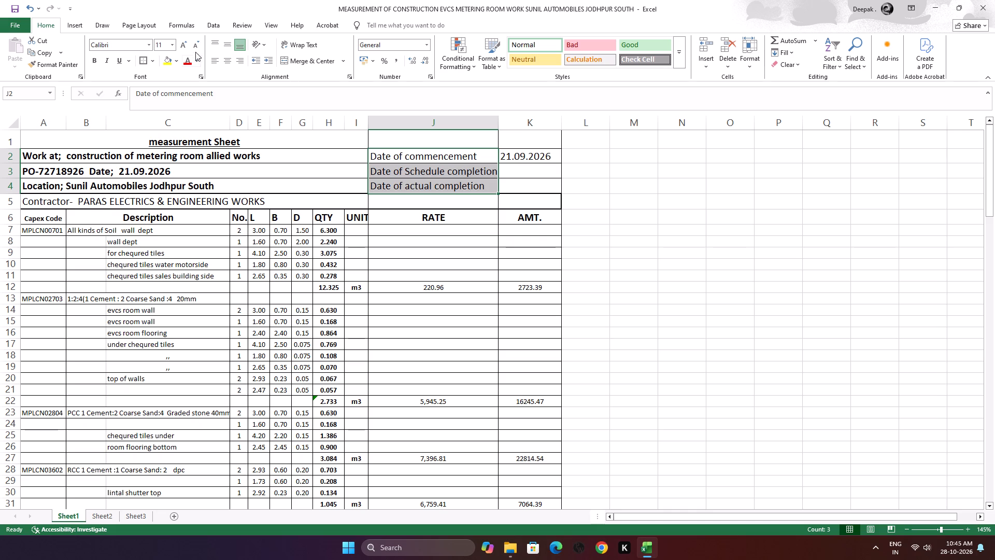
pyautogui.click(195, 47)
pyautogui.click(195, 47)
pyautogui.click(195, 47)
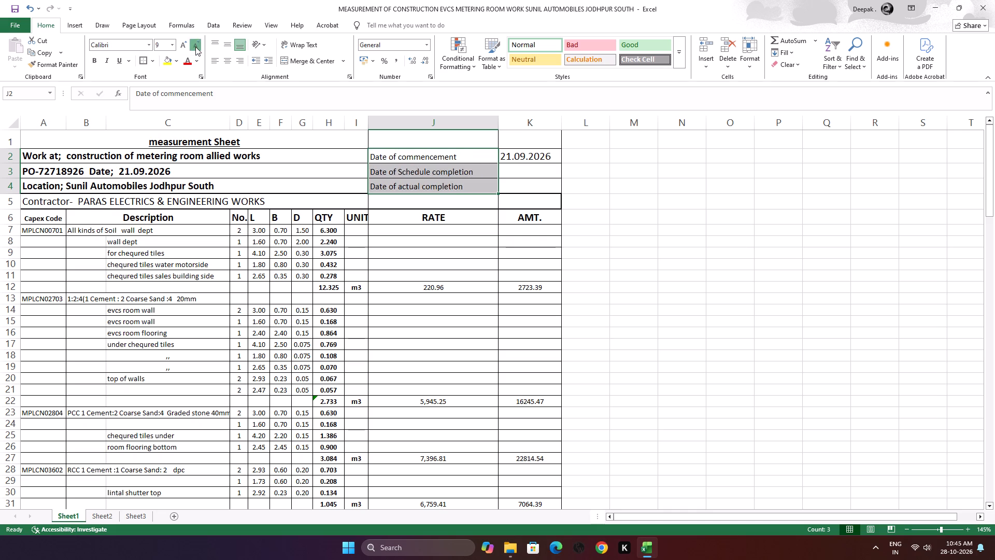
pyautogui.click(195, 47)
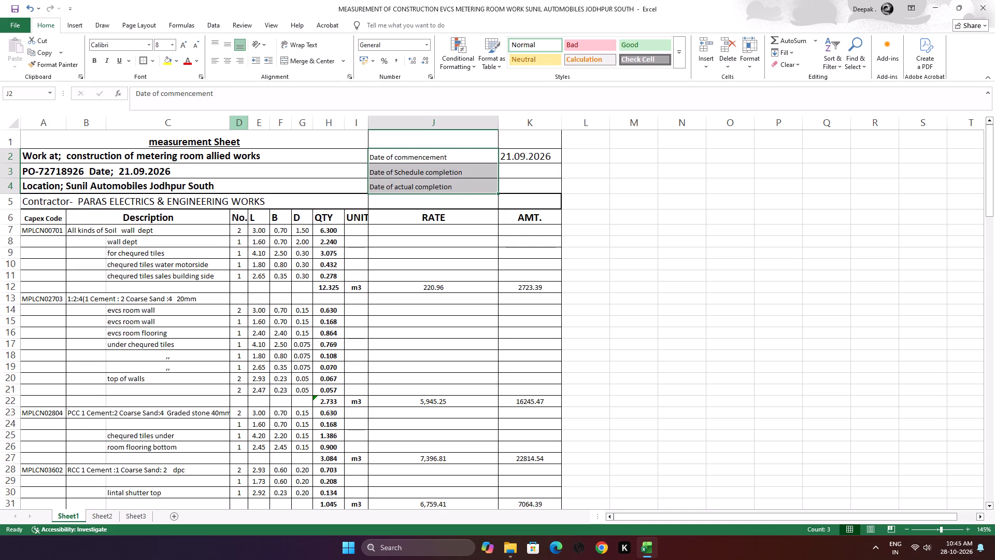
# Reduce the font size of the sheet title and the work, PO and location lines in A1 to A4 to 9.
pyautogui.click(238, 146)
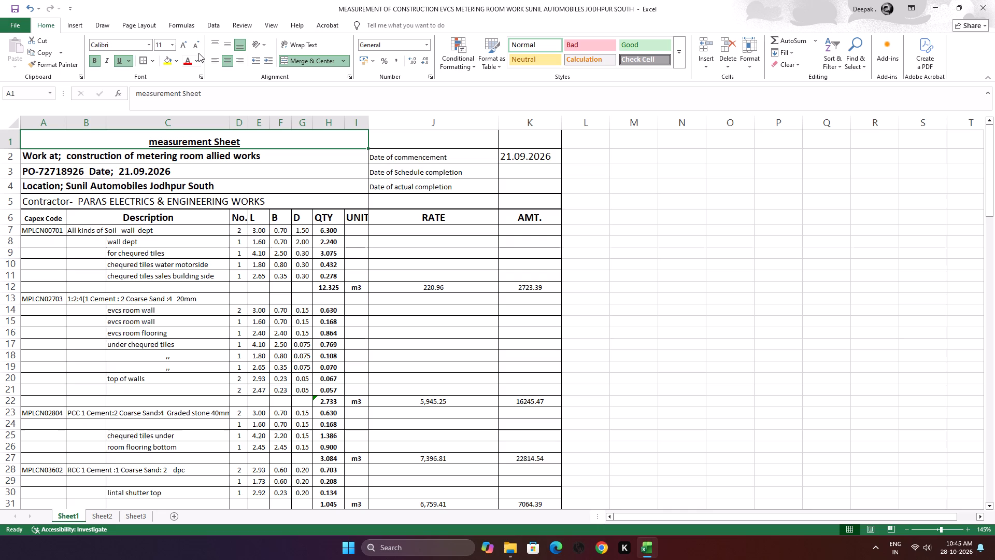
pyautogui.click(196, 46)
pyautogui.click(196, 46)
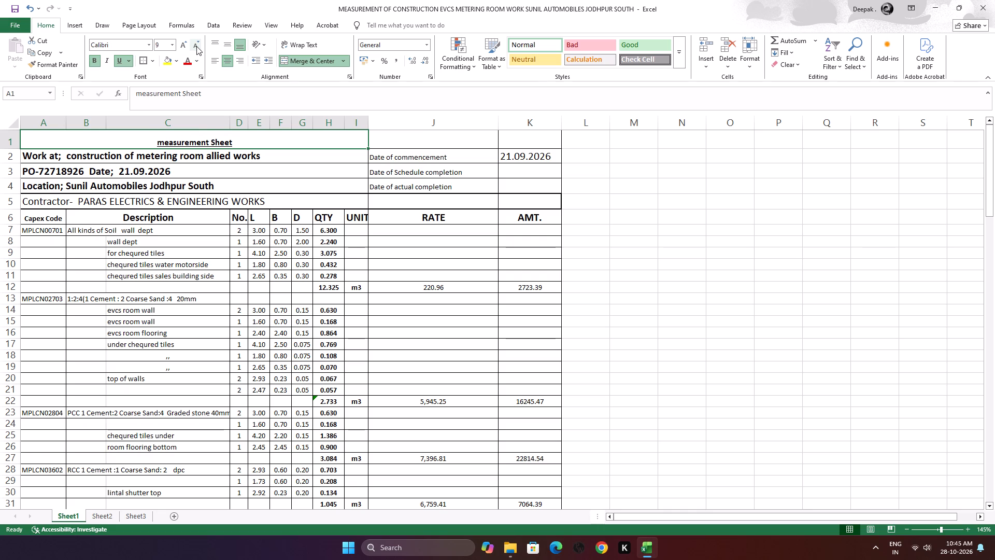
pyautogui.press('Down')
pyautogui.click(196, 46)
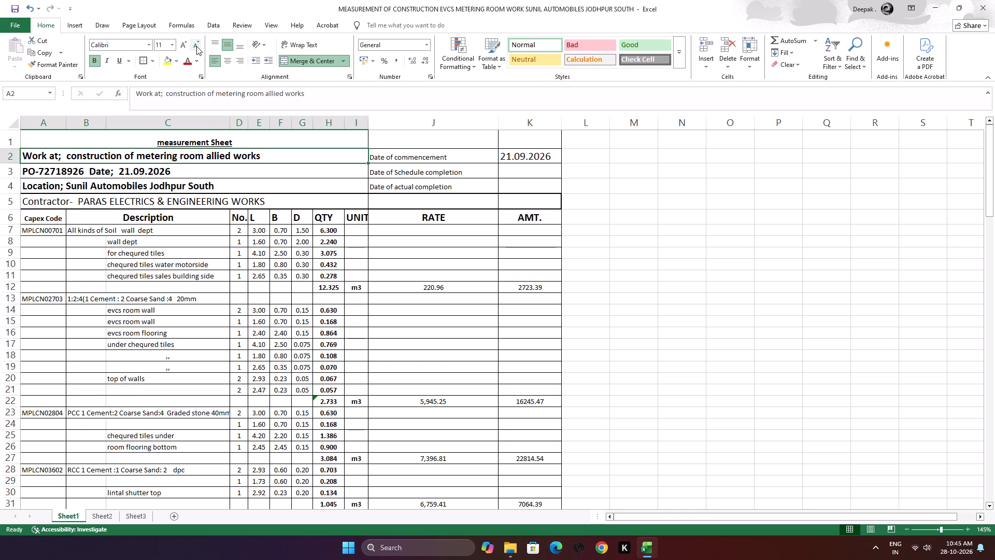
pyautogui.click(196, 46)
pyautogui.press('Down')
pyautogui.click(196, 46)
pyautogui.click(196, 46)
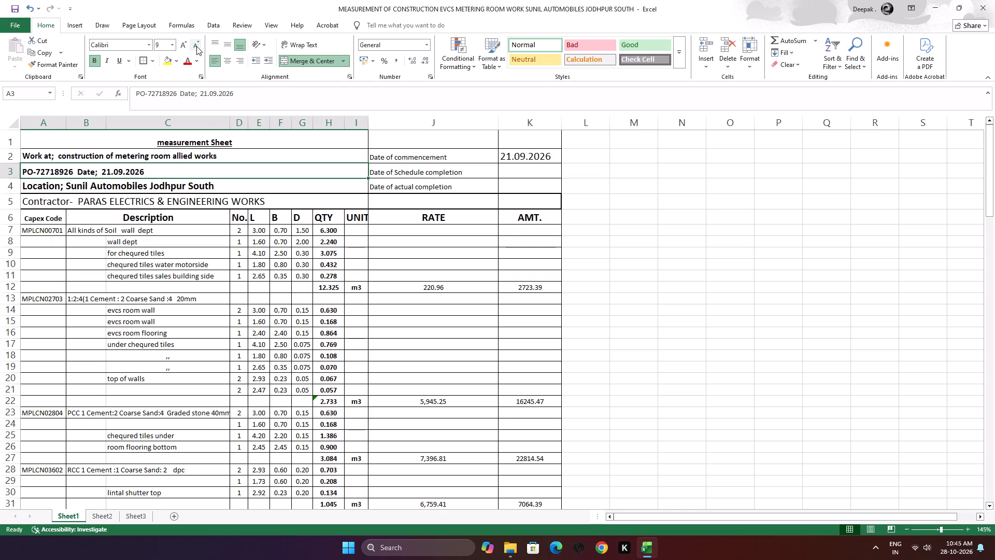
pyautogui.press('Down')
pyautogui.click(196, 46)
pyautogui.click(196, 46)
# Set the font size of the contractor line in A5 to 9.
pyautogui.press('Down')
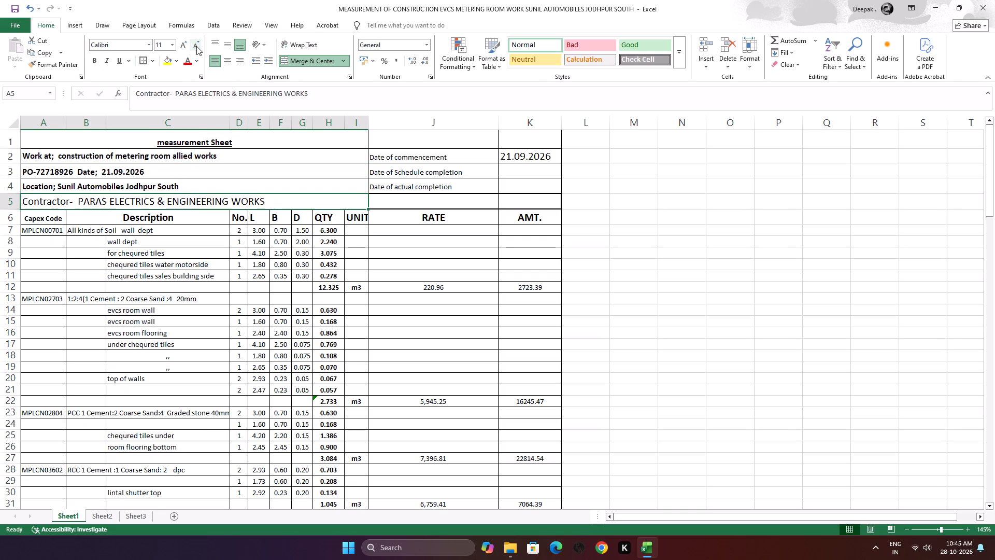
pyautogui.click(196, 46)
pyautogui.click(196, 46)
pyautogui.click(196, 46)
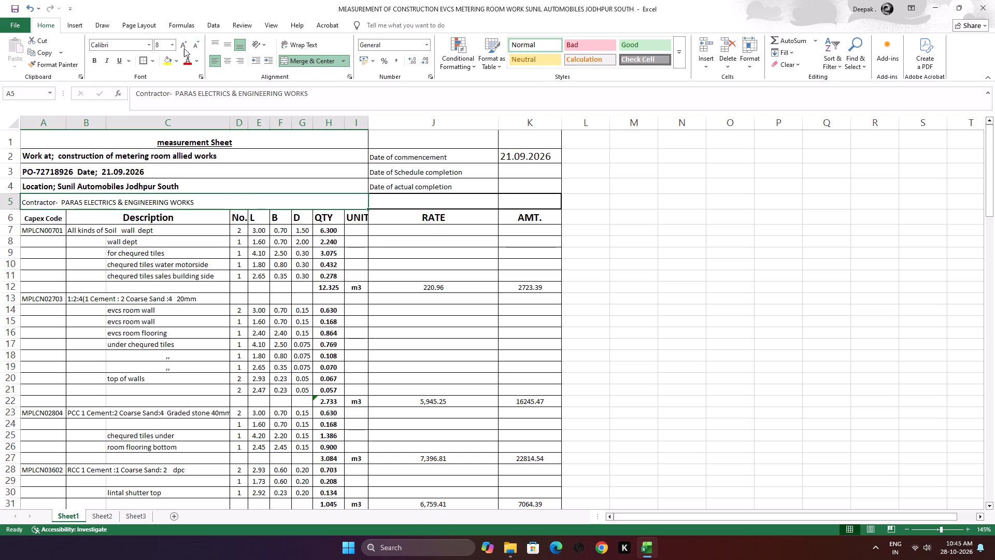
pyautogui.click(184, 48)
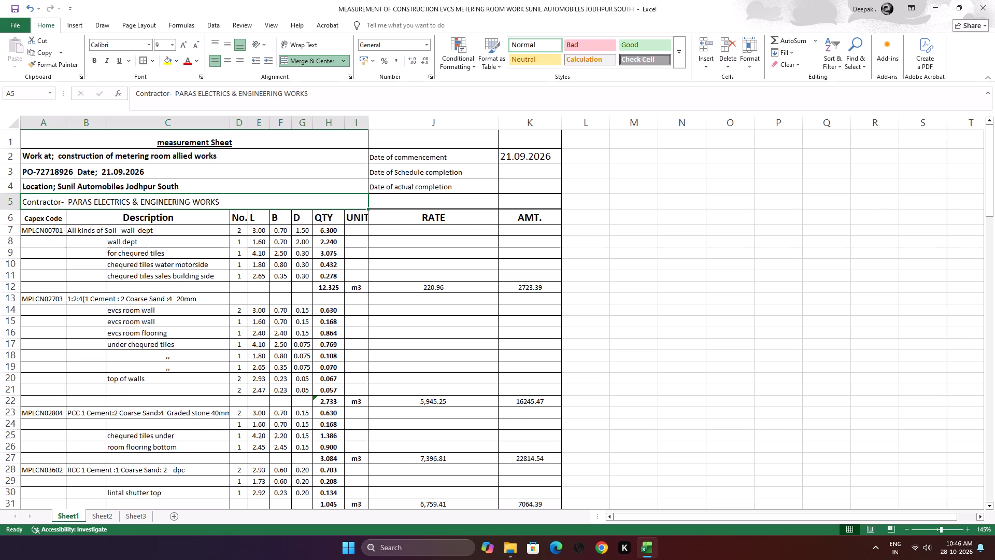
# Narrow column J to just fit its date labels, at a width of about 17, and column K to fit its date.
pyautogui.moveTo(501, 122); pyautogui.dragTo(485, 123)
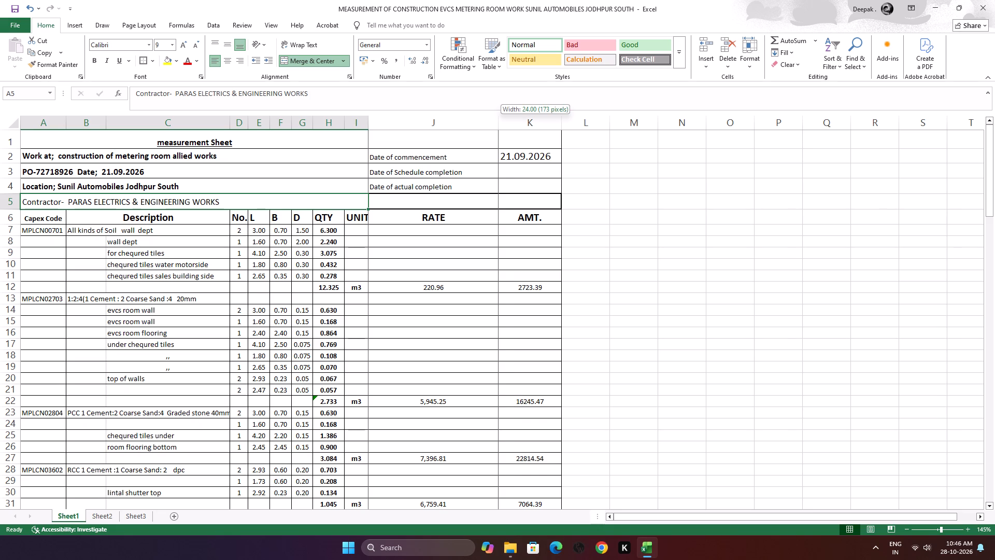
pyautogui.moveTo(485, 123); pyautogui.dragTo(460, 129)
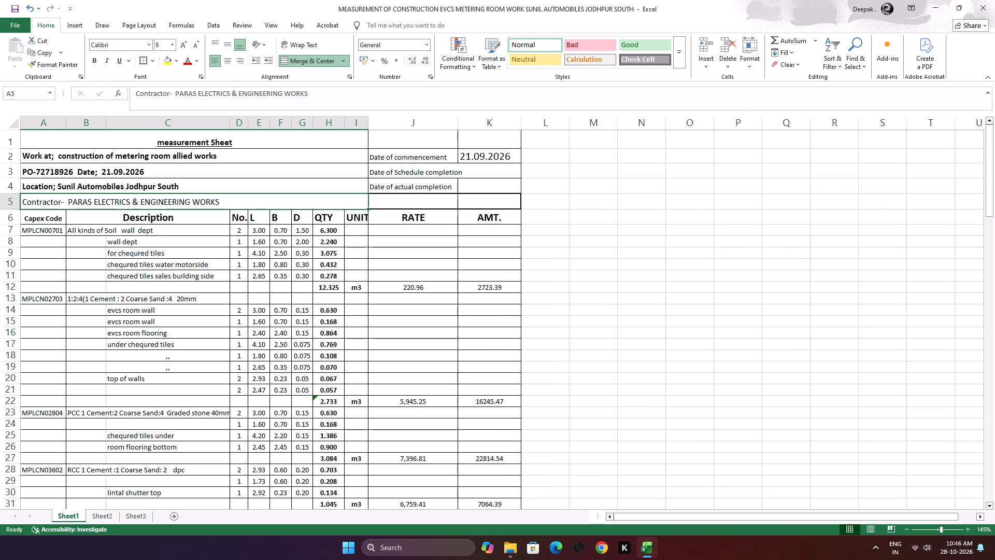
pyautogui.moveTo(458, 124); pyautogui.dragTo(462, 123)
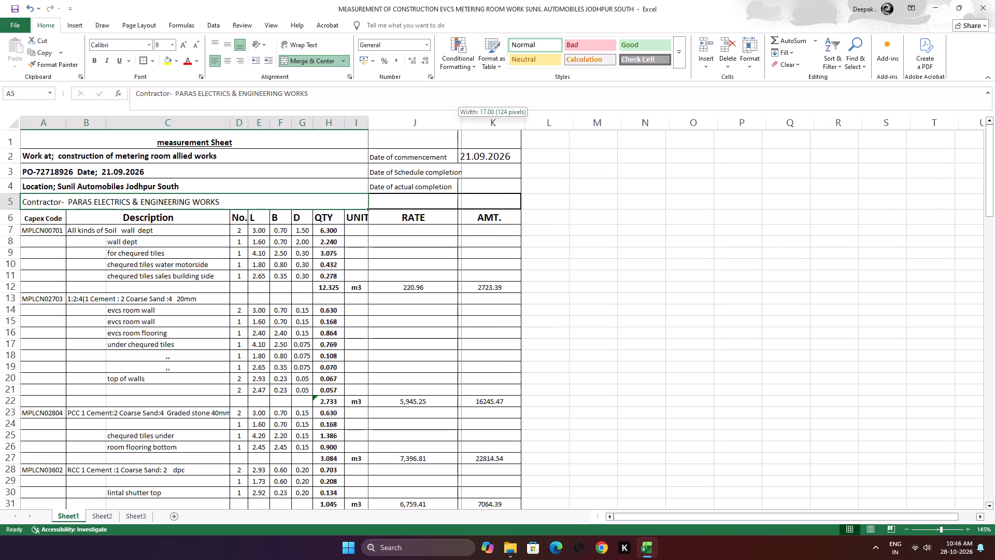
pyautogui.moveTo(462, 123); pyautogui.dragTo(464, 123)
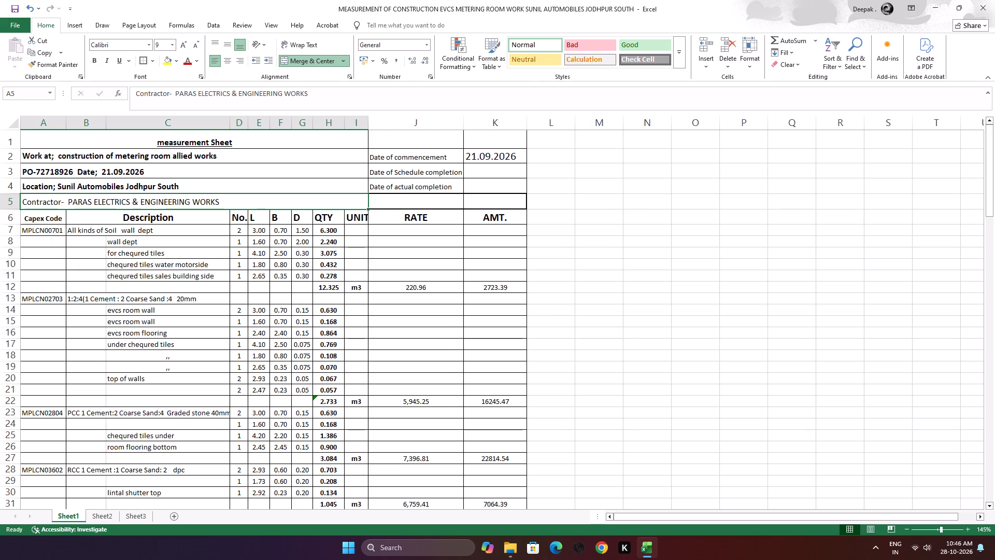
pyautogui.moveTo(529, 123); pyautogui.dragTo(521, 127)
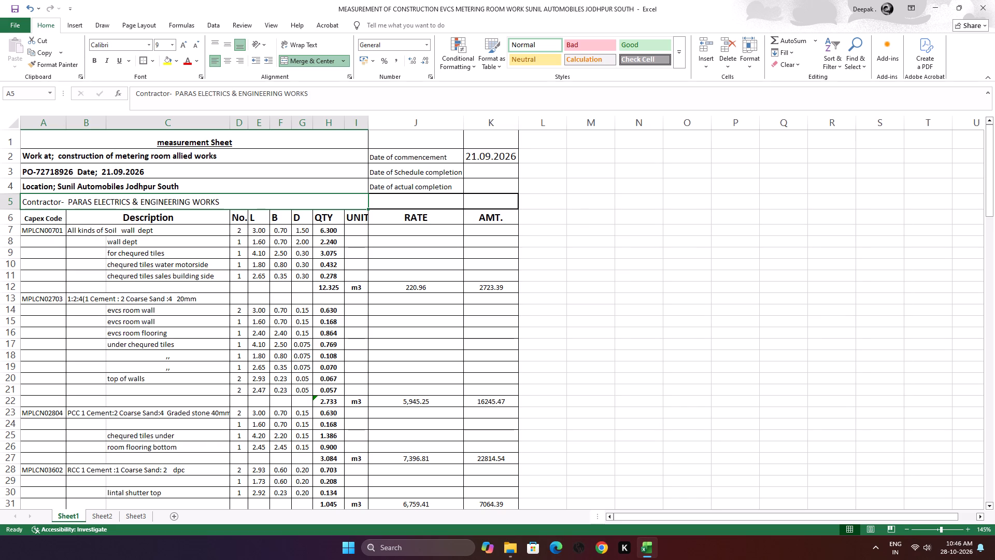
# Narrow the Capex Code column A slightly so it fits its codes closely.
pyautogui.click(67, 124)
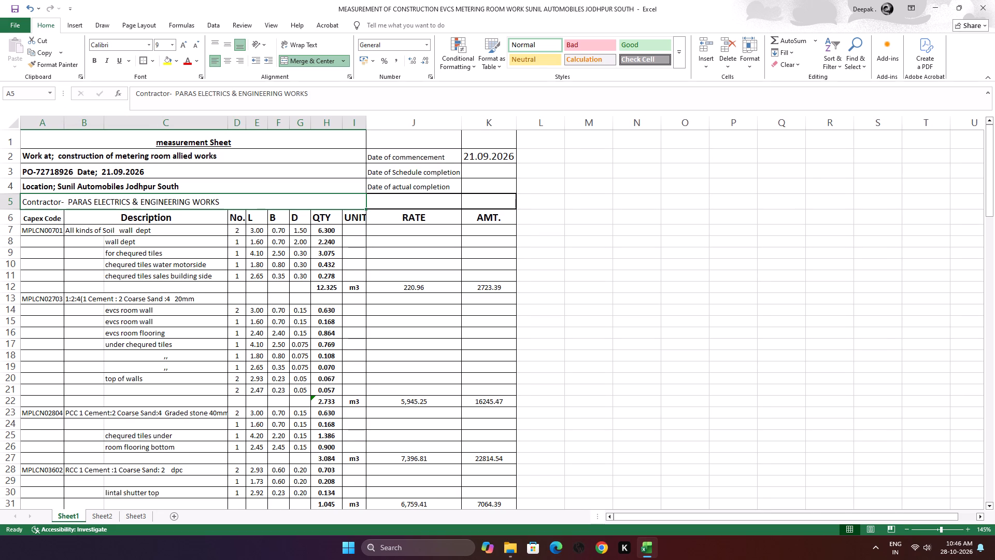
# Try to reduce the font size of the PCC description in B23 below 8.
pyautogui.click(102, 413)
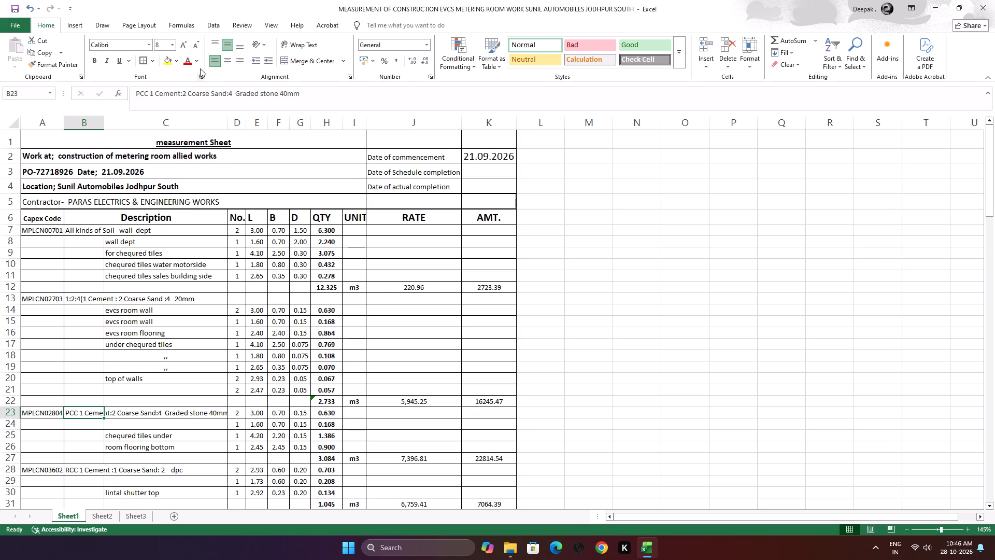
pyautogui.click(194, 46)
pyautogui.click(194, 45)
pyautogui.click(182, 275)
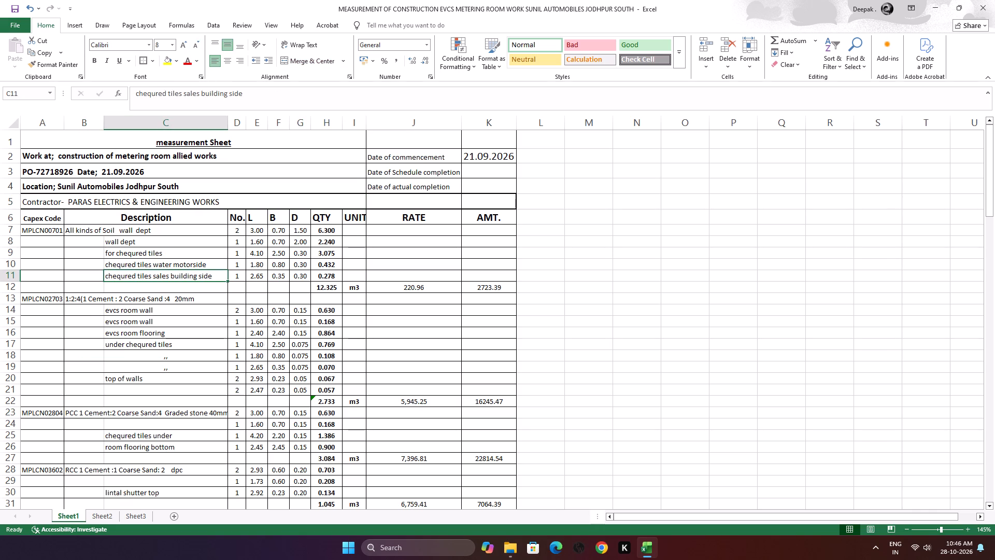
# Merge and center B23 and C23 so the PCC description spans both cells.
pyautogui.moveTo(95, 413); pyautogui.dragTo(114, 415)
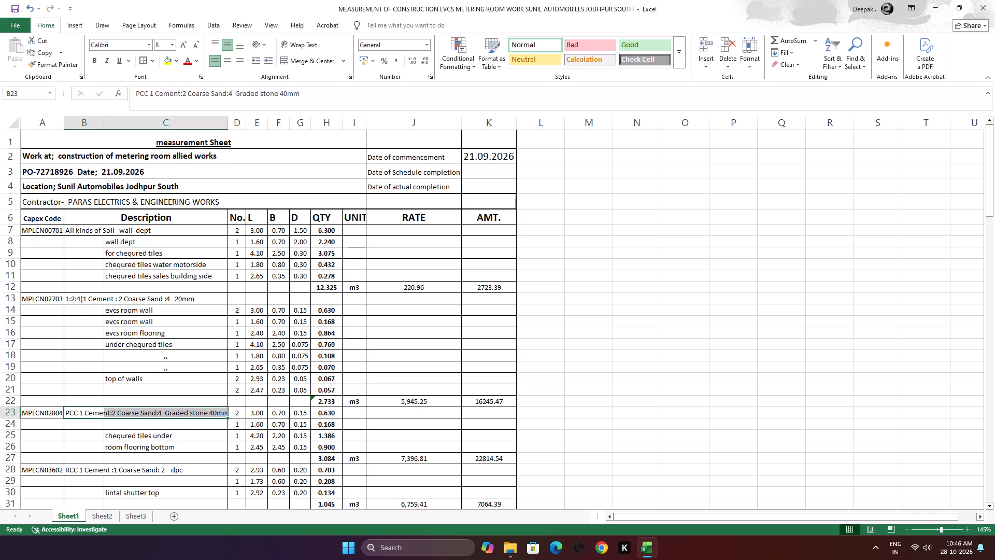
pyautogui.click(311, 64)
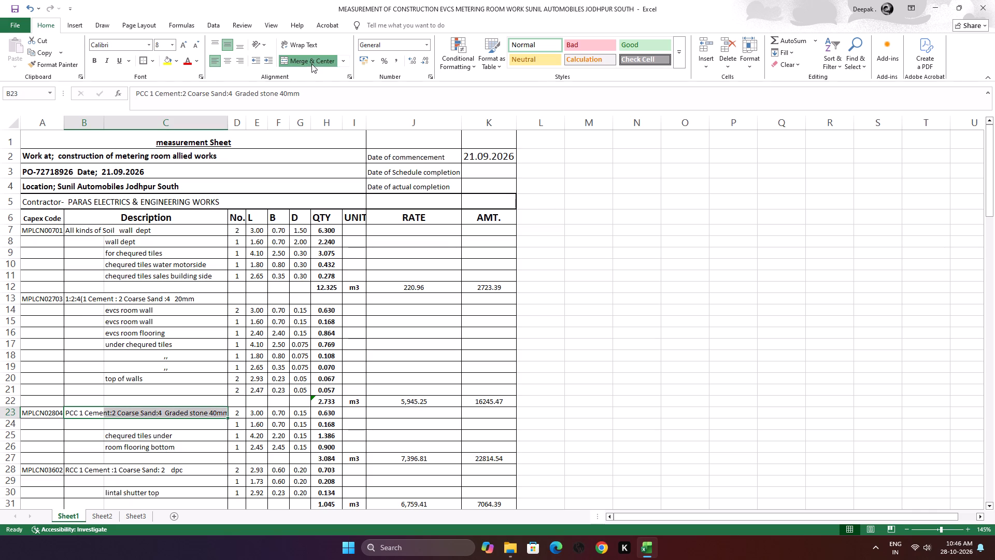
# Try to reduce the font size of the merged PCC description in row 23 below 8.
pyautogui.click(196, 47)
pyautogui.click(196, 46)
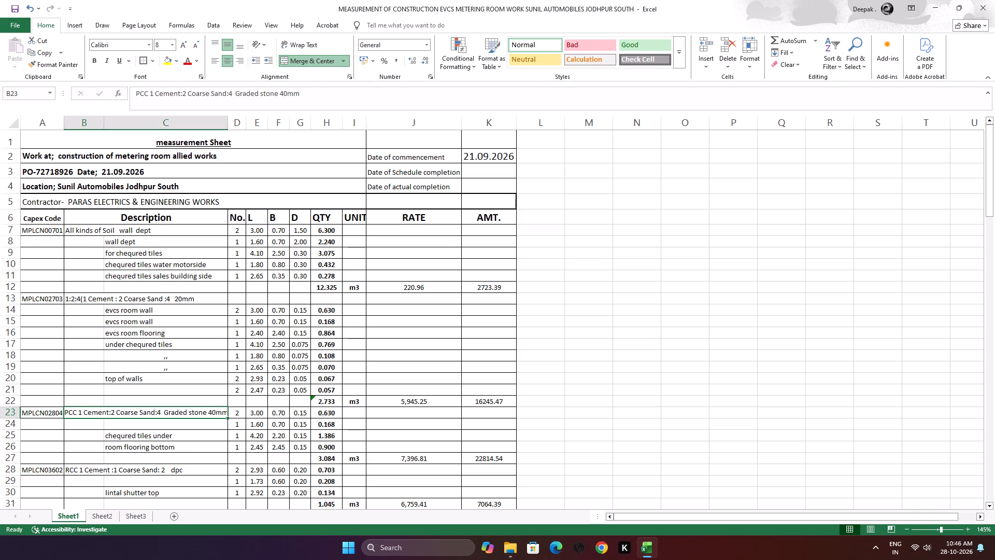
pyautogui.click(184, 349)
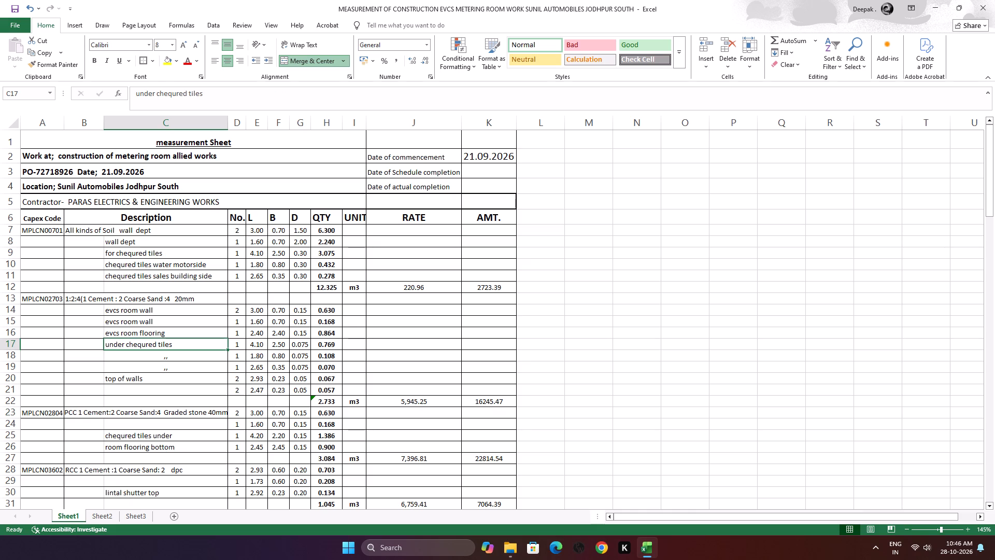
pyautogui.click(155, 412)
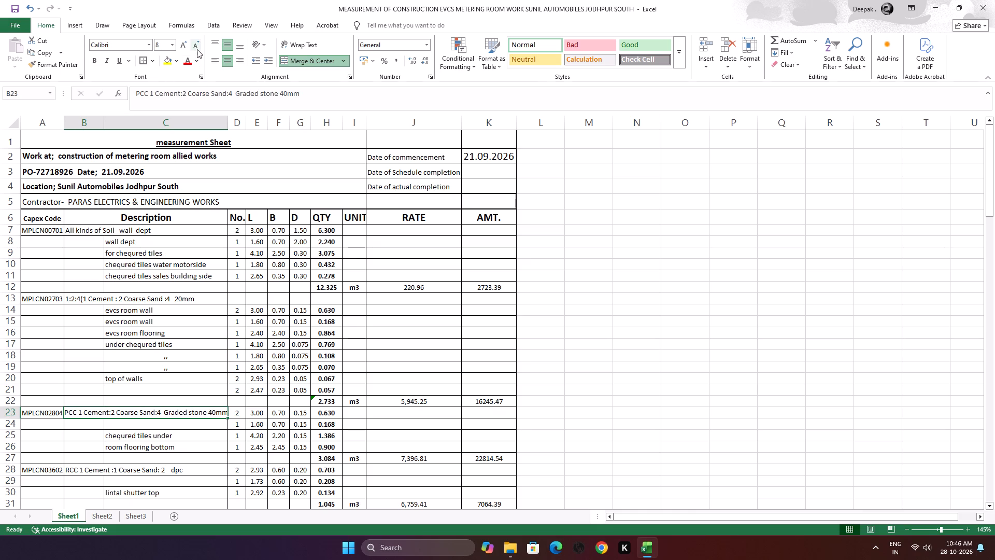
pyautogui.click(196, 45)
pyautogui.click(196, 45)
# Narrow the QTY column H slightly so it fits its quantities closely.
pyautogui.moveTo(344, 124); pyautogui.dragTo(344, 125)
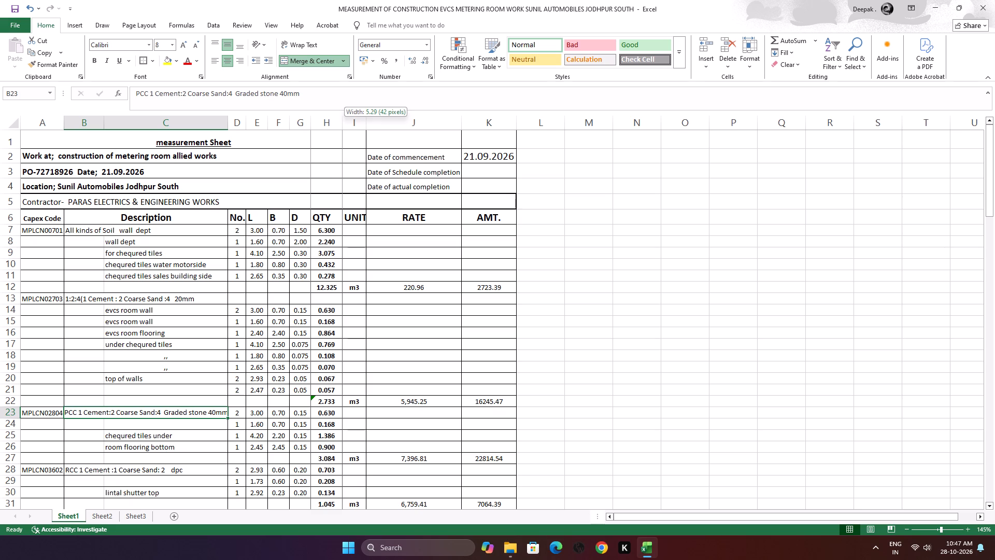
pyautogui.moveTo(344, 125); pyautogui.dragTo(341, 132)
# Look through all measurement rows down to the last entry in row 97, examining how the contents fit their columns.
pyautogui.scroll(-3, 335, 178)
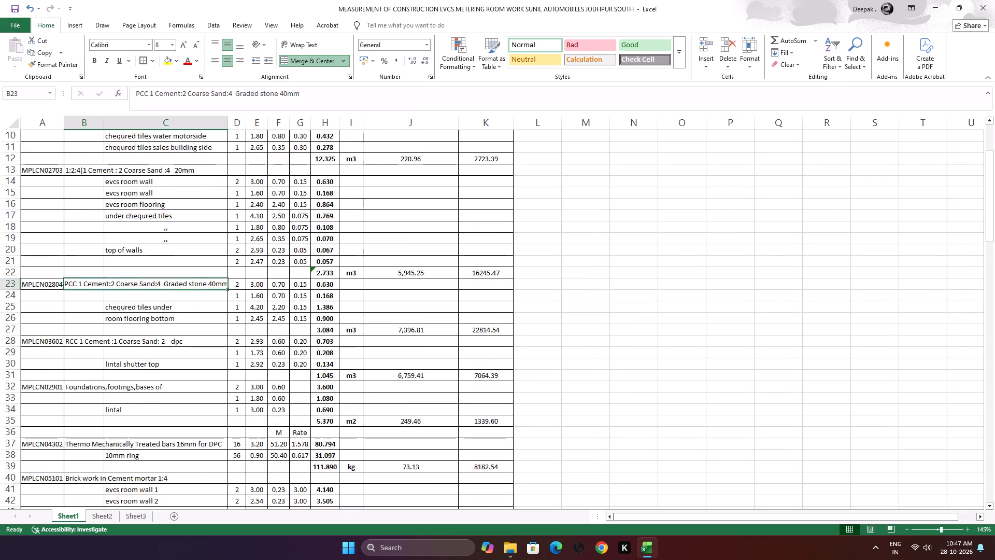
pyautogui.scroll(-10, 335, 178)
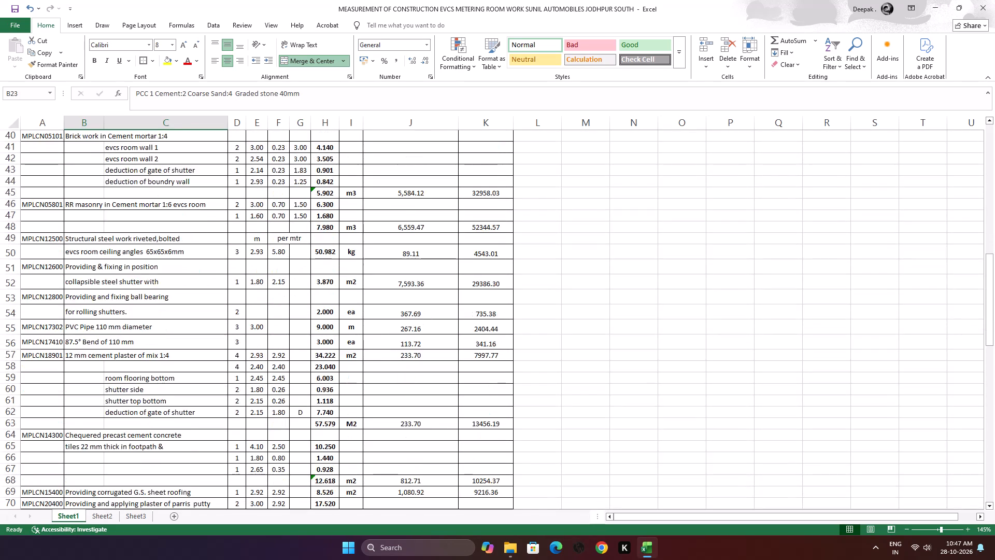
pyautogui.scroll(-13, 335, 178)
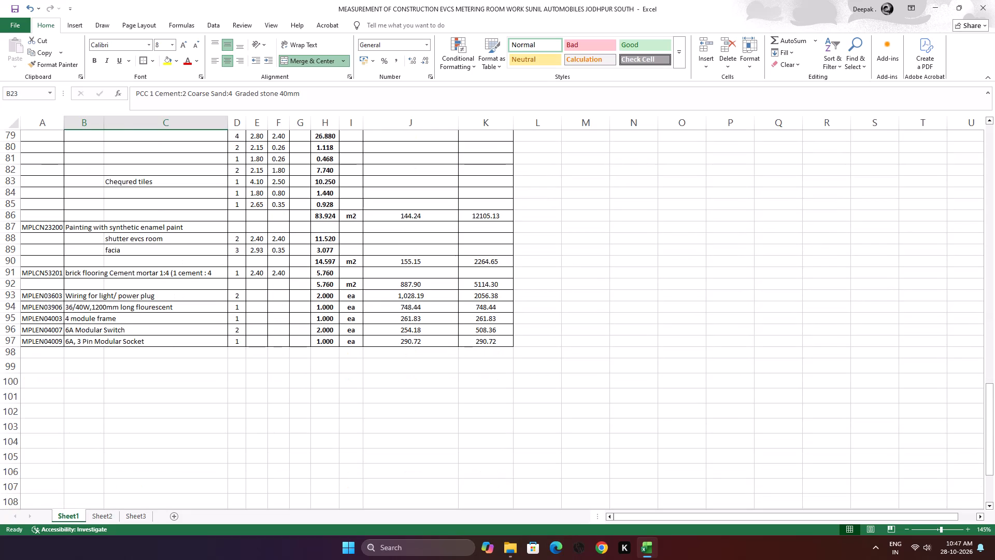
pyautogui.scroll(6, 335, 178)
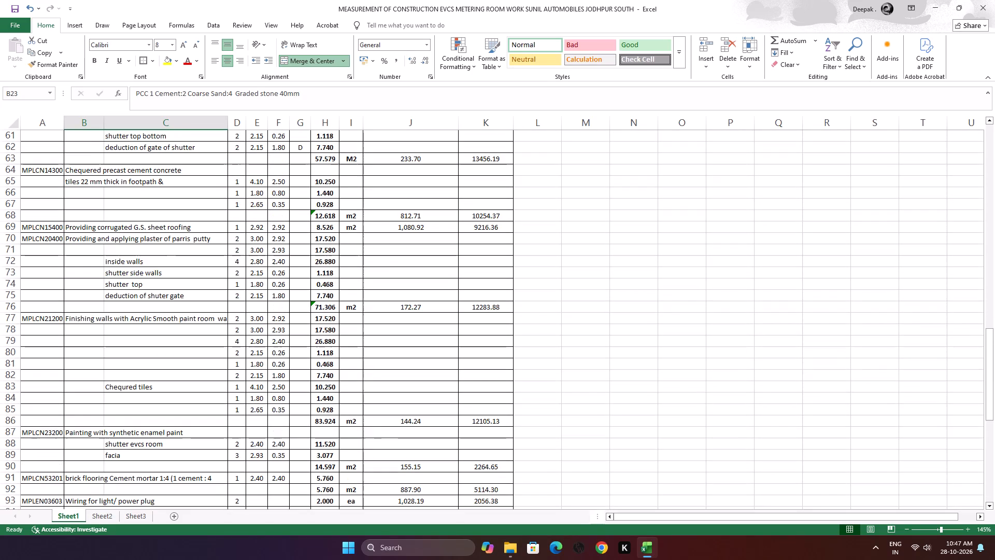
pyautogui.scroll(18, 335, 178)
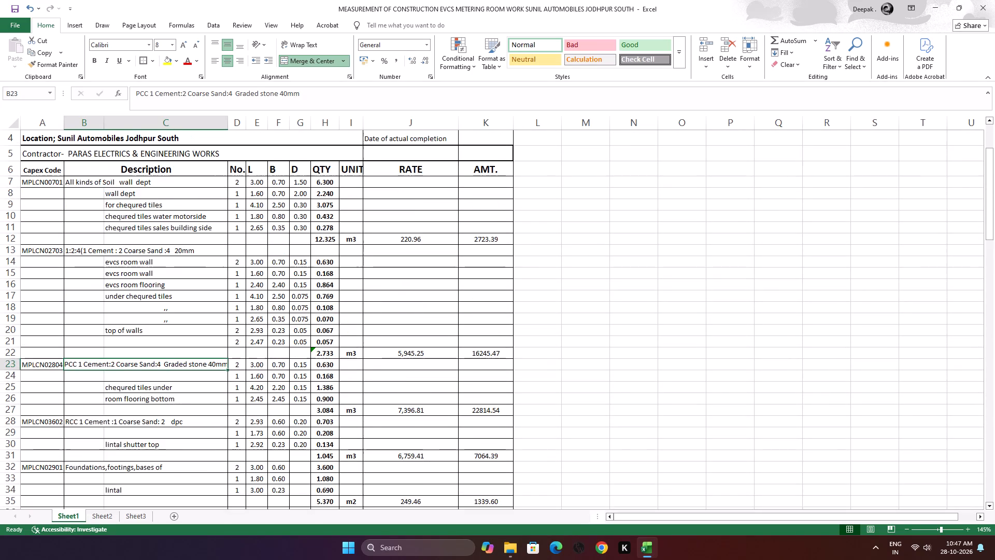
pyautogui.scroll(9, 335, 178)
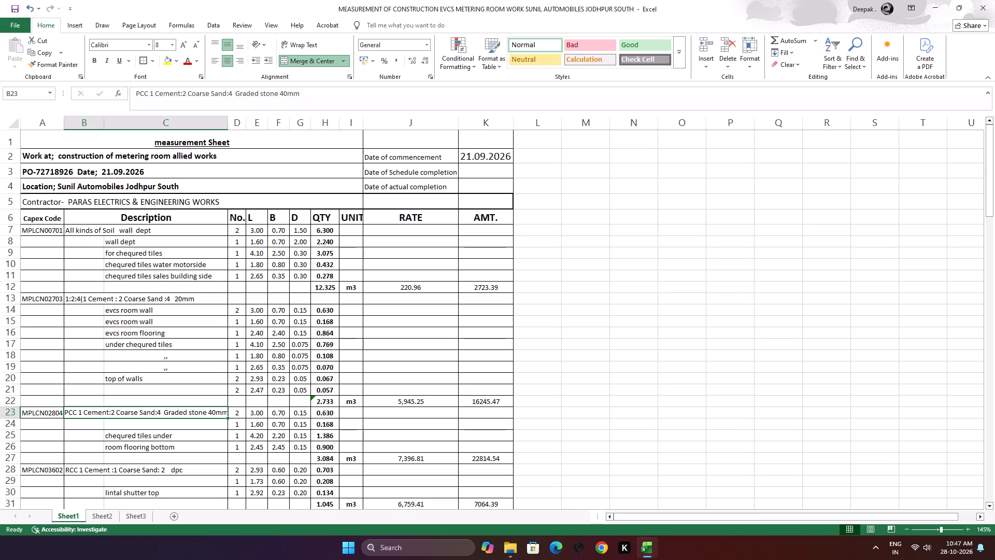
# Widen the UNIT column I slightly so its header fits in full.
pyautogui.click(298, 164)
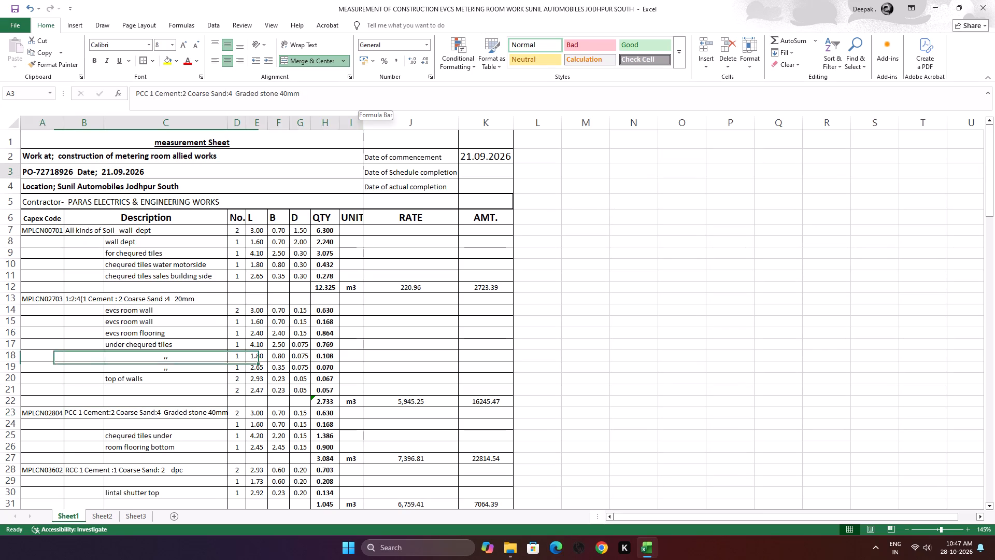
pyautogui.click(363, 116)
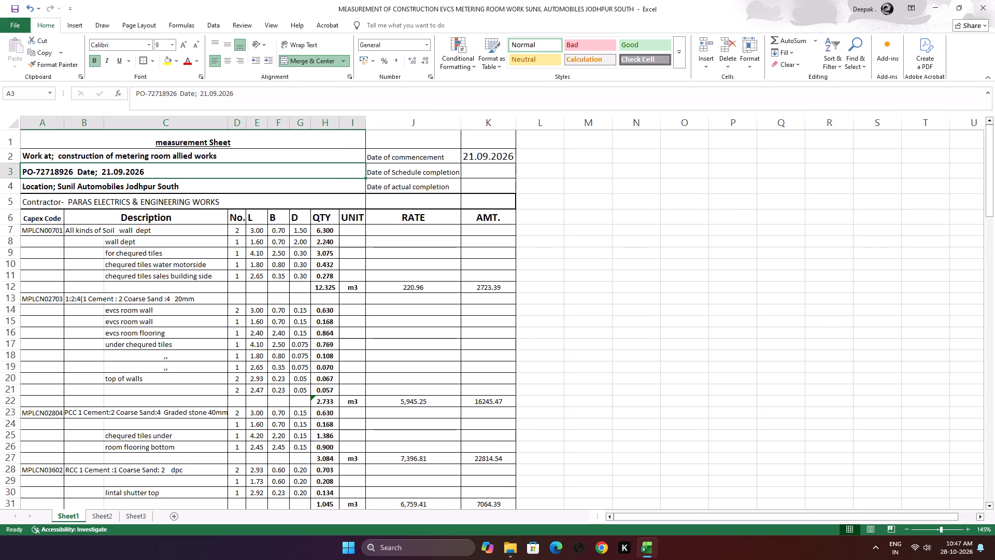
# Review the measurement rows again from the header to the last entry, examining the layout and column fit.
pyautogui.scroll(-15, 312, 237)
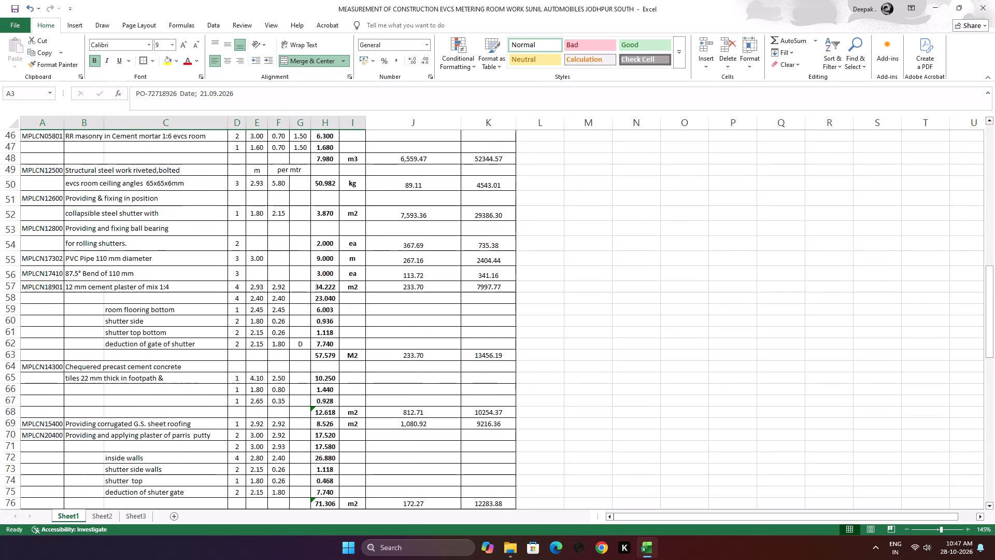
pyautogui.scroll(-8, 312, 237)
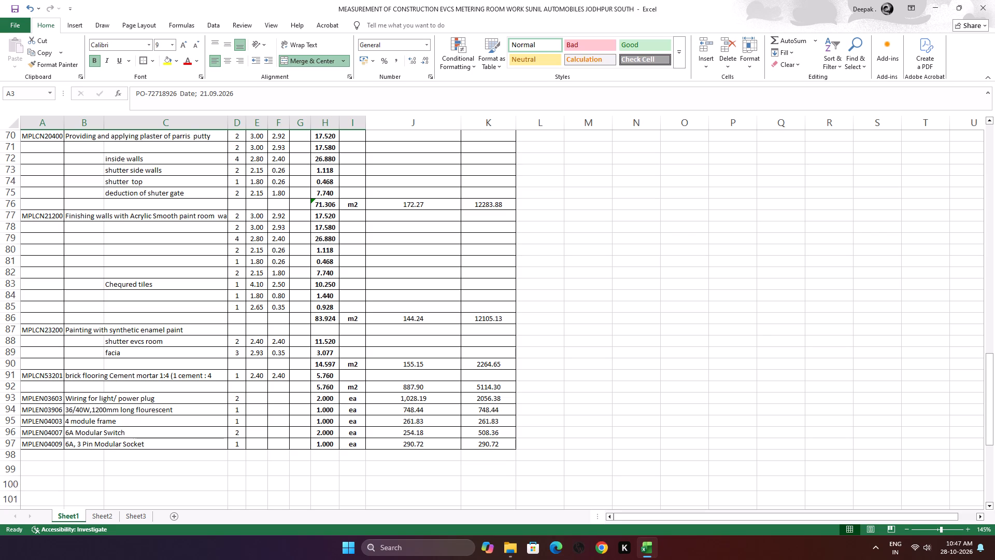
pyautogui.scroll(12, 312, 237)
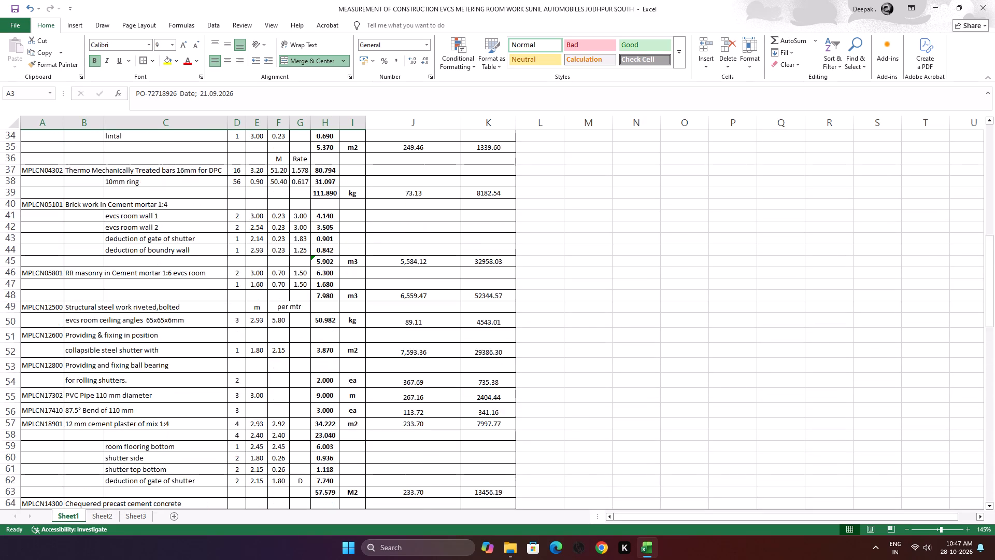
pyautogui.scroll(13, 312, 237)
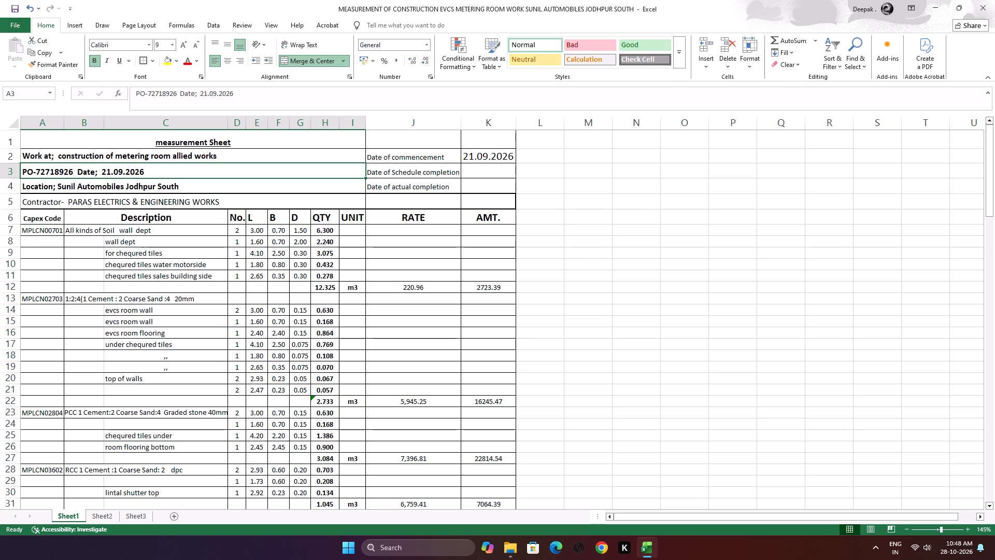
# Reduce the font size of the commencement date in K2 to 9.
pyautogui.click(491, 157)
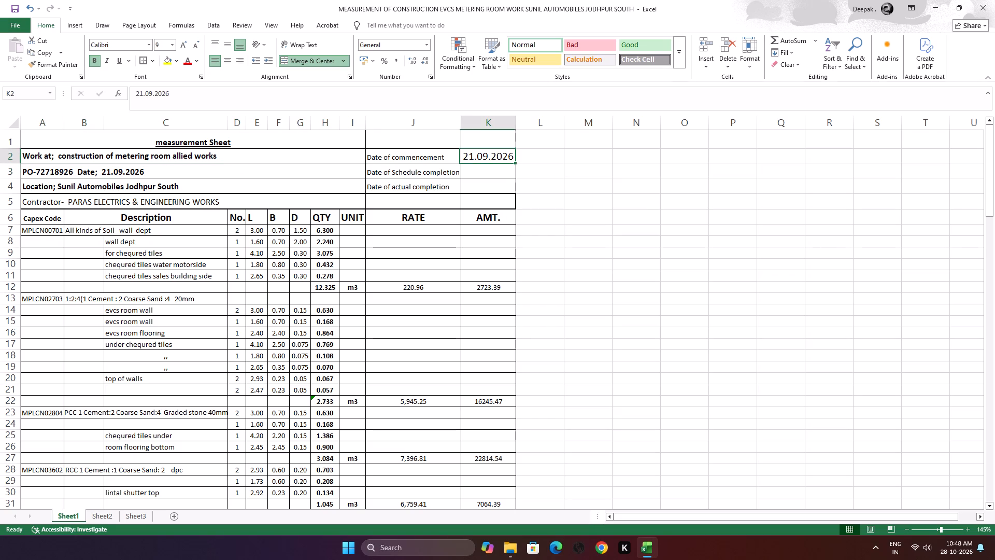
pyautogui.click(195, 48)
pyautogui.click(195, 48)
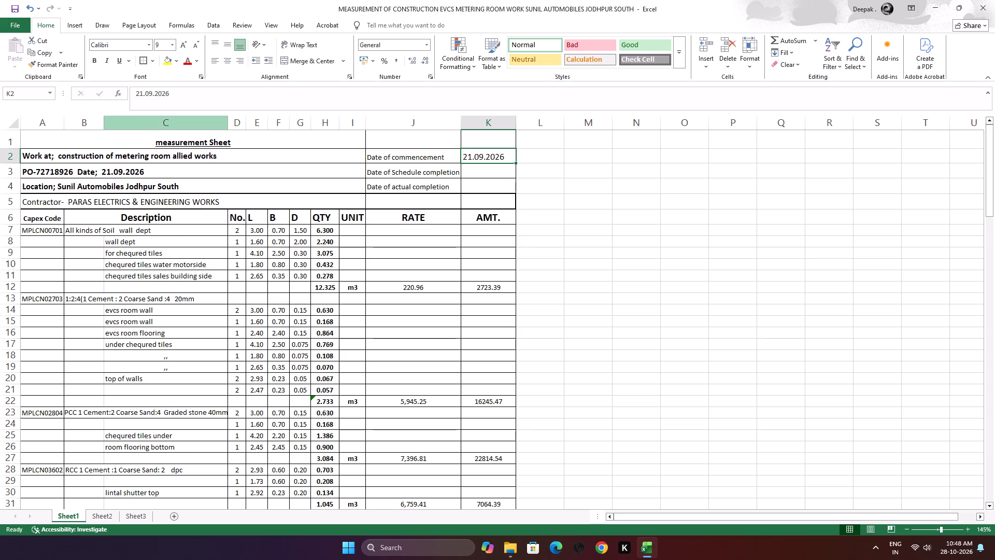
# Enter 28.09.2026 as the schedule completion date in K3 and 05.10.2026 as the actual completion date in K4.
pyautogui.click(491, 176)
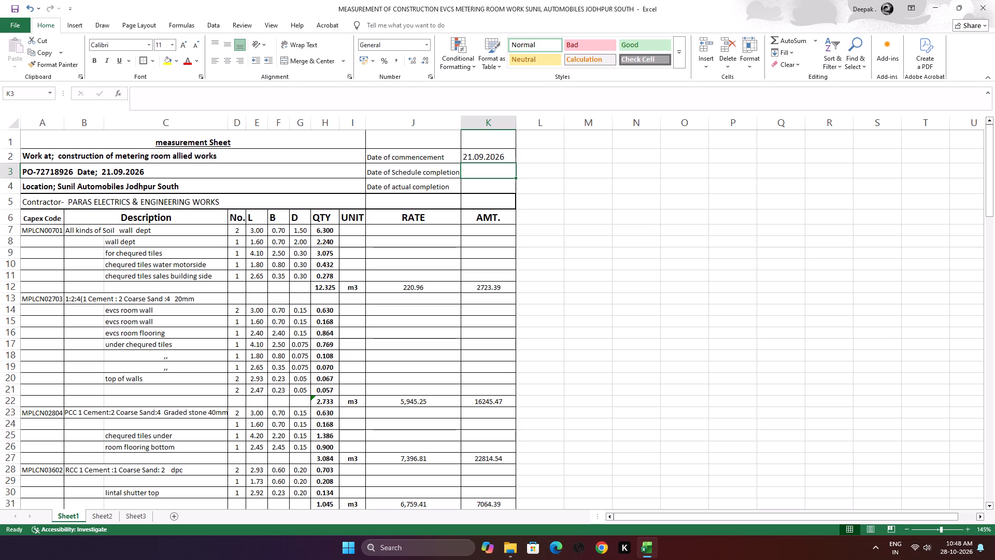
pyautogui.write('28')
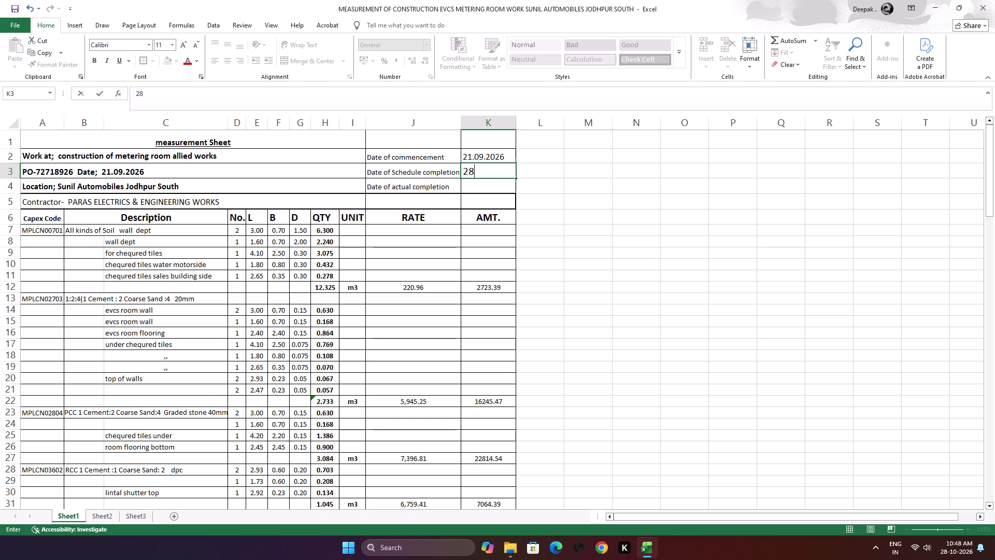
pyautogui.write('.09')
pyautogui.write('.2026')
pyautogui.press('Down')
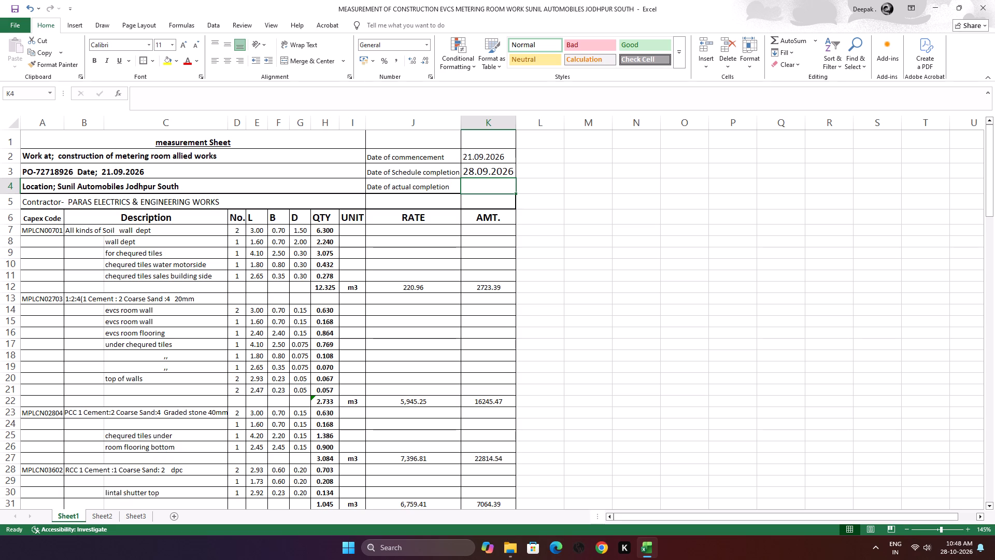
pyautogui.press('0')
pyautogui.write('5.')
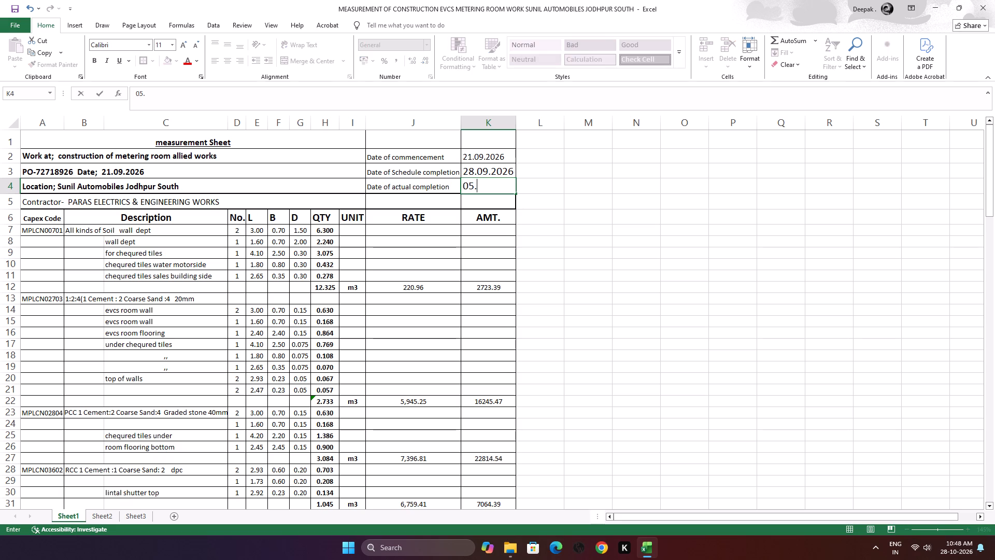
pyautogui.write('10.2026')
pyautogui.click(456, 259)
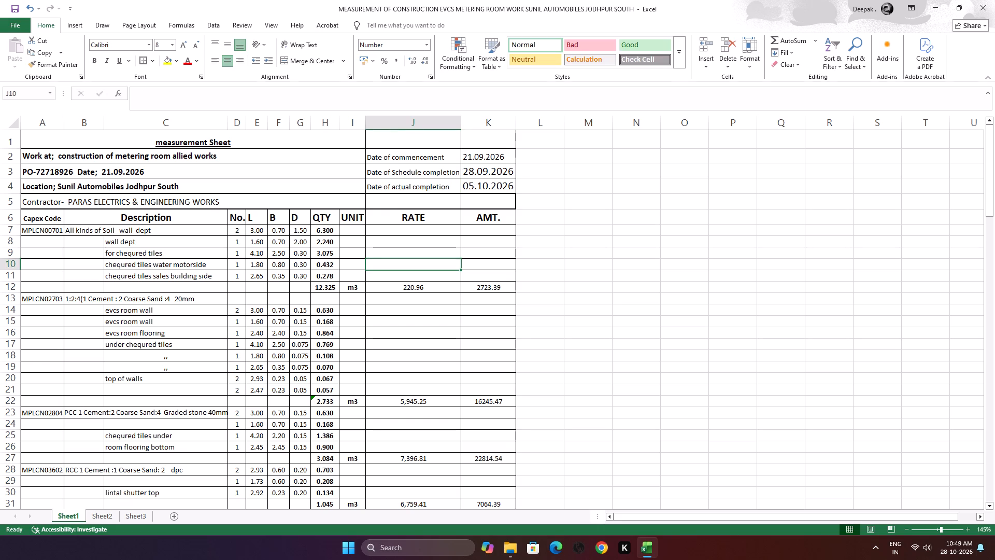
# Set the font size of the three dates in K2 to K4 to 8.
pyautogui.moveTo(496, 158); pyautogui.dragTo(496, 183)
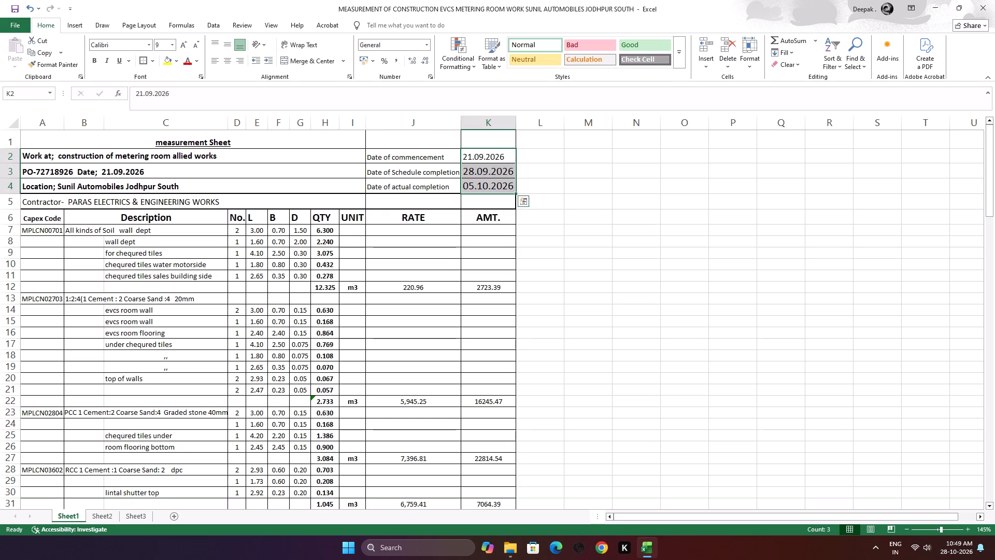
pyautogui.click(195, 47)
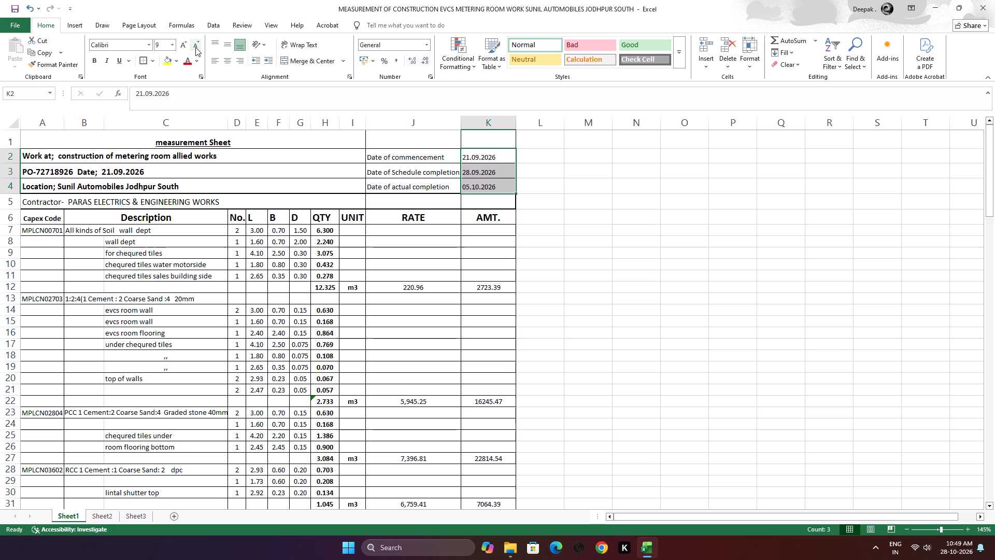
pyautogui.click(195, 47)
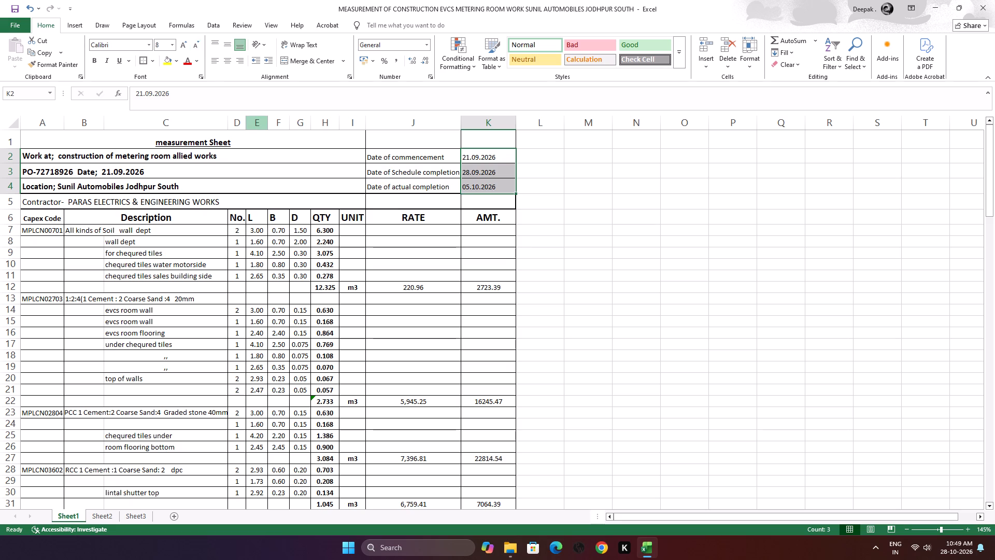
pyautogui.click(376, 197)
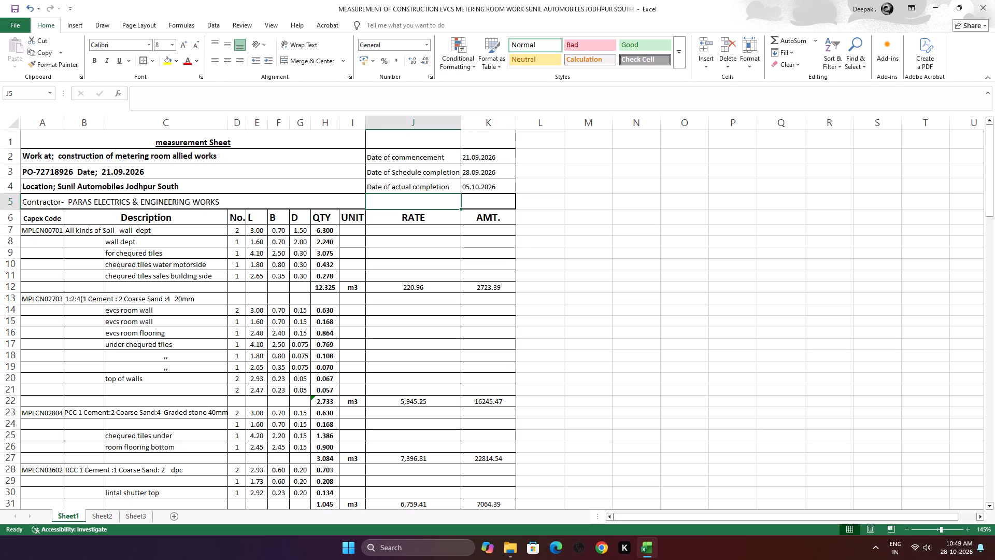
# Narrow the AMT. column K so it fits its dates and amounts more closely.
pyautogui.moveTo(517, 127); pyautogui.dragTo(504, 136)
pyautogui.scroll(-5, 403, 229)
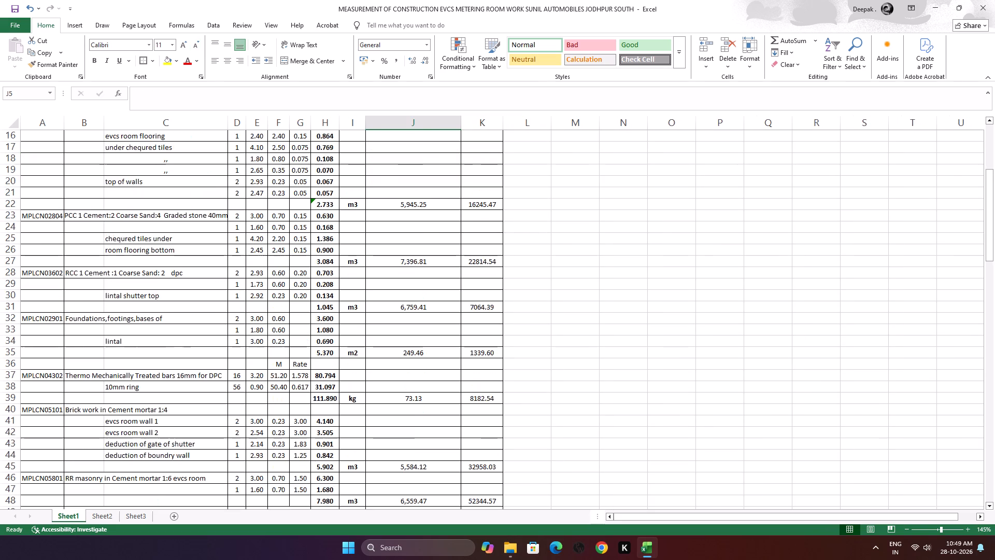